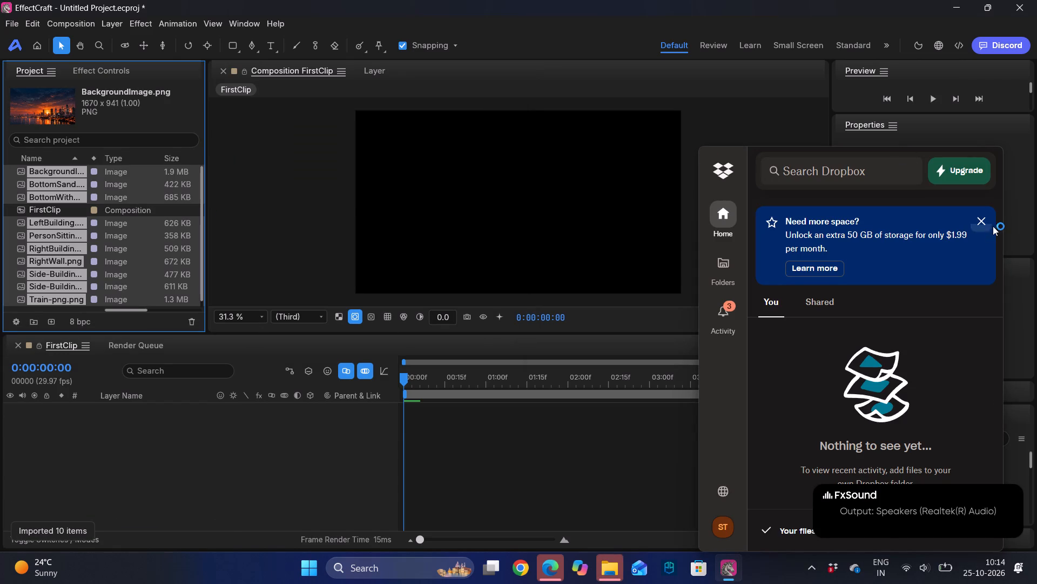
Dismiss the extra-storage offer in the Dropbox window.
click(983, 221)
Create a new project folder named Images.
scroll(116, 258, down, 19)
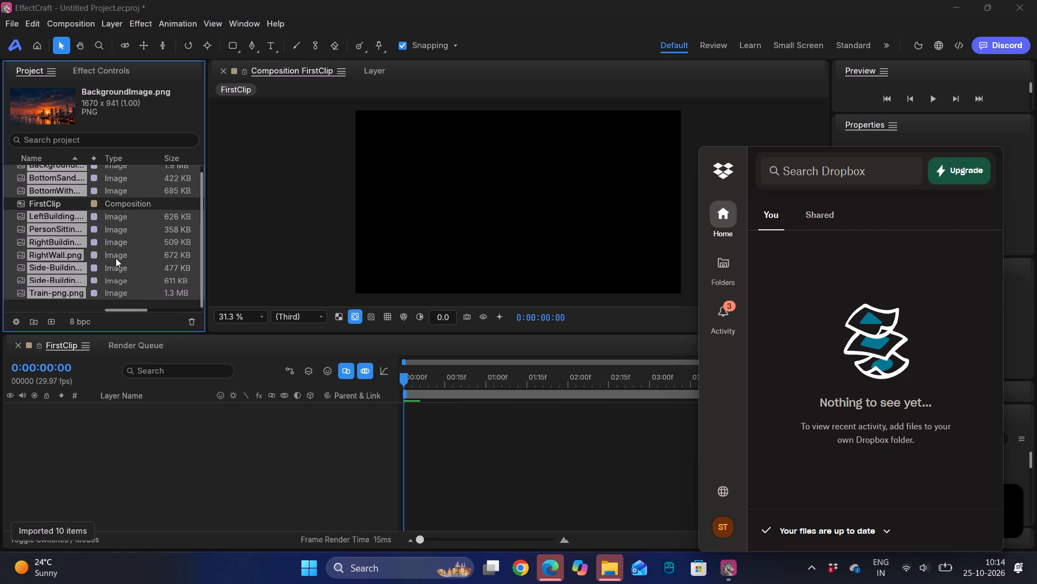
scroll(116, 258, down, 7)
click(61, 303)
right_click(61, 303)
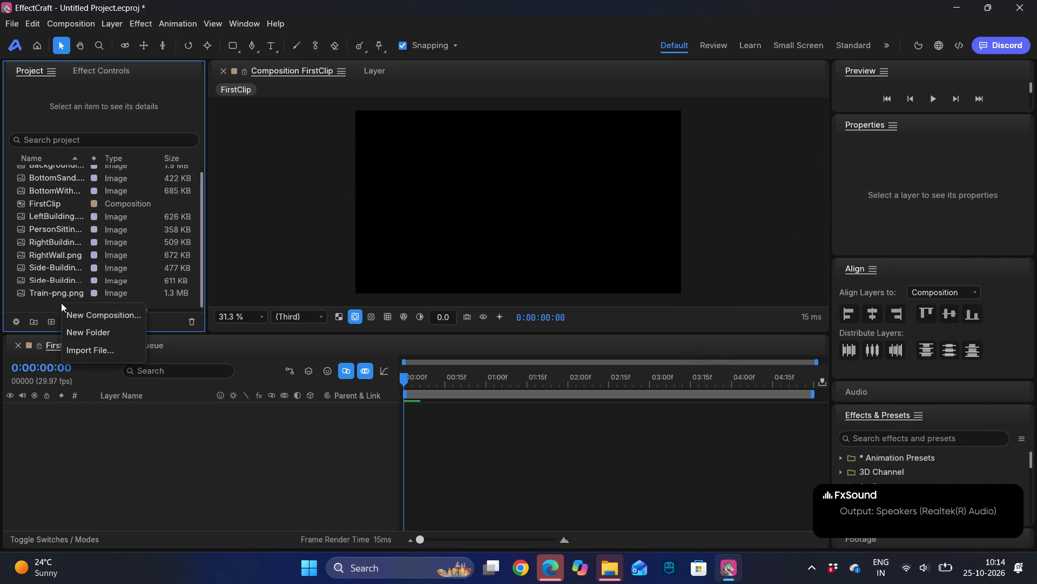
click(82, 326)
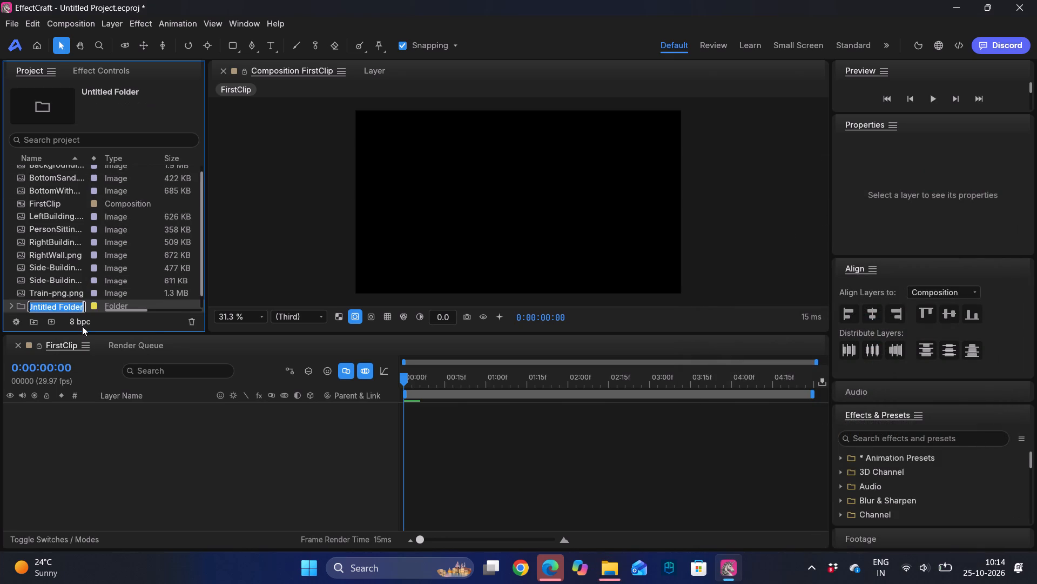
key(BackSpace)
text(Images)
key(Return)
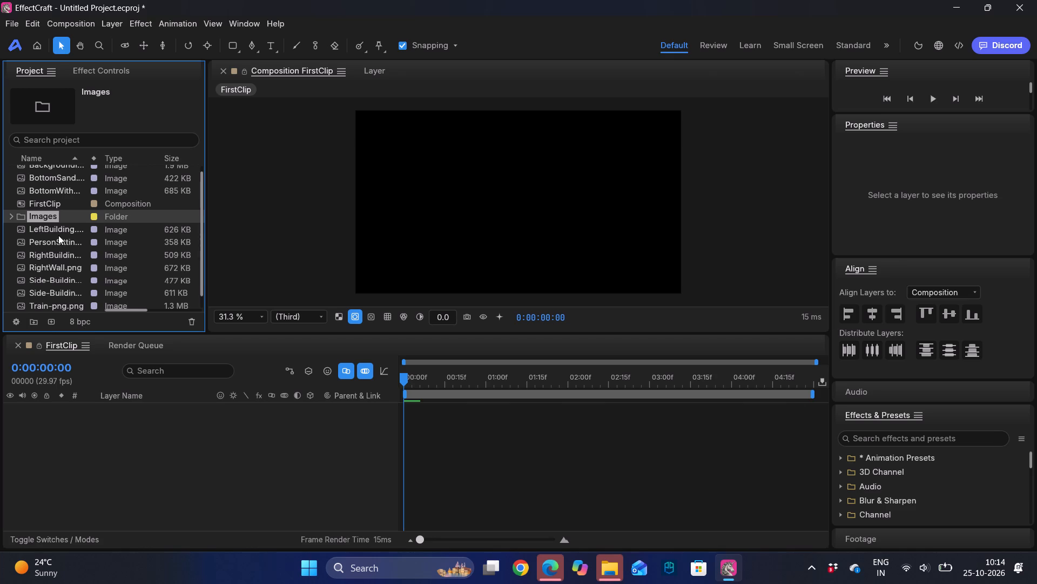
Move all the imported images, from BackgroundImage.png to Train-png.png, into the Images folder and collapse it.
scroll(58, 235, up, 13)
click(46, 175)
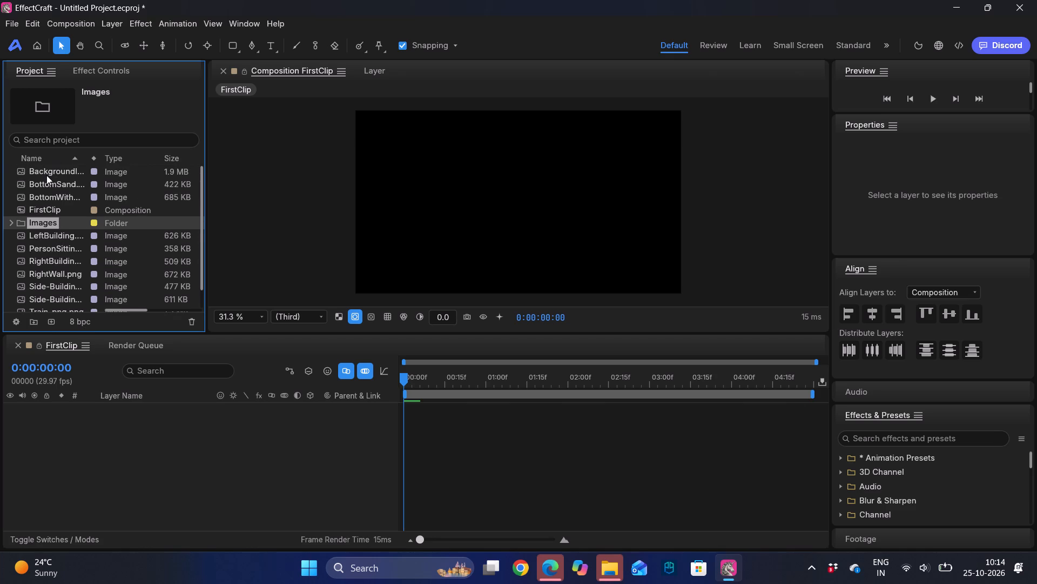
drag(6, 163, 53, 200)
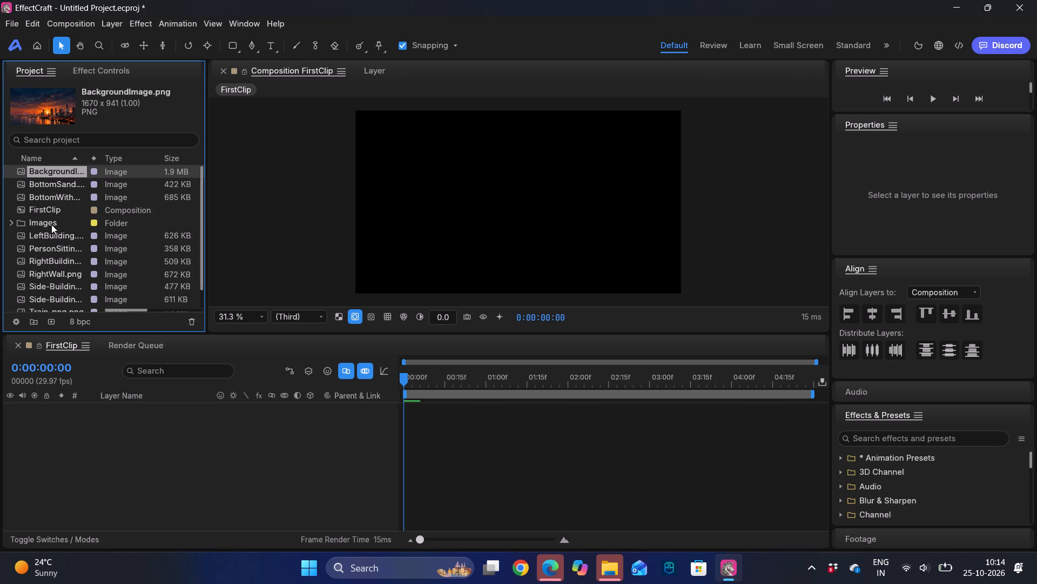
shift+click(51, 198)
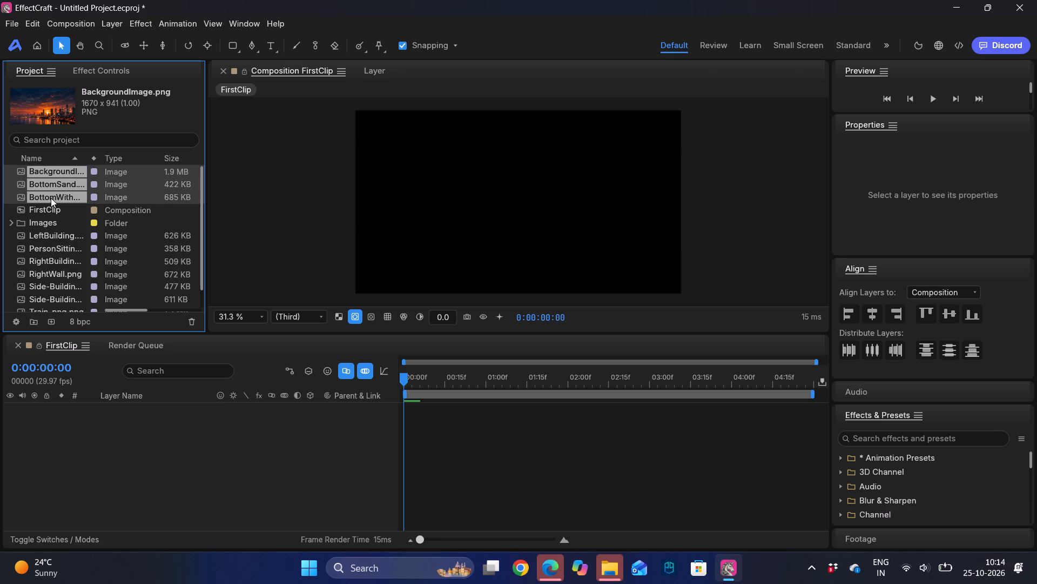
drag(61, 185, 51, 221)
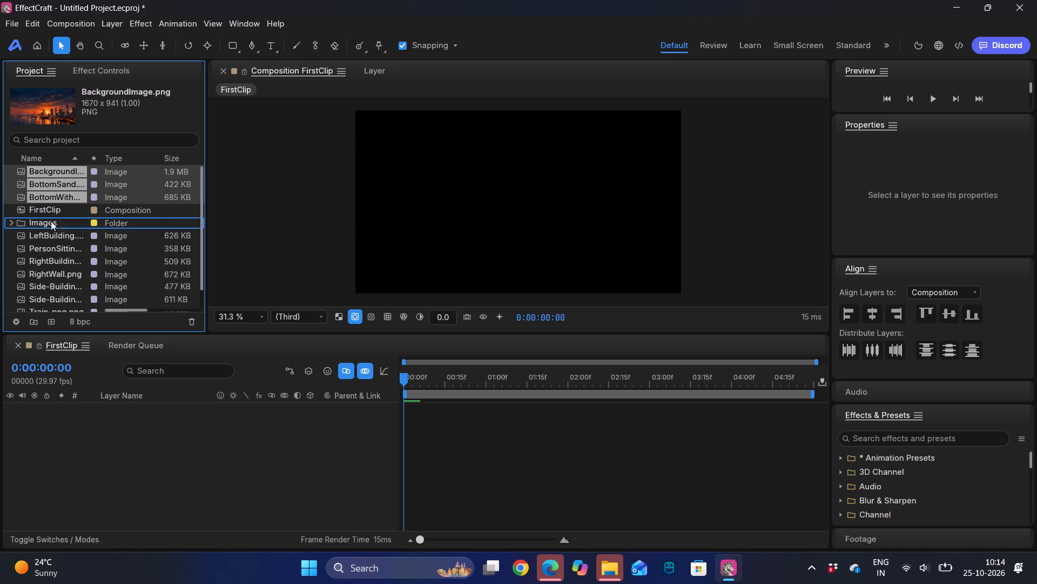
scroll(48, 250, down, 1)
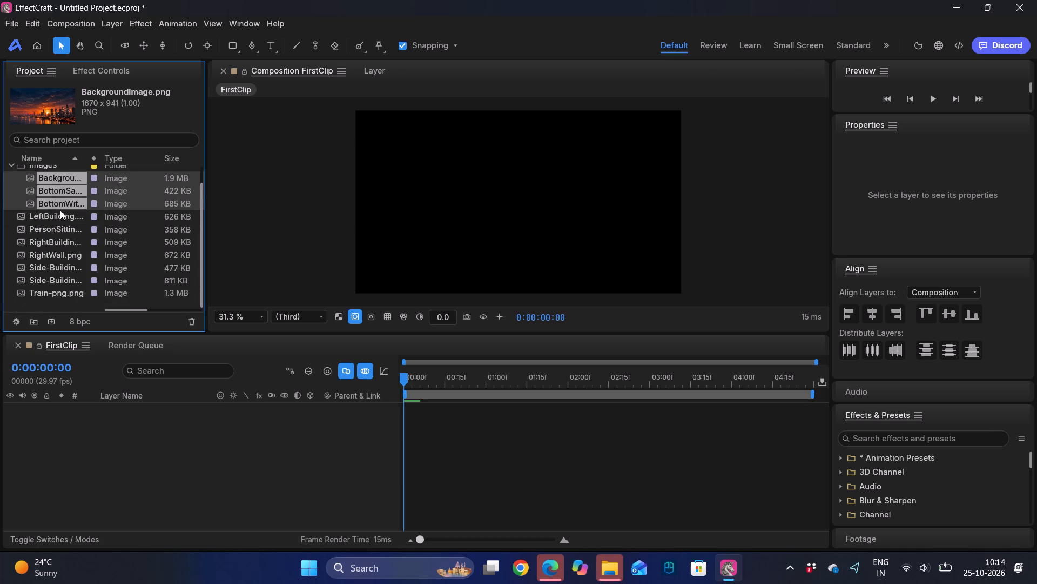
click(60, 210)
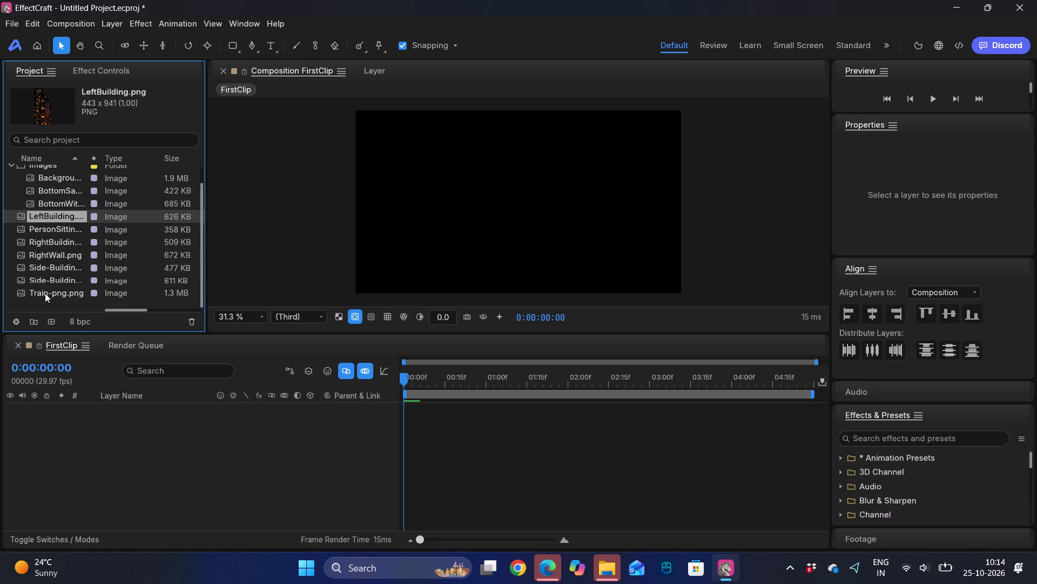
shift+click(45, 293)
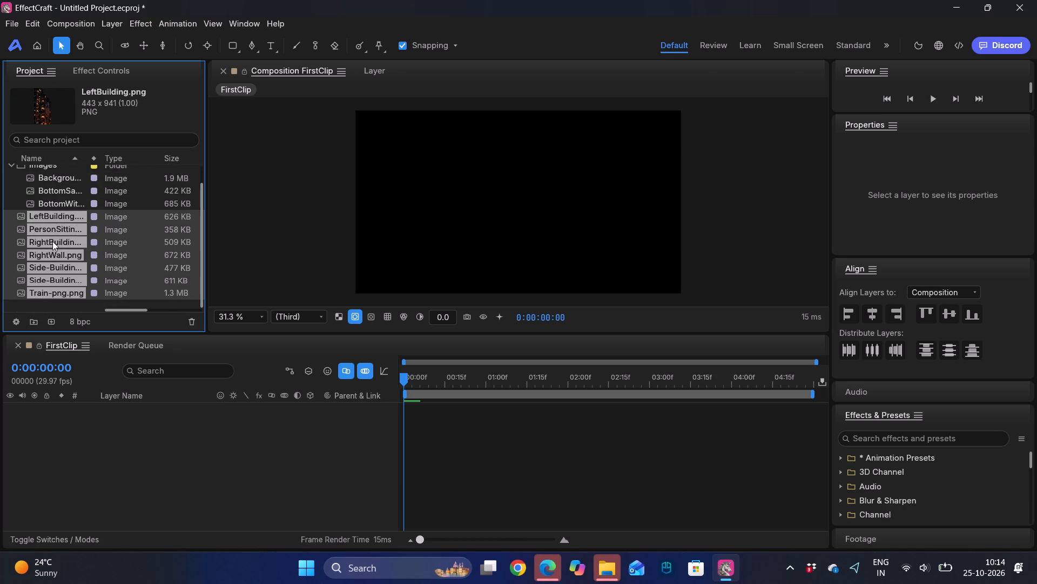
drag(52, 241, 48, 166)
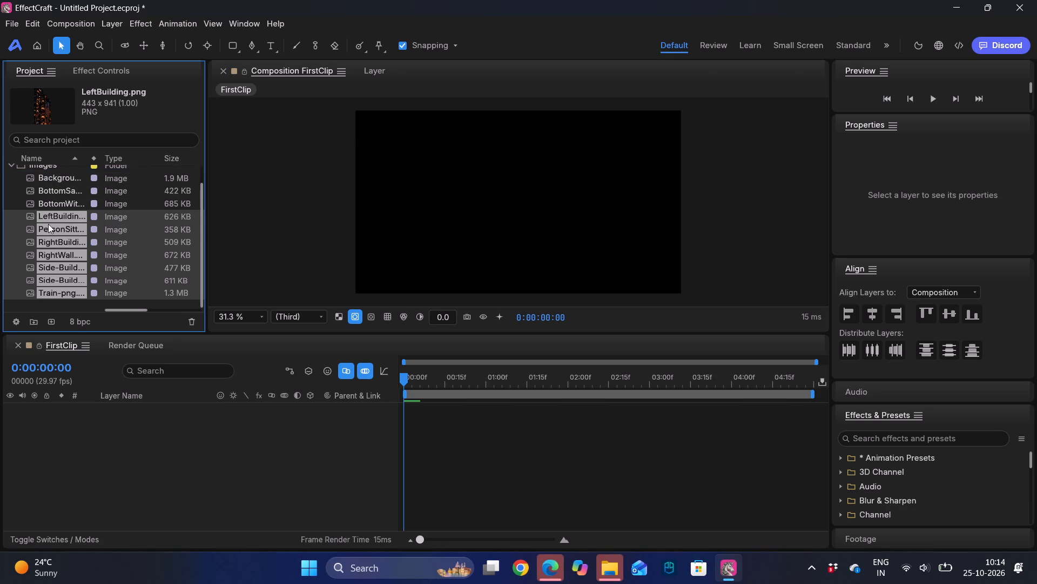
scroll(52, 233, up, 4)
click(12, 184)
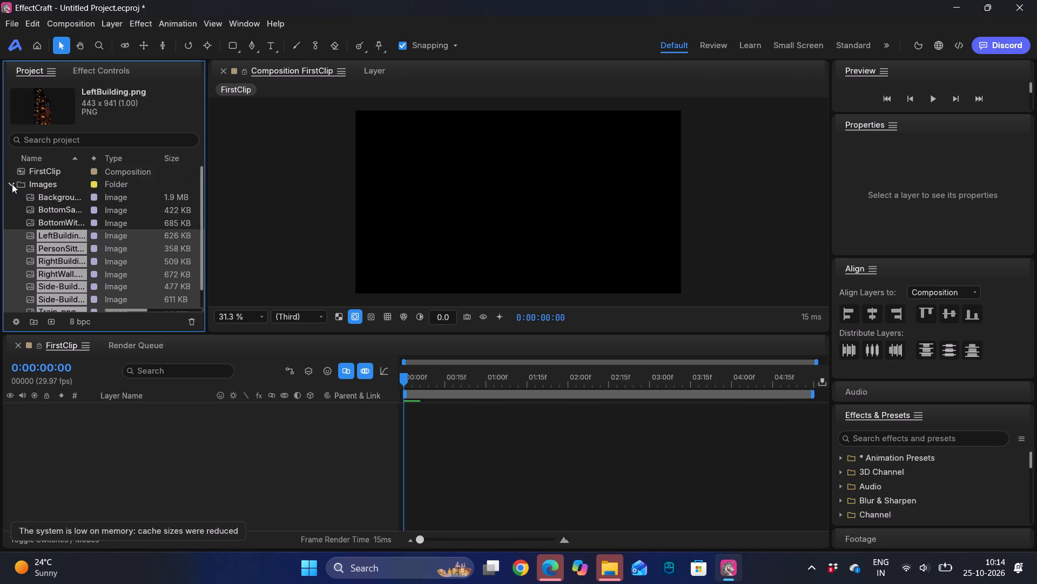
Create a new composition named Person, keeping the offered composition settings.
click(69, 276)
right_click(58, 250)
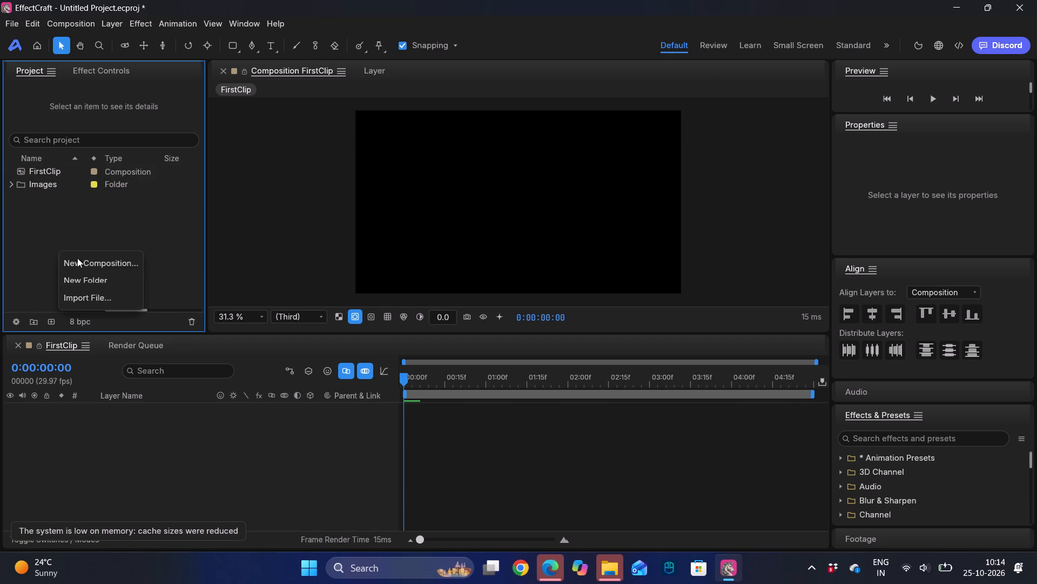
click(90, 263)
key(BackSpace)
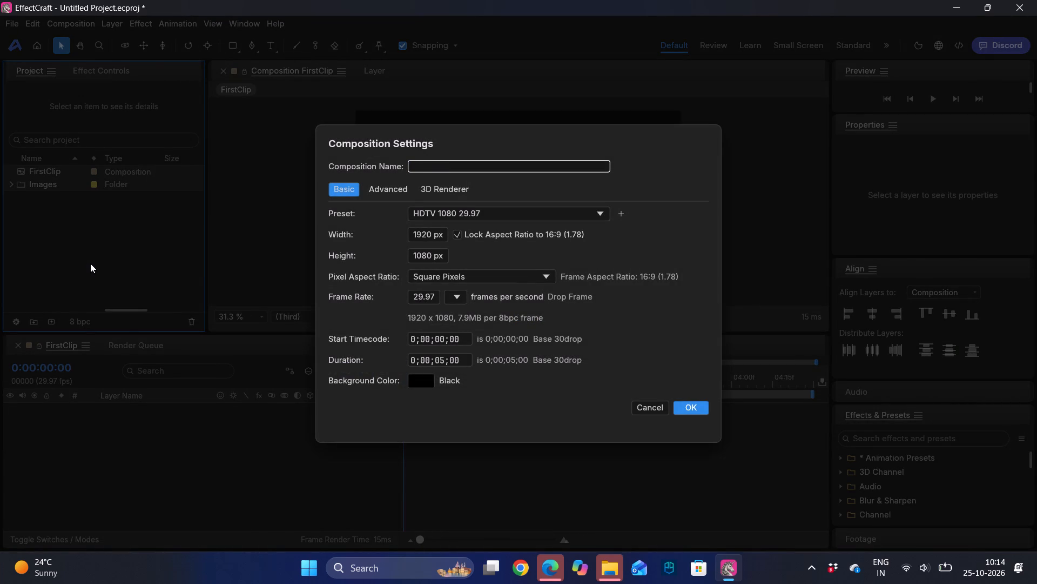
text(Person)
key(Return)
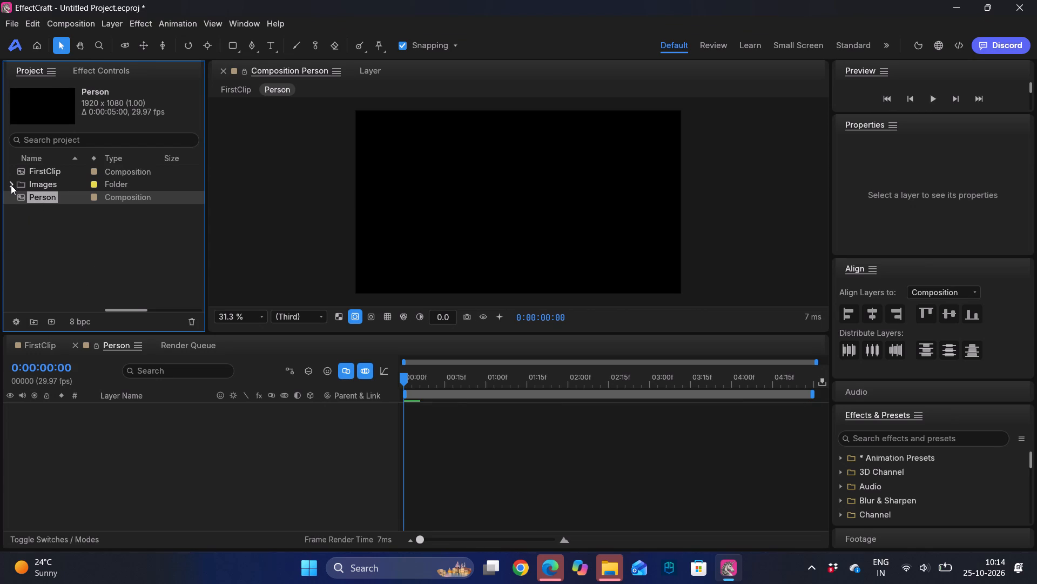
click(58, 227)
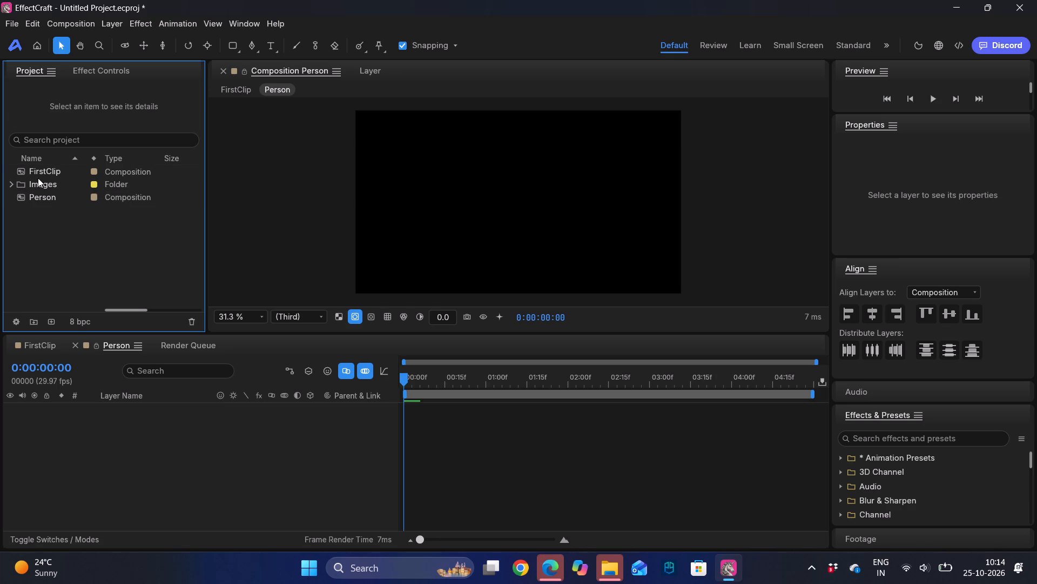
Add PersonSitting.png from the Images folder to the Person composition as a layer.
click(29, 186)
click(10, 184)
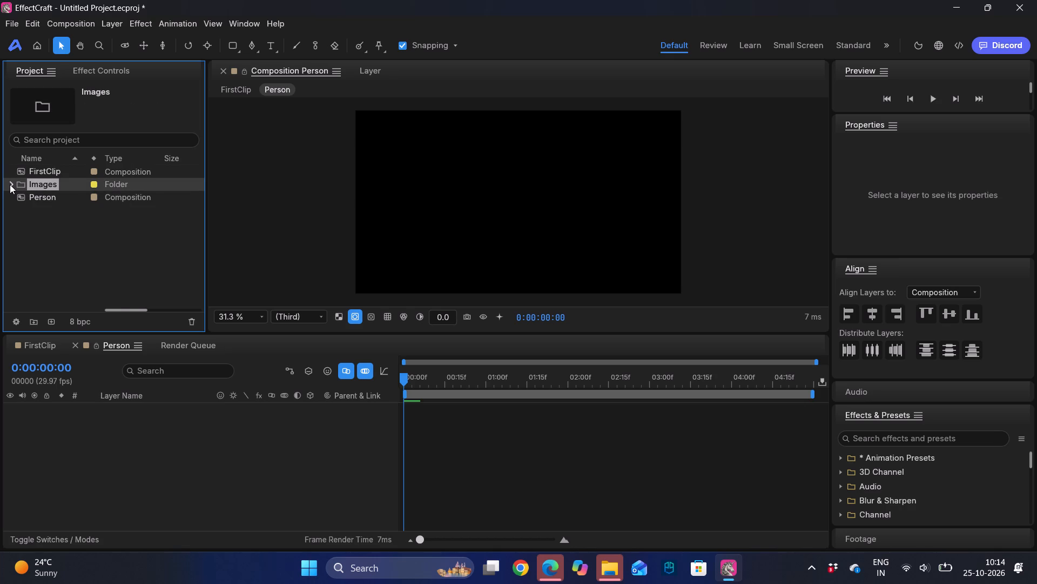
scroll(68, 260, down, 1)
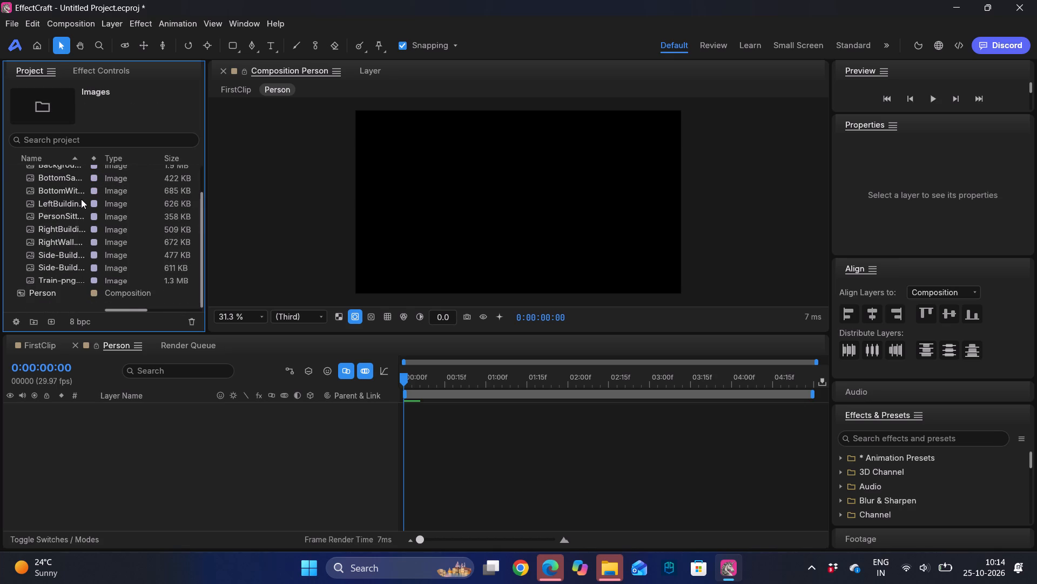
scroll(81, 199, up, 2)
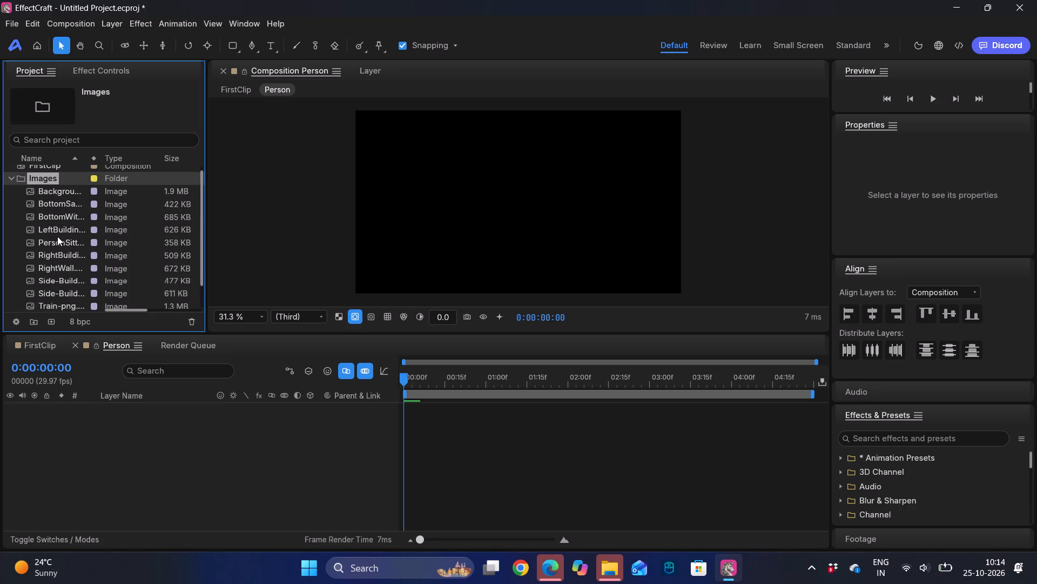
drag(52, 241, 85, 429)
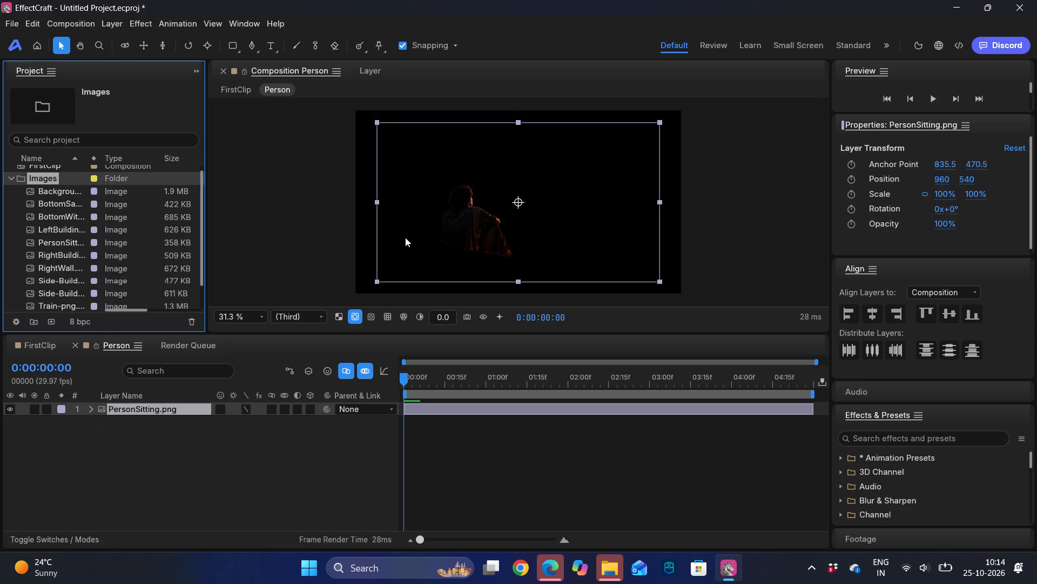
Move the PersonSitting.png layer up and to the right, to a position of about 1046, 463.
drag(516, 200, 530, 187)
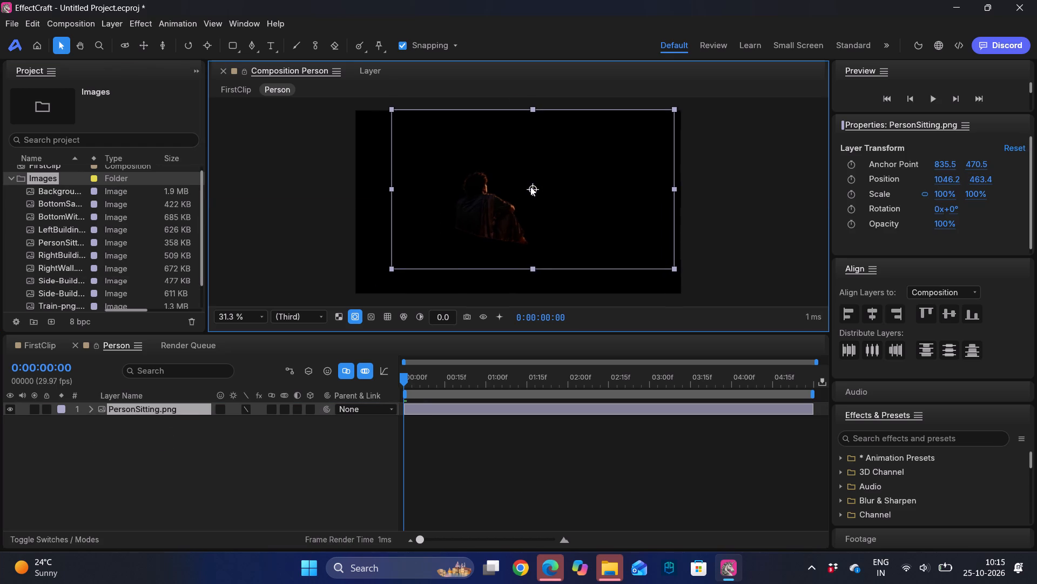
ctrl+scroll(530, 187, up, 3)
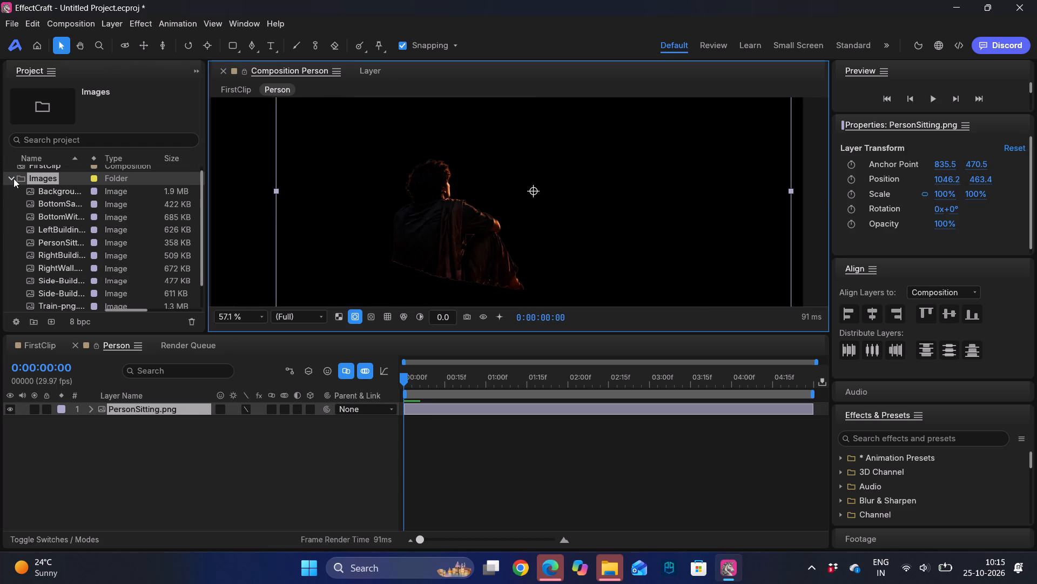
Collapse the Images folder and centre the PersonSitting.png layer horizontally and vertically in the composition.
click(13, 178)
ctrl+scroll(453, 193, down, 3)
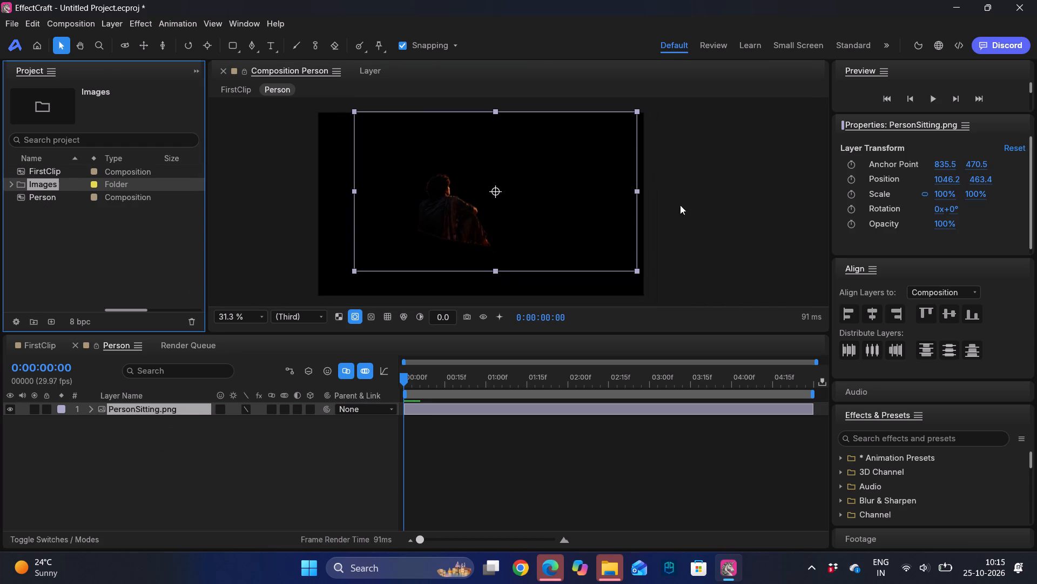
click(874, 318)
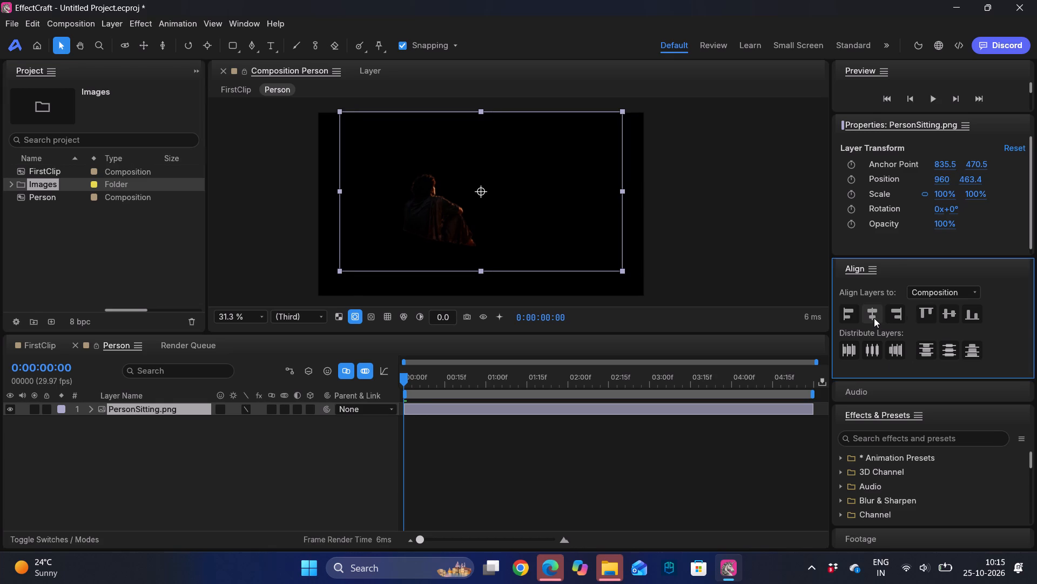
click(956, 313)
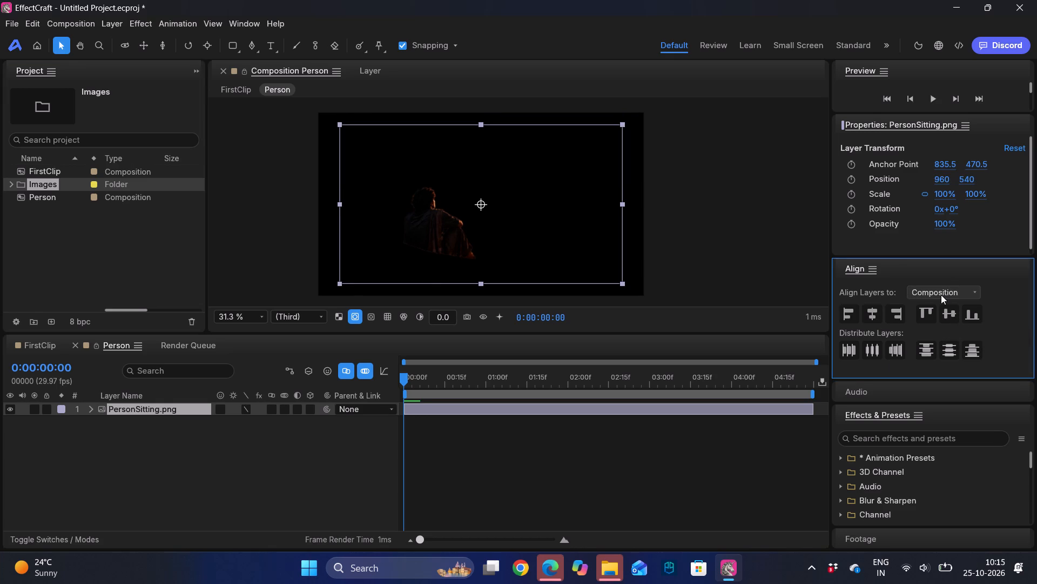
click(941, 295)
click(931, 294)
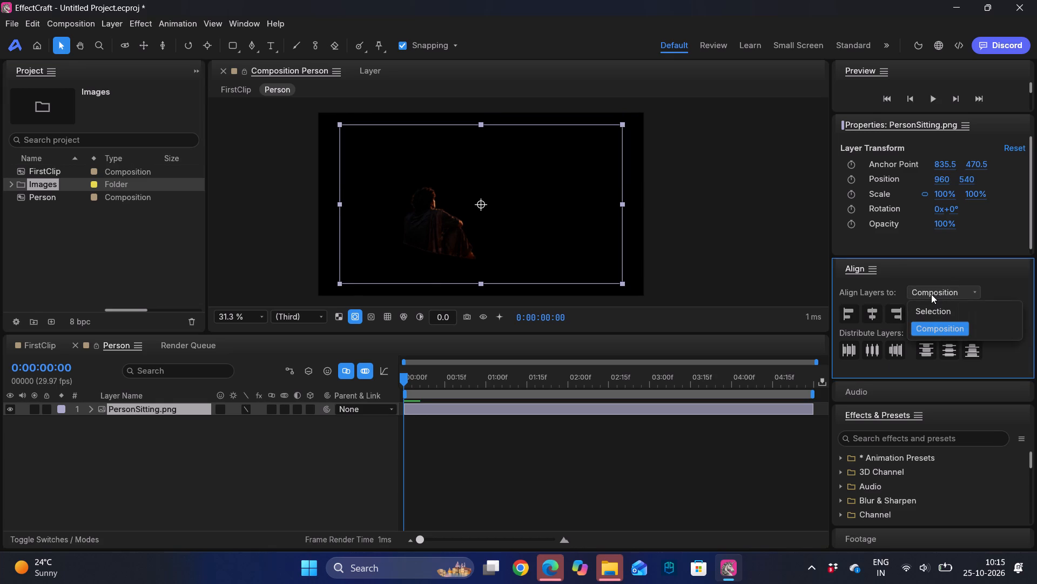
click(931, 294)
click(989, 245)
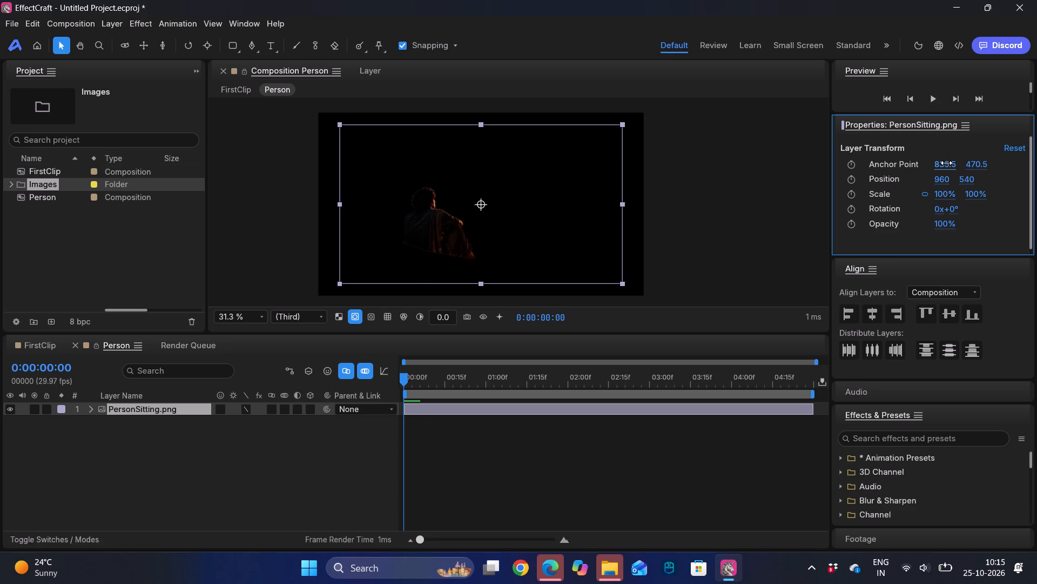
Set the PersonSitting.png layer's anchor point to about 521.9, 608.9, within the seated figure.
drag(946, 163, 750, 176)
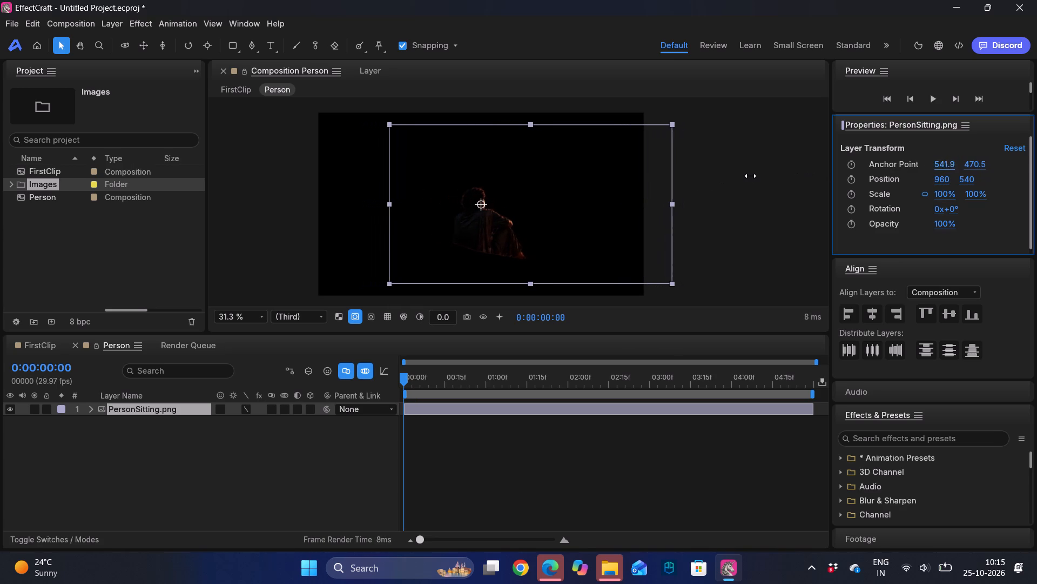
drag(750, 176, 731, 178)
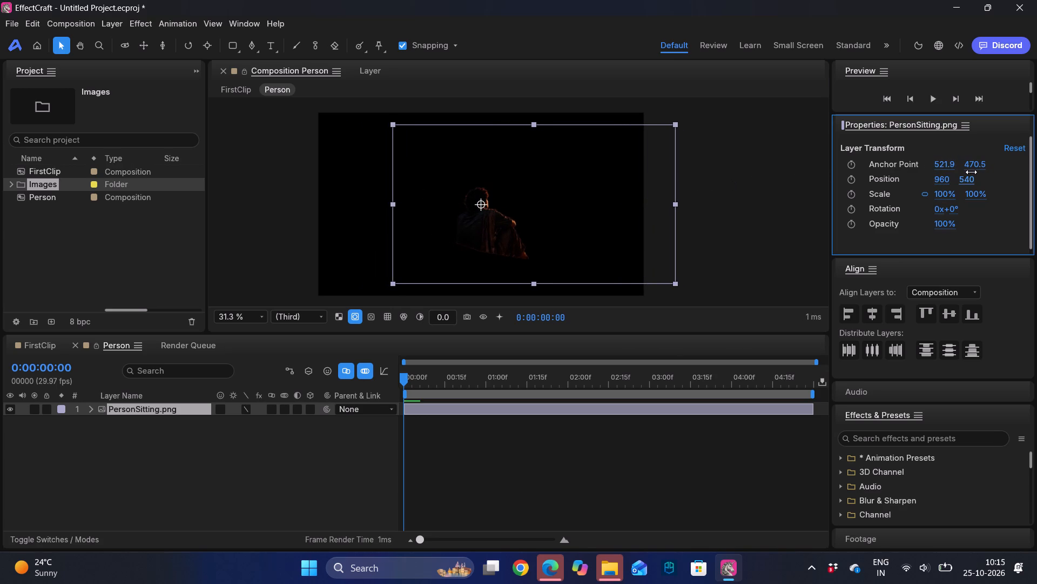
drag(971, 172, 38, 154)
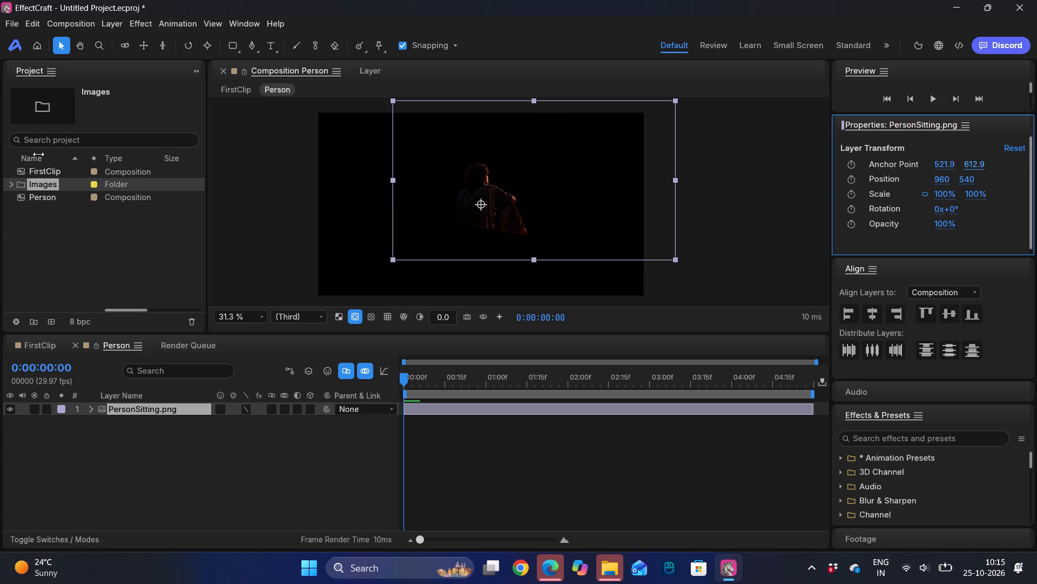
drag(38, 154, 36, 154)
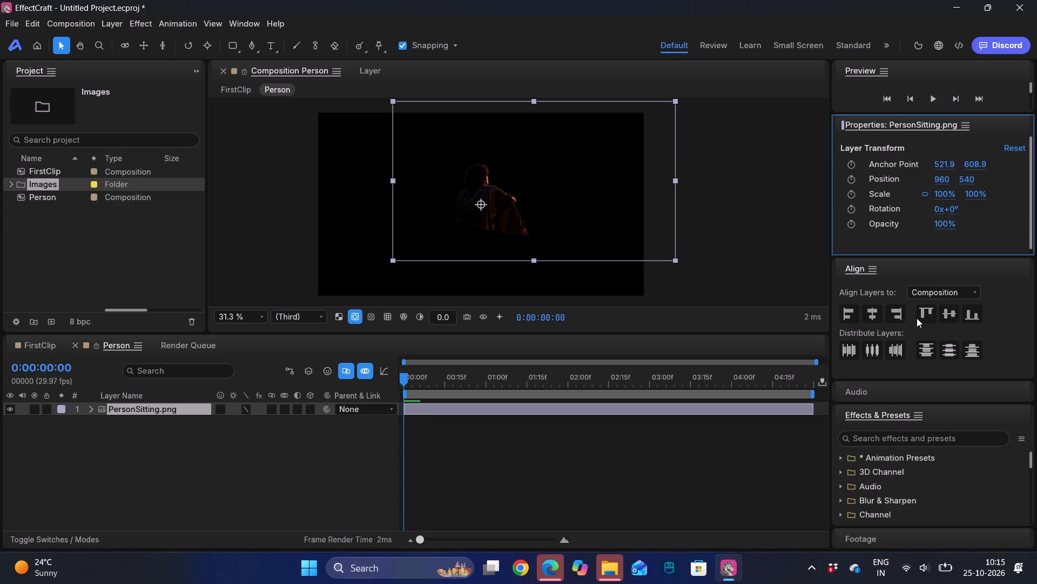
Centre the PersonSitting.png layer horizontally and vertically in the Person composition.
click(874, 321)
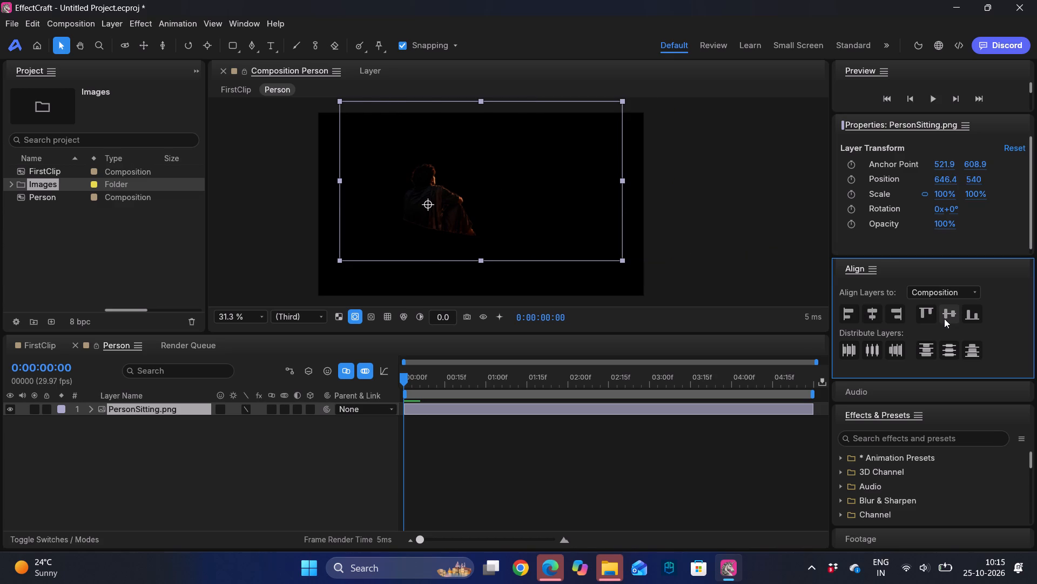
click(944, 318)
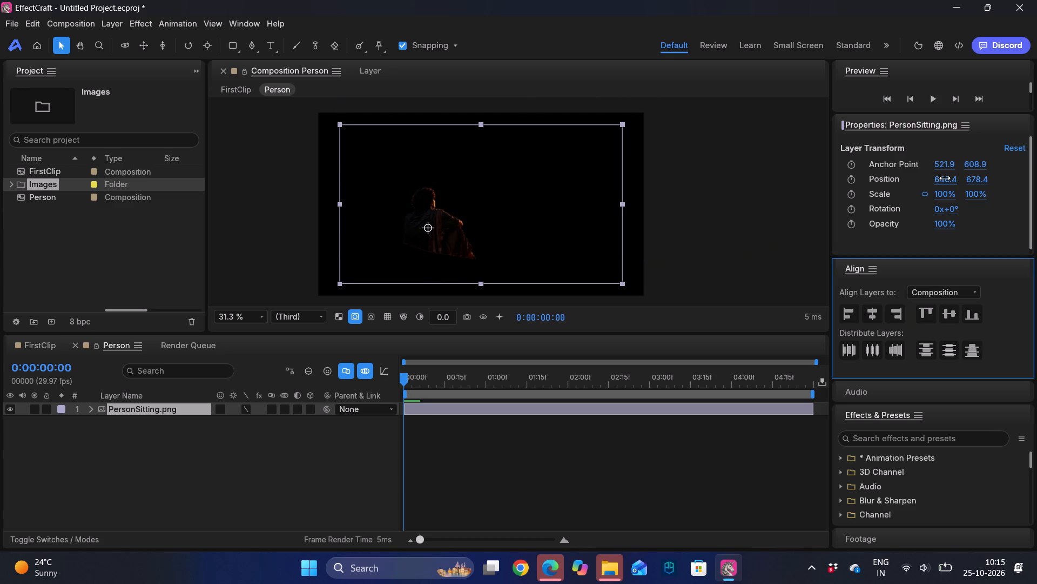
Move the PersonSitting.png layer to a position of about 883.2, 546.4.
drag(945, 178, 880, 188)
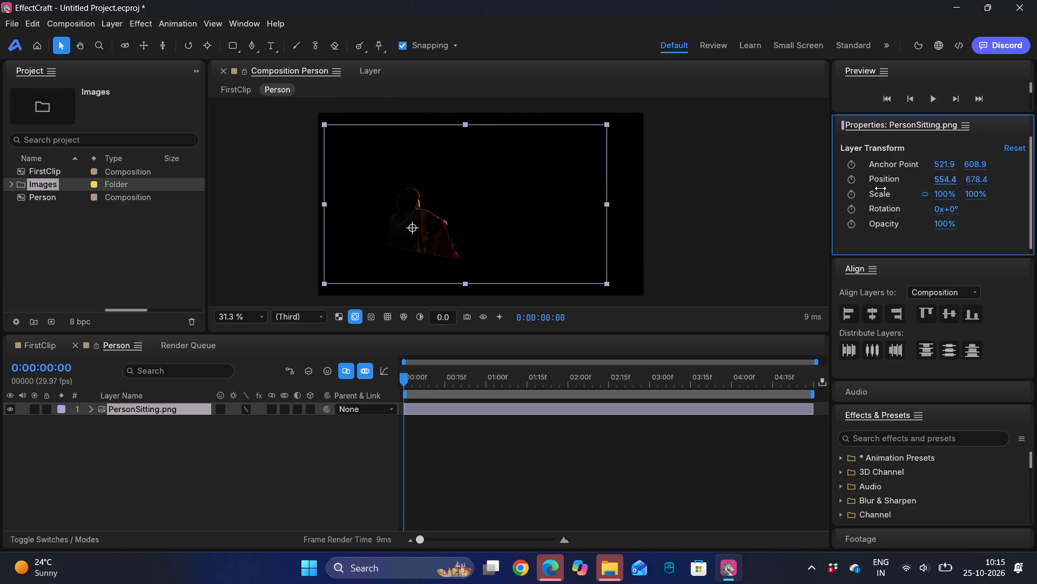
drag(880, 188, 71, 139)
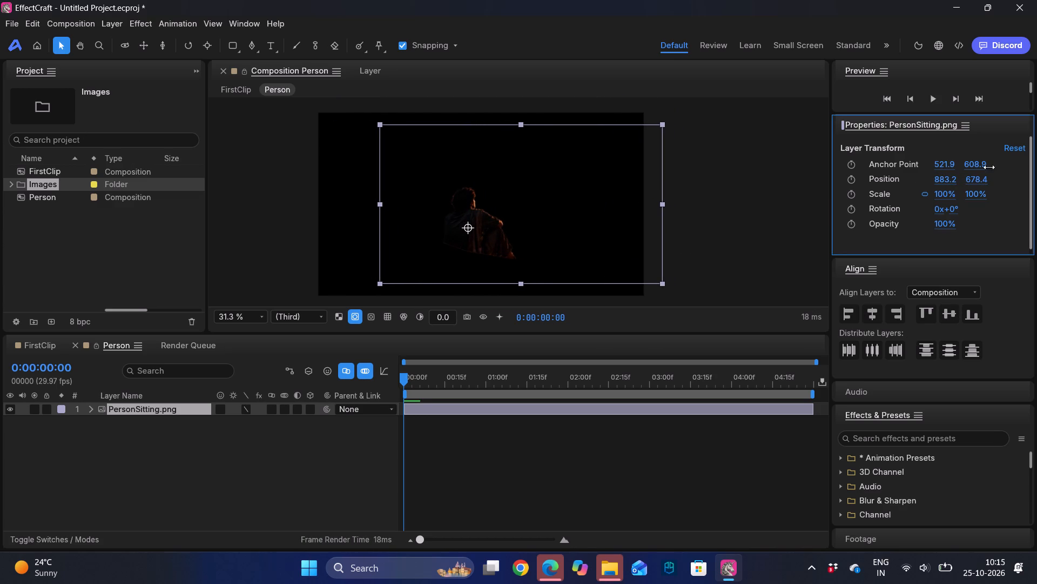
drag(972, 180, 886, 178)
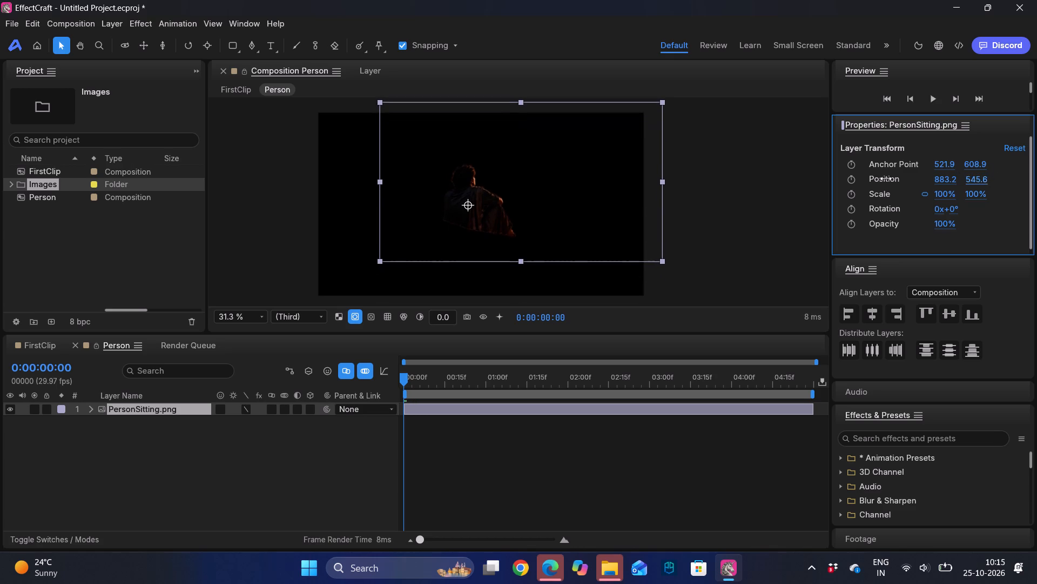
drag(886, 178, 886, 179)
Scale the PersonSitting.png layer up uniformly to about 120.8%.
drag(943, 194, 977, 189)
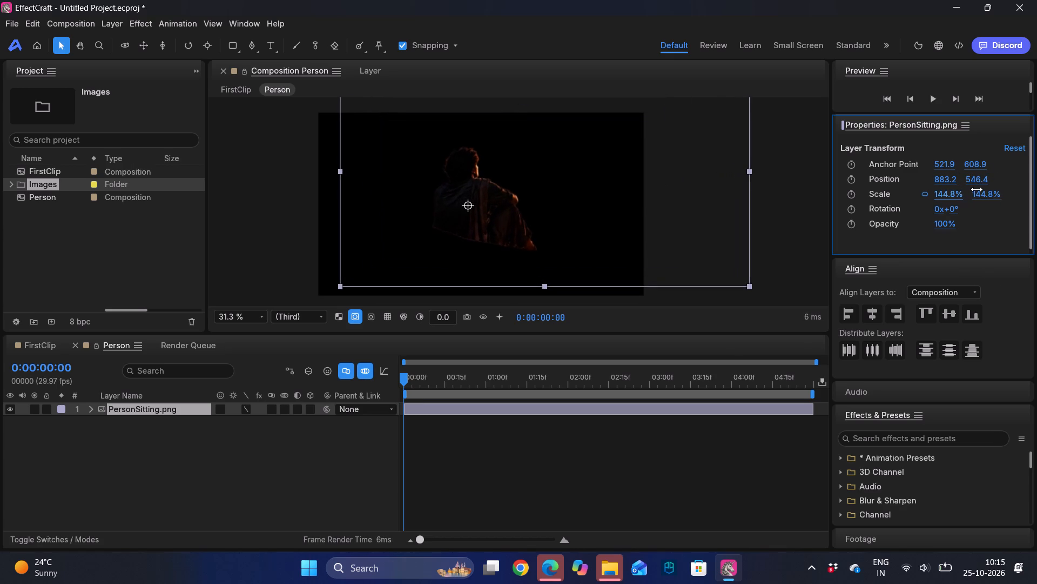
drag(977, 189, 960, 188)
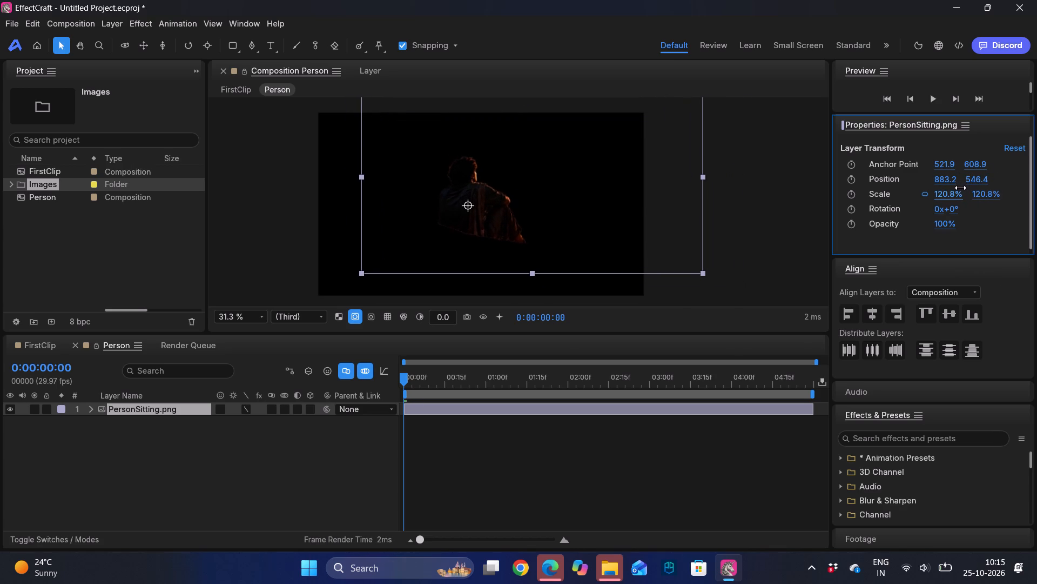
Lower the PersonSitting.png layer to a vertical position of about 676.8, leaving it deselected.
drag(977, 179, 1032, 171)
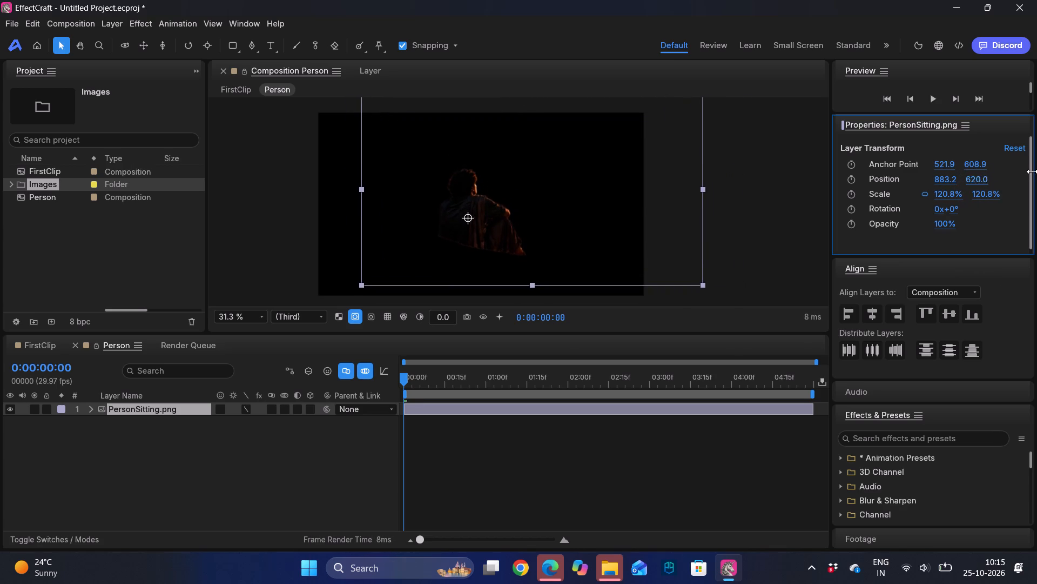
drag(1032, 171, 37, 169)
click(247, 221)
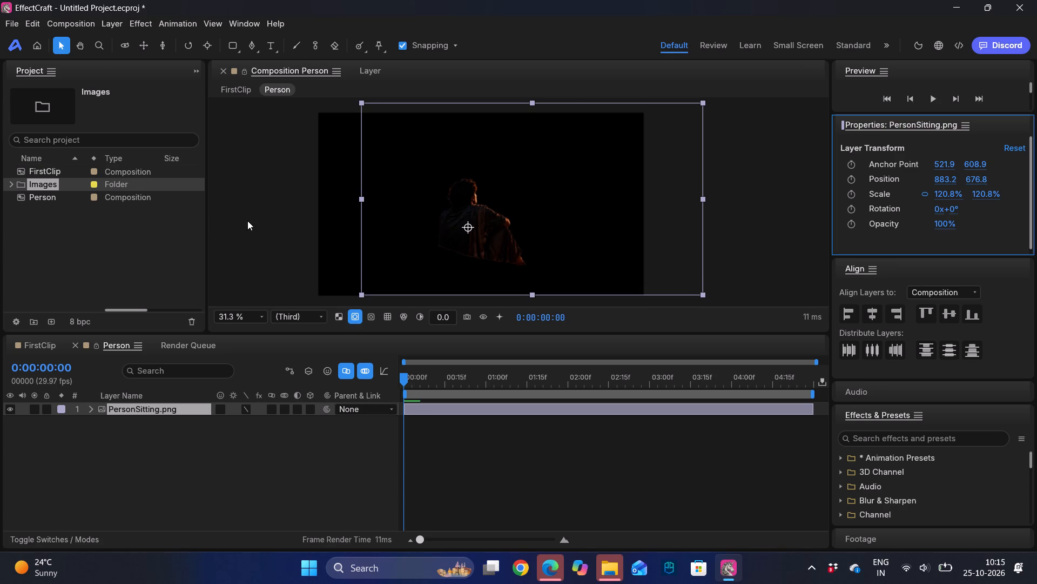
Start a Pen tool shape outline from above the figure's head down behind it, and undo the third point.
ctrl+scroll(509, 191, up, 4)
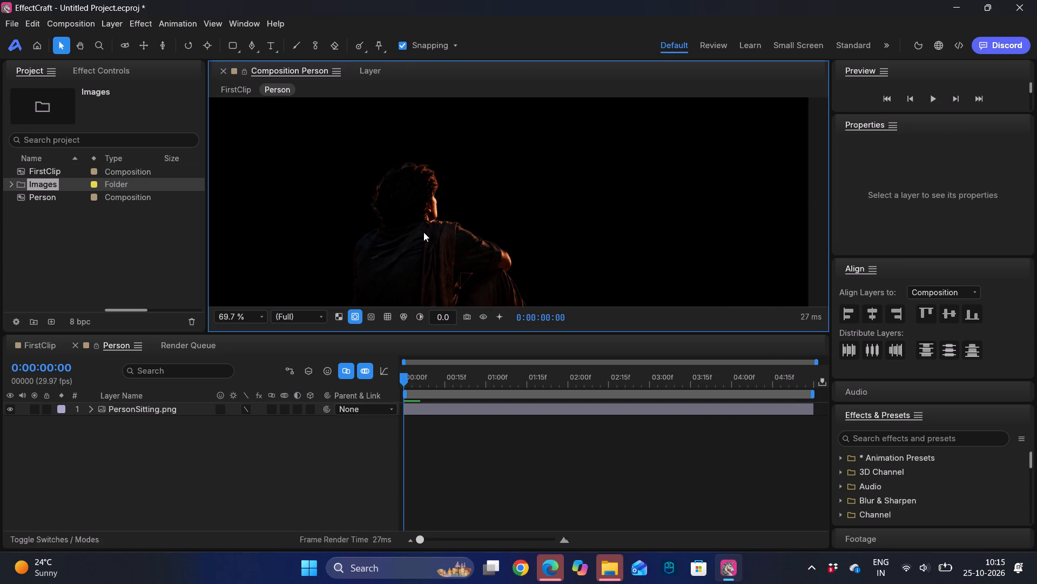
ctrl+scroll(423, 232, down, 5)
ctrl+scroll(371, 254, up, 2)
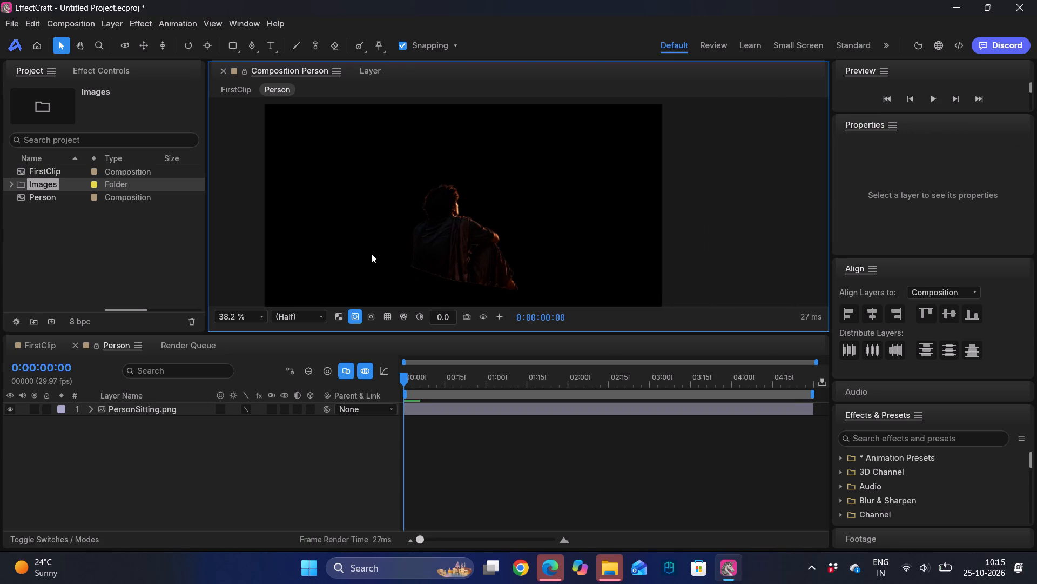
ctrl+scroll(371, 254, up, 2)
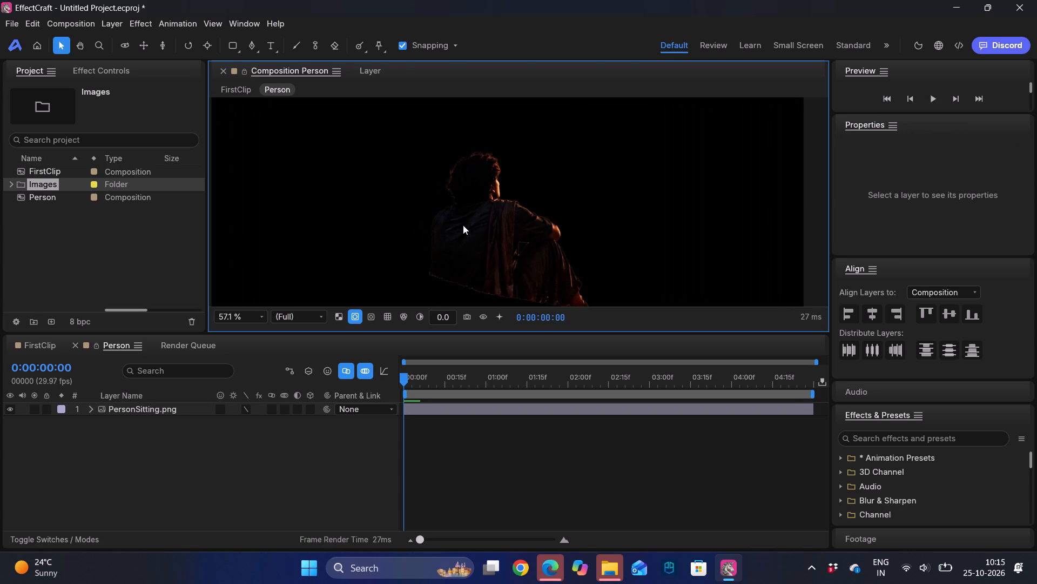
click(251, 48)
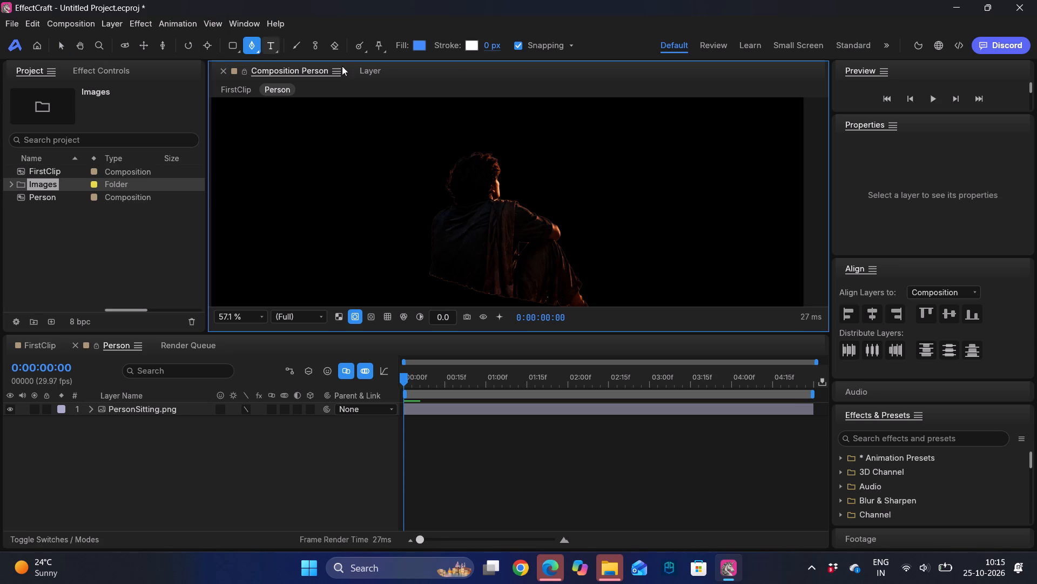
click(476, 138)
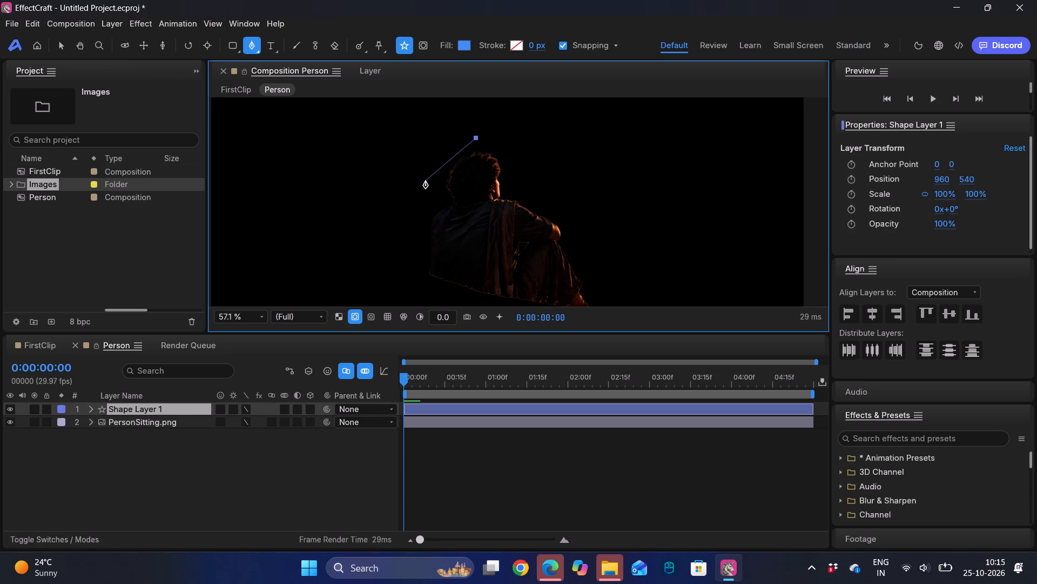
click(425, 177)
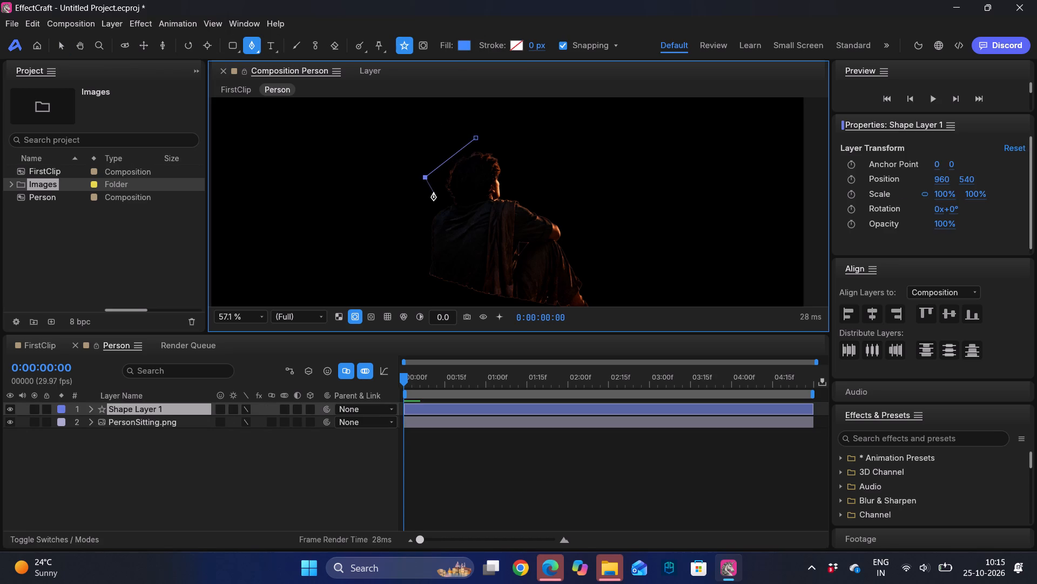
click(439, 196)
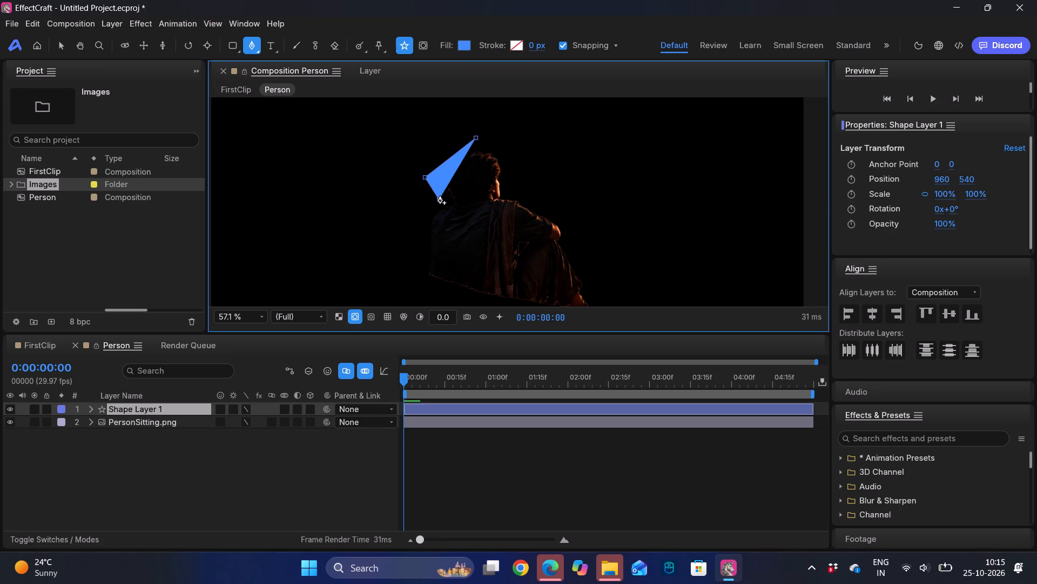
key(ctrl+z)
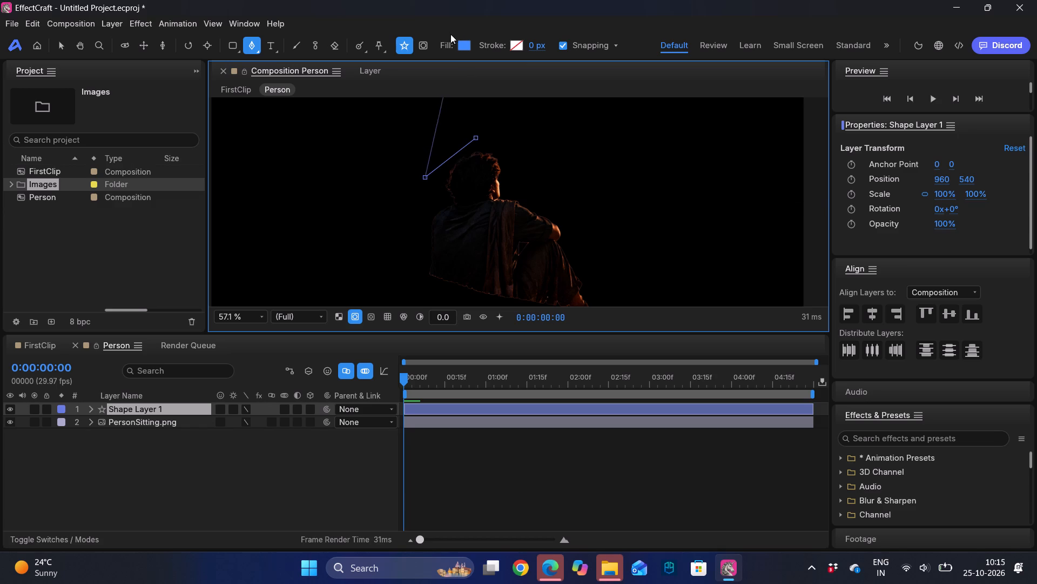
Set the new shape's fill to None.
click(445, 43)
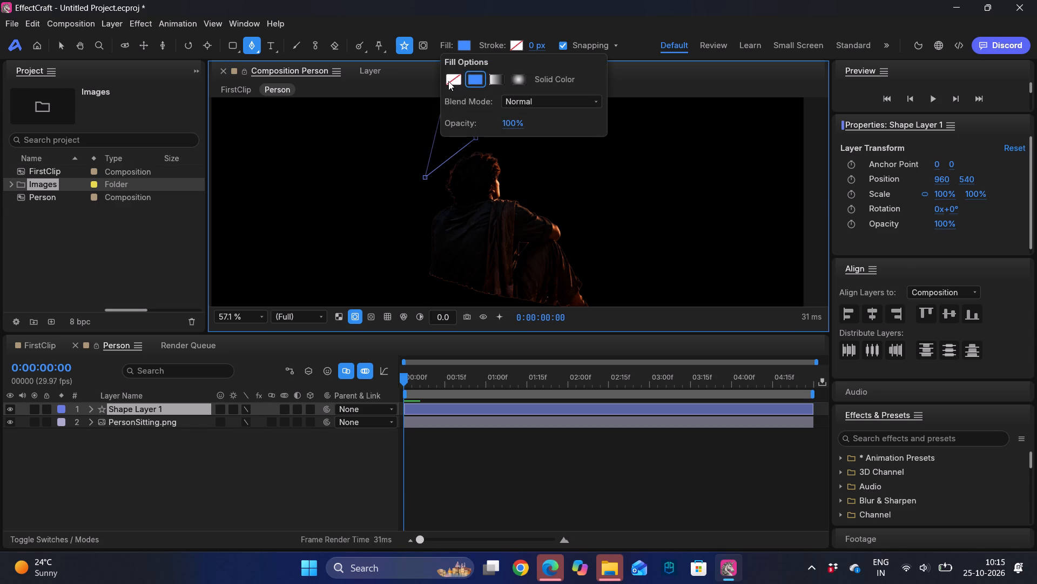
click(448, 81)
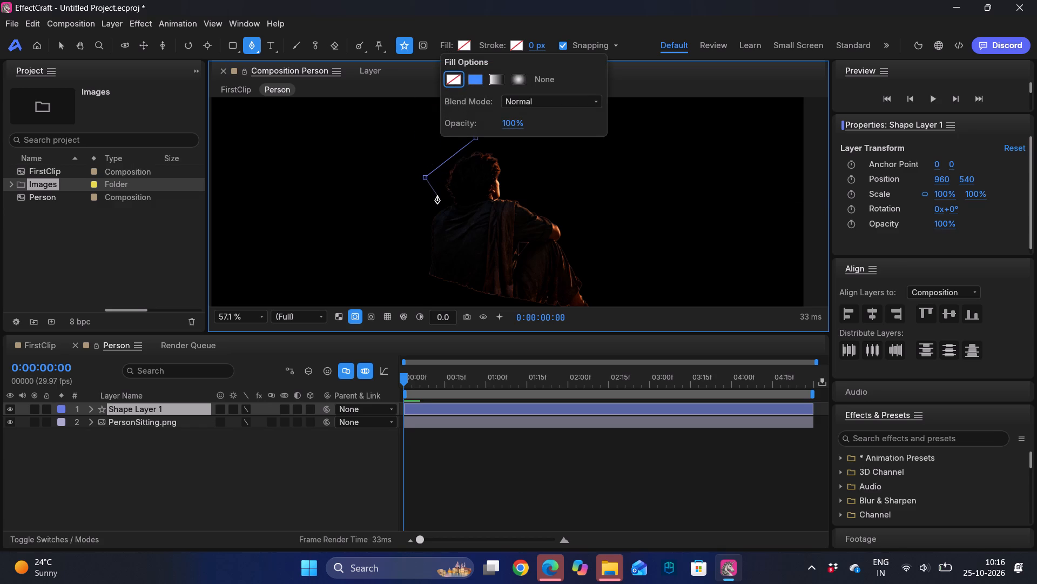
Continue the outline from behind the head along the nape and collar line to below the chin.
click(440, 199)
scroll(476, 218, up, 5)
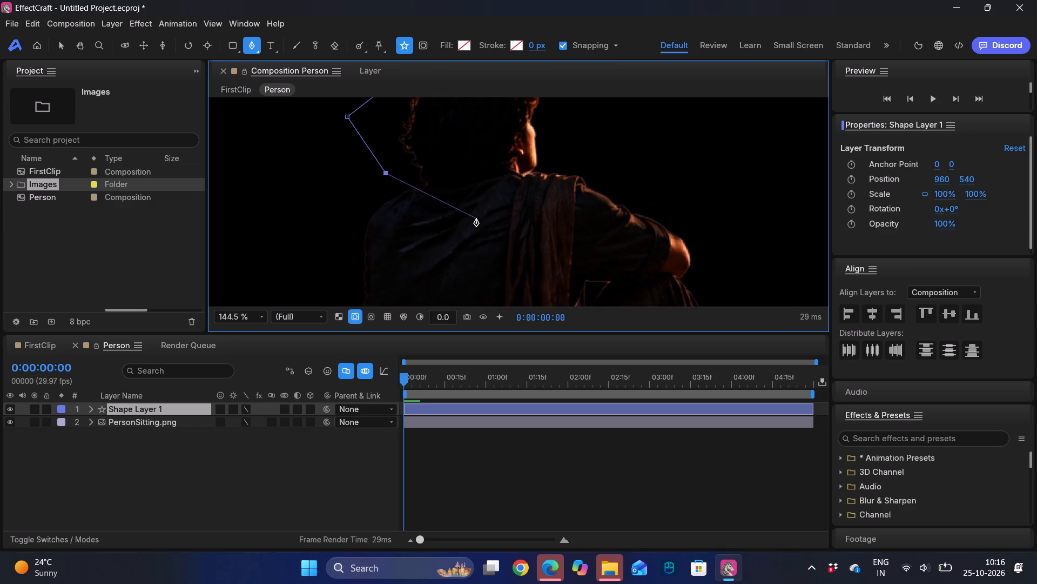
click(406, 180)
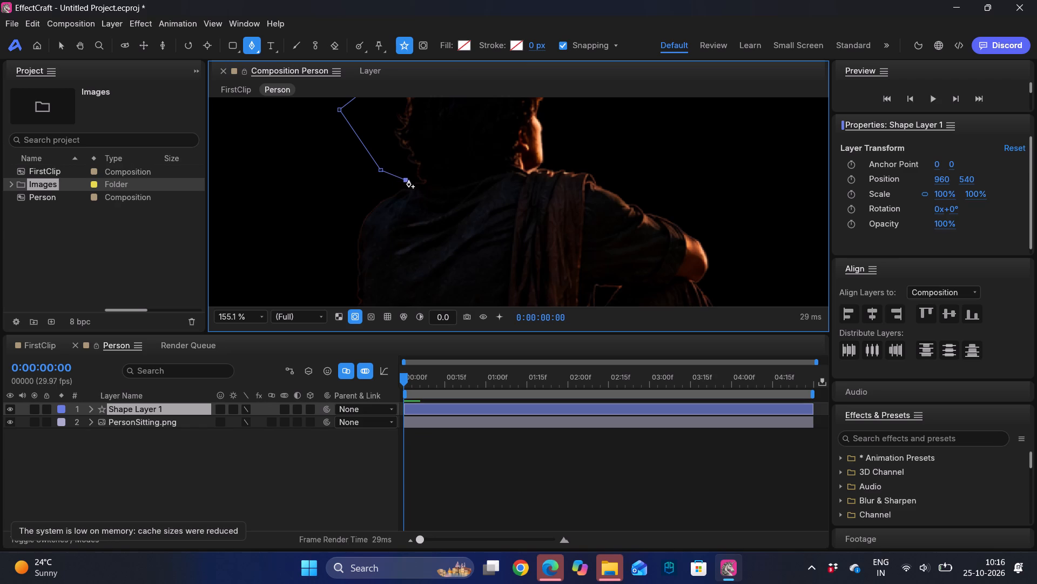
click(421, 184)
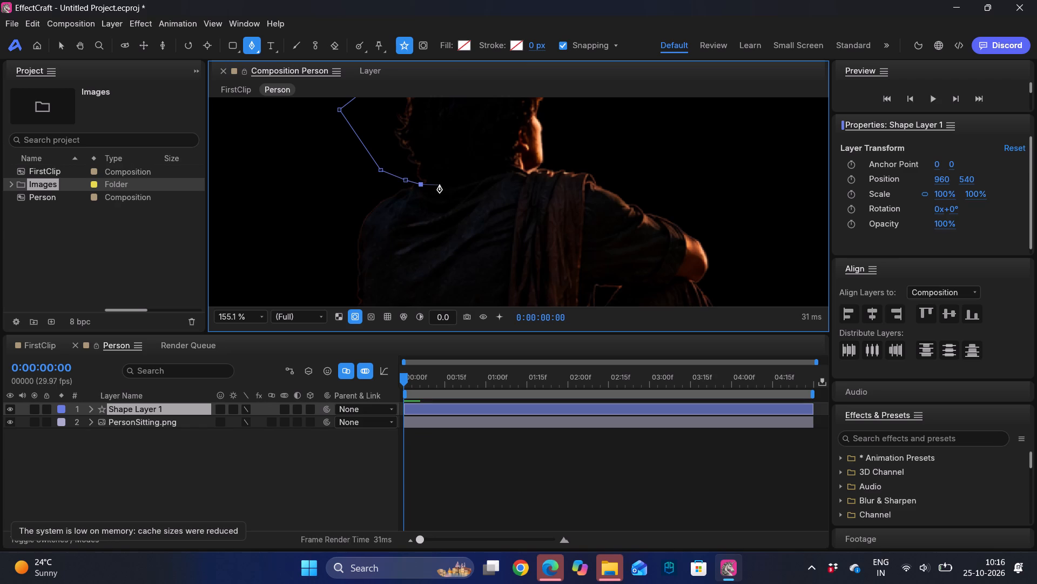
click(440, 185)
click(469, 176)
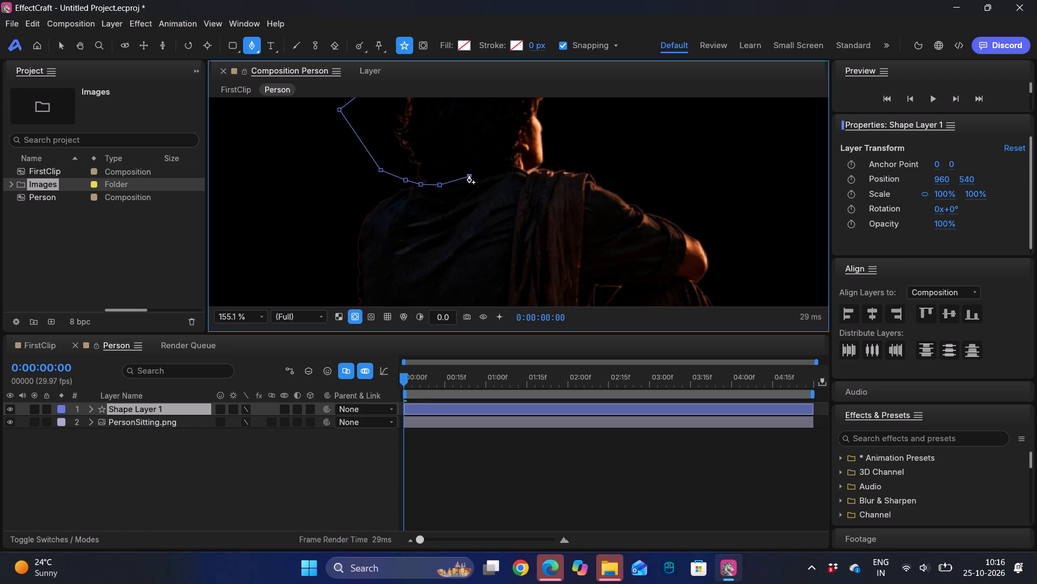
click(499, 170)
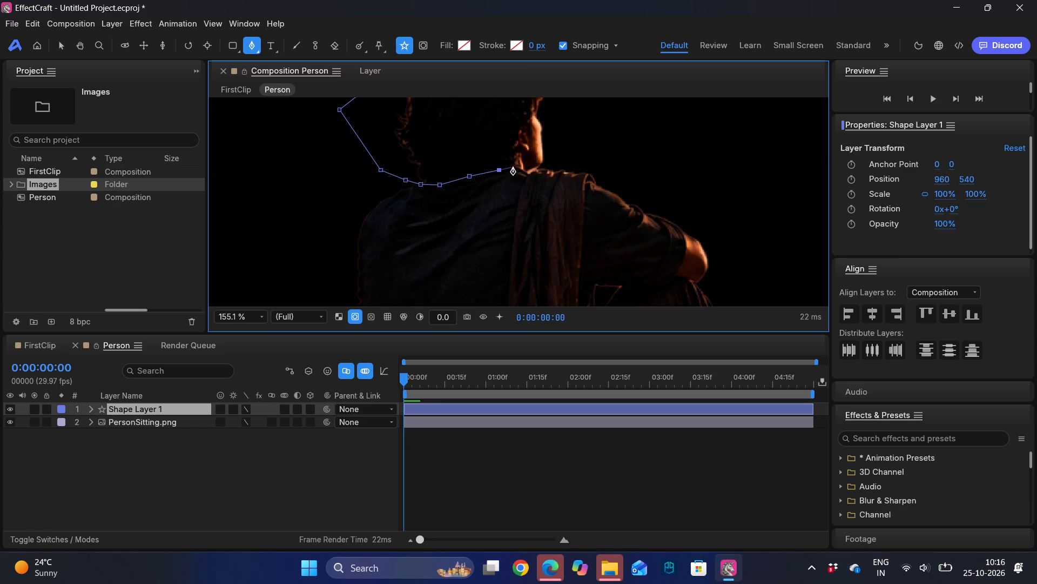
click(516, 166)
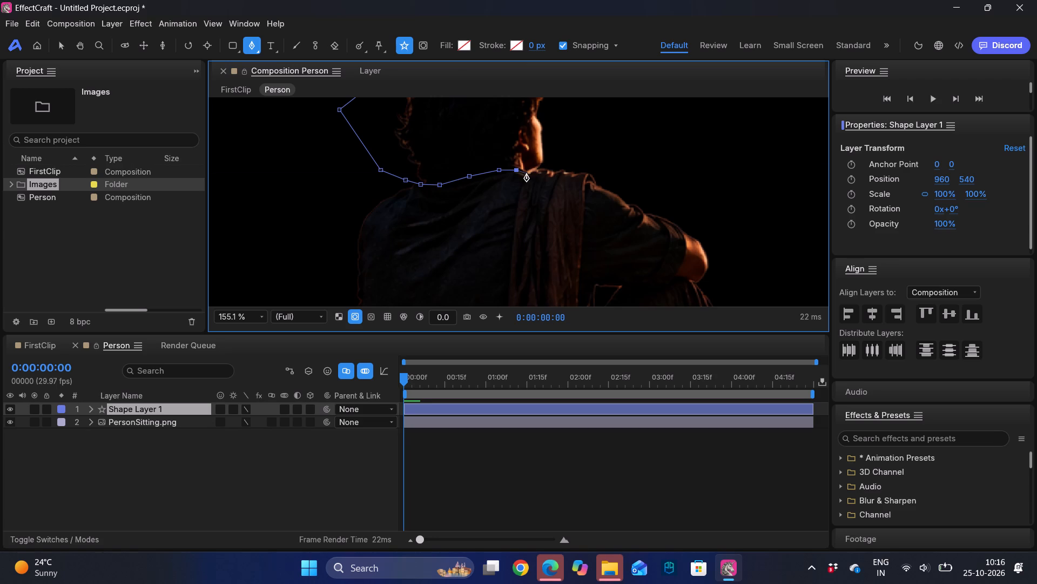
click(527, 174)
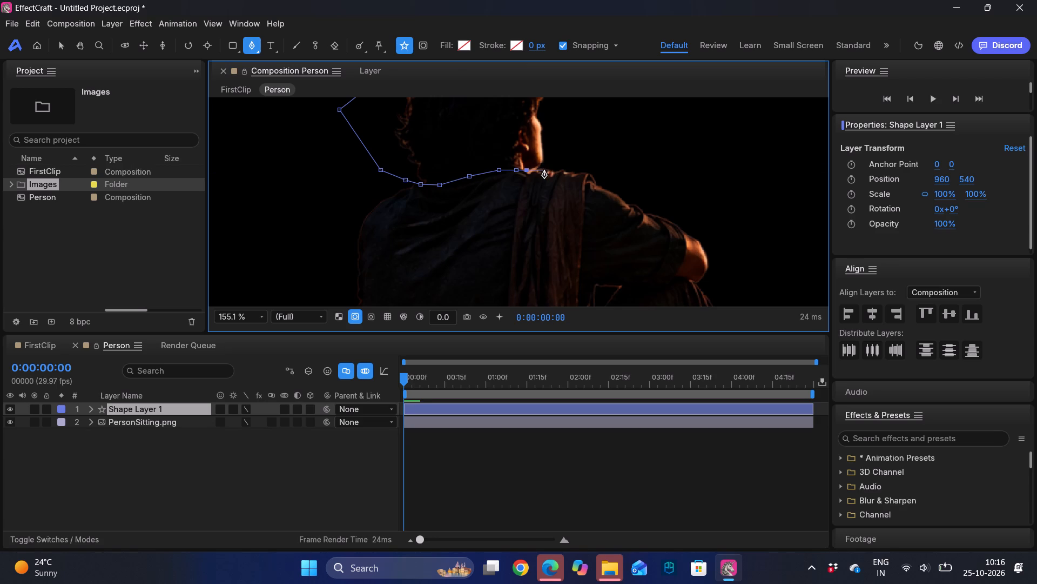
click(548, 172)
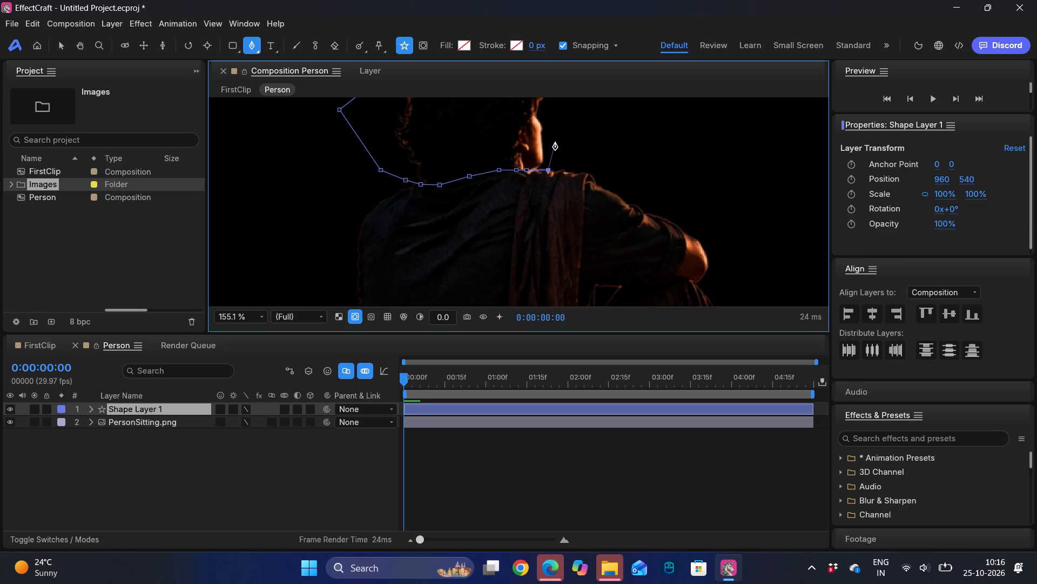
Take the outline up in front of the face and close it at the starting point above the head.
click(555, 142)
ctrl+scroll(555, 142, down, 4)
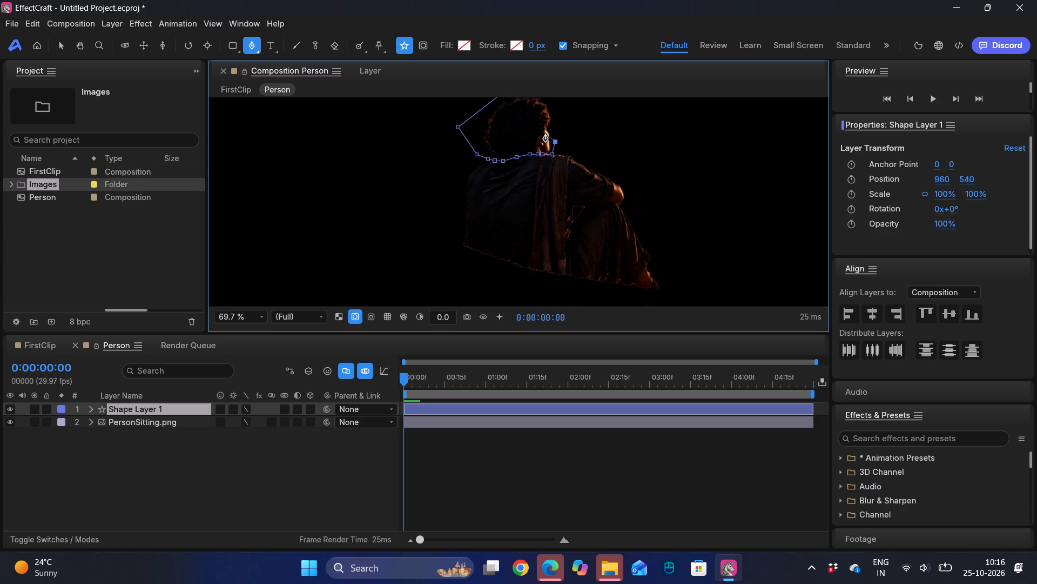
ctrl+scroll(546, 134, down, 3)
click(556, 103)
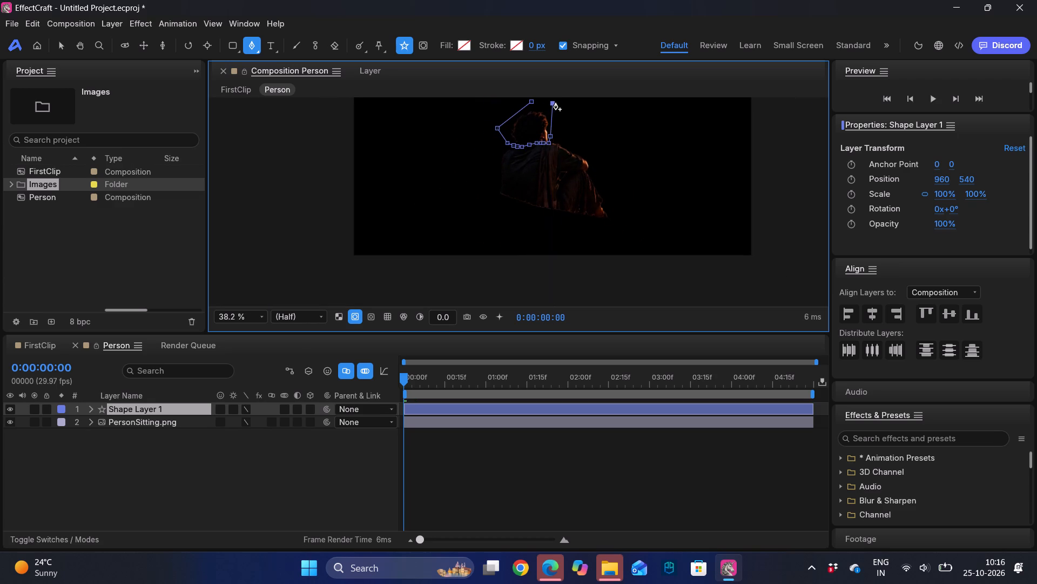
click(533, 103)
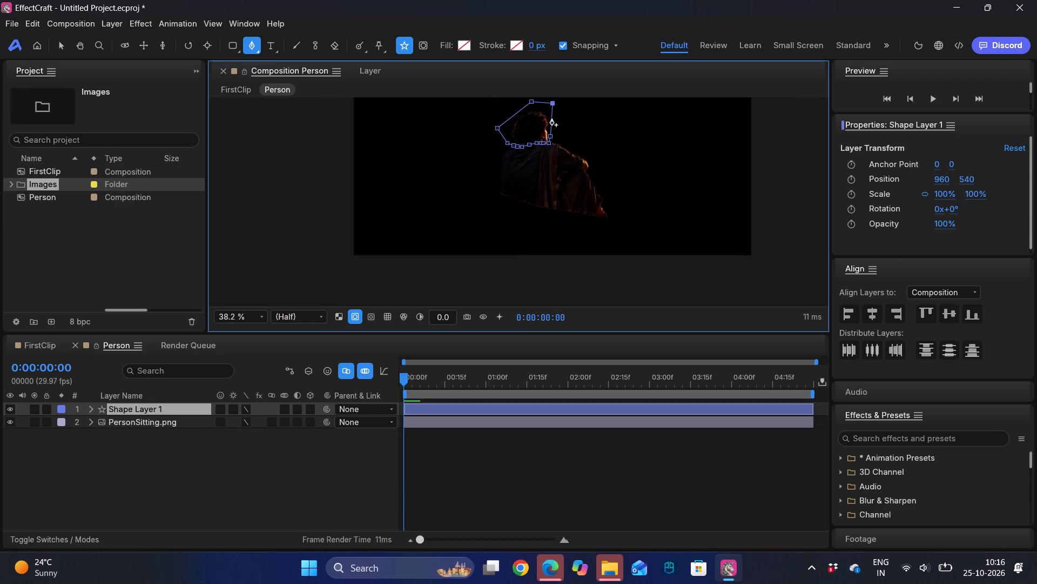
Examine the closed outline around the figure's head and neck up close.
ctrl+scroll(555, 126, up, 6)
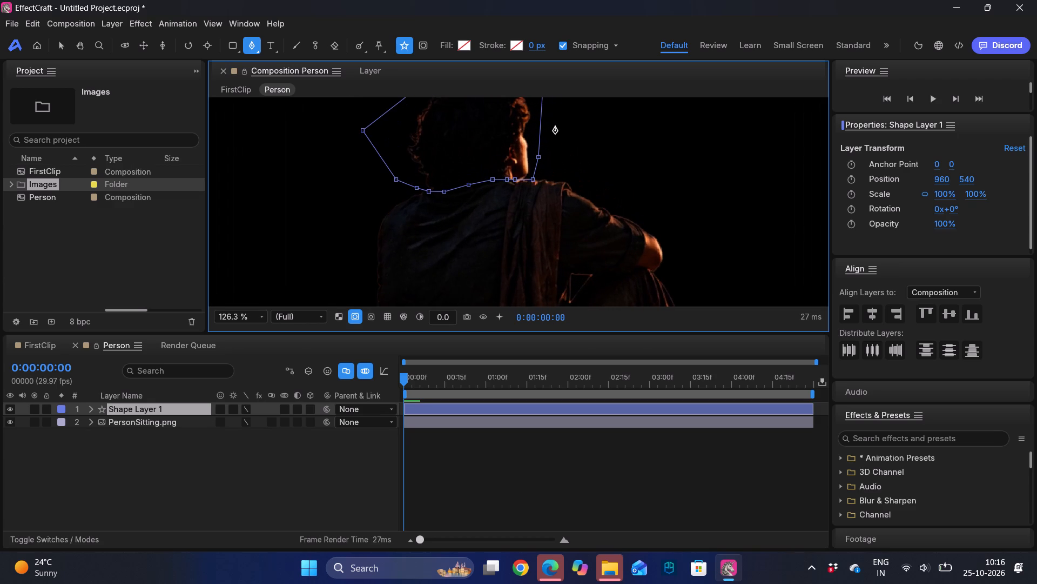
ctrl+scroll(555, 126, down, 3)
key(h)
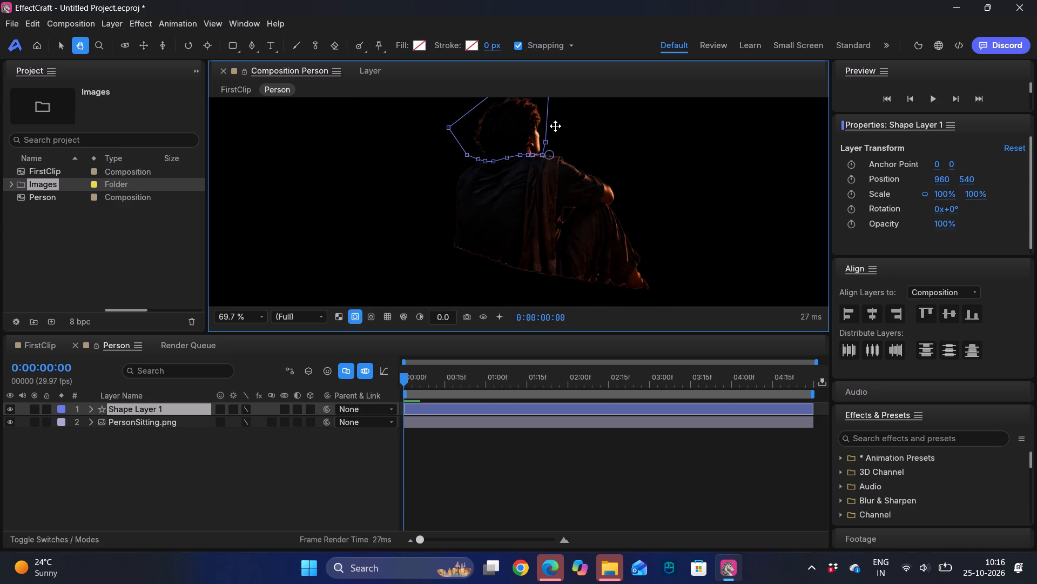
drag(594, 120, 566, 183)
ctrl+scroll(566, 183, up, 1)
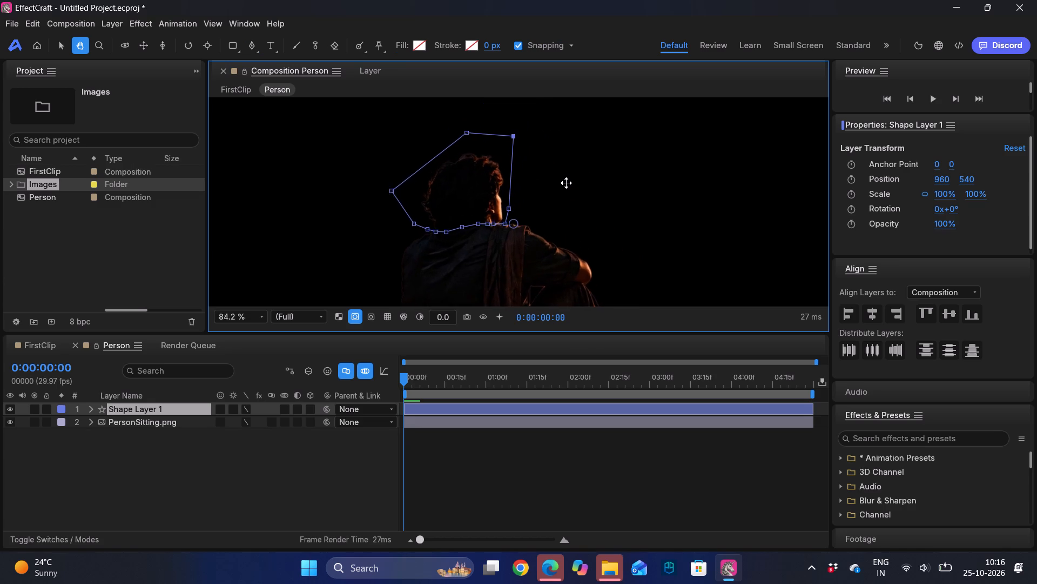
ctrl+scroll(566, 183, up, 3)
drag(510, 228, 548, 242)
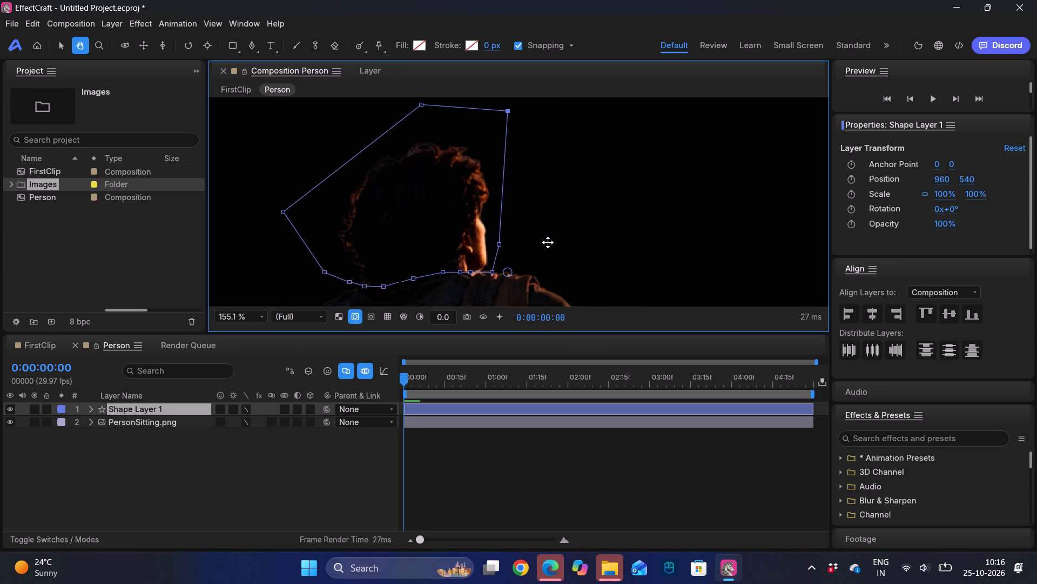
drag(548, 242, 549, 231)
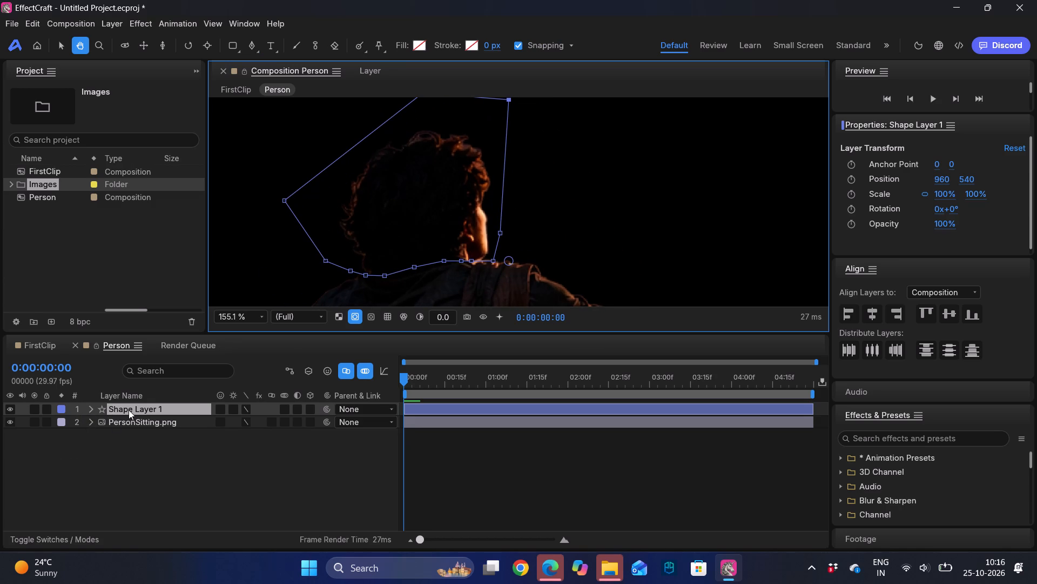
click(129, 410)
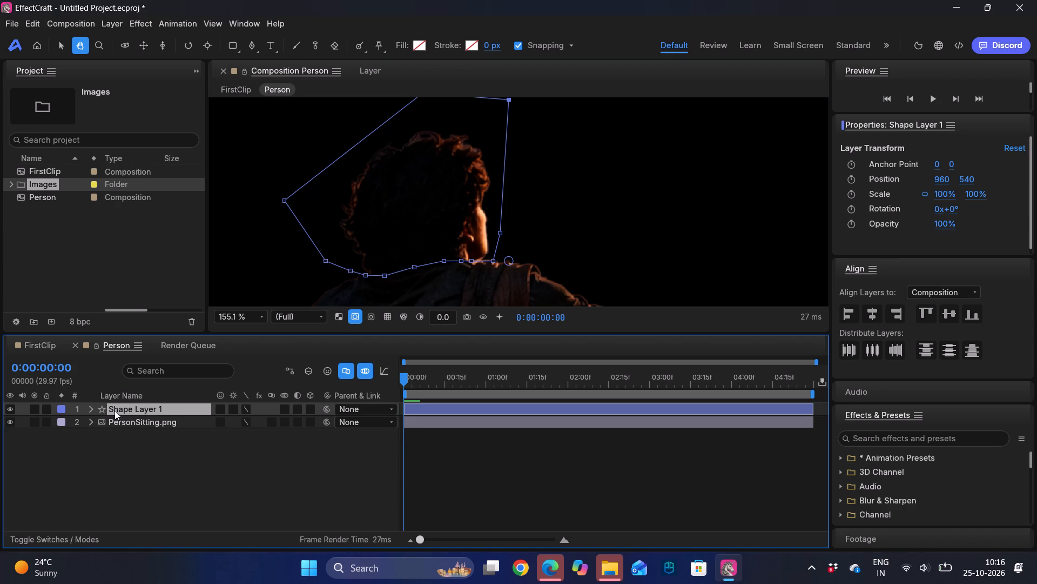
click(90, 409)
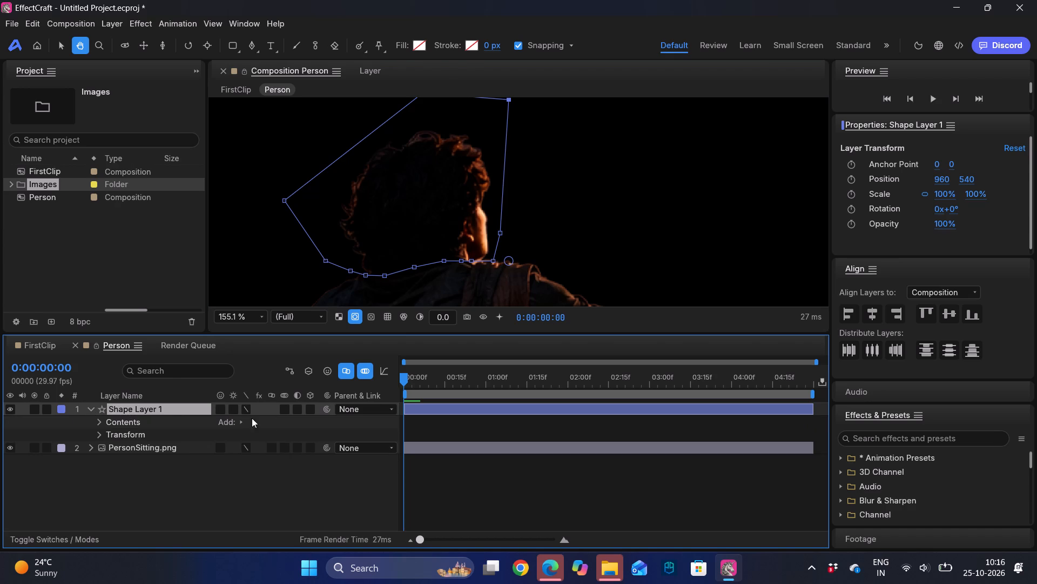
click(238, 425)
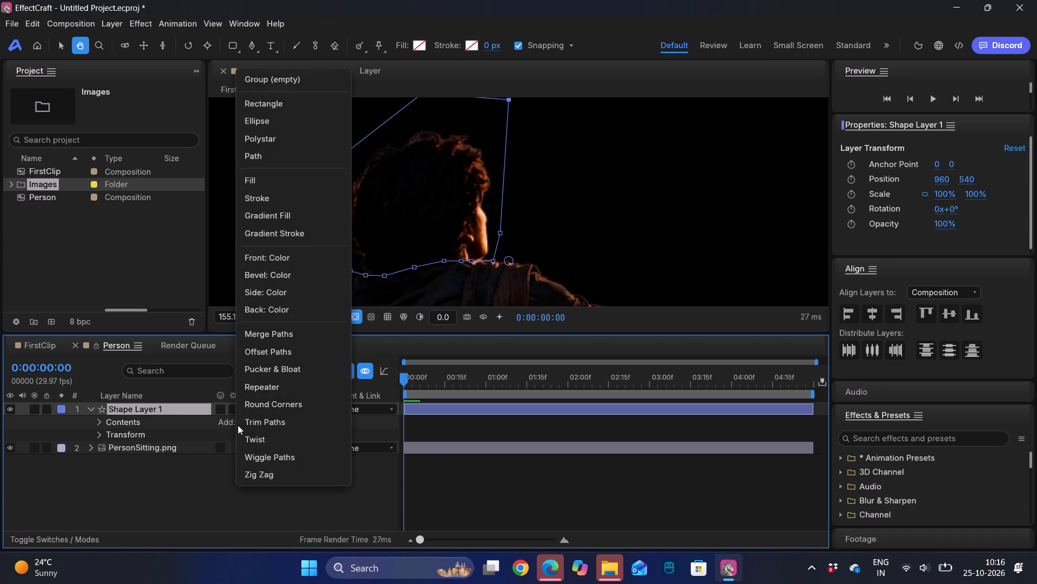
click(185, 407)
Delete Shape Layer 1, which holds the head outline, from the Person composition.
key(Delete)
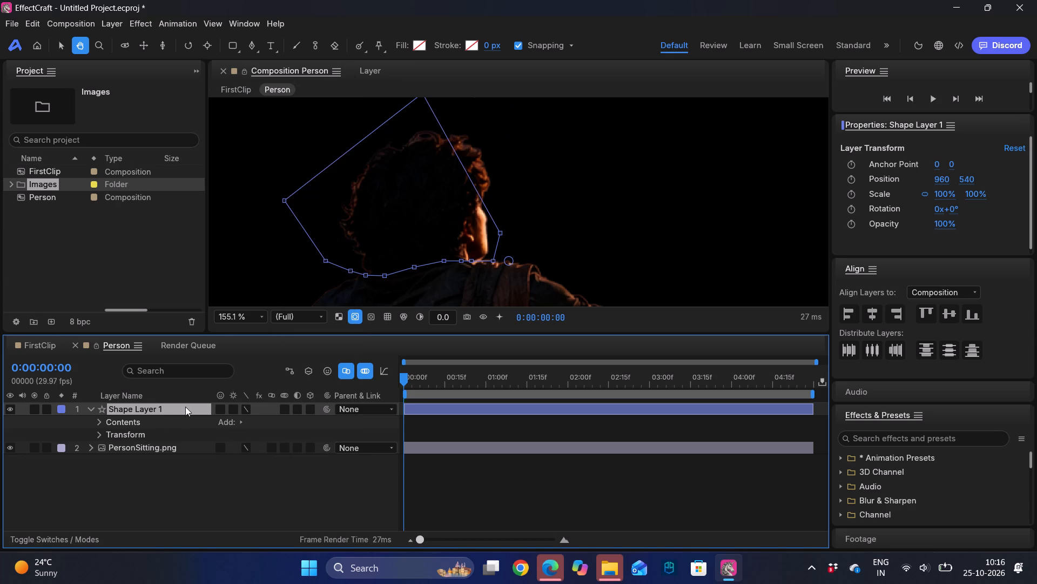
click(170, 409)
key(Delete)
Start a Pen mask on the PersonSitting.png layer, running from above the head down behind the hair.
click(146, 406)
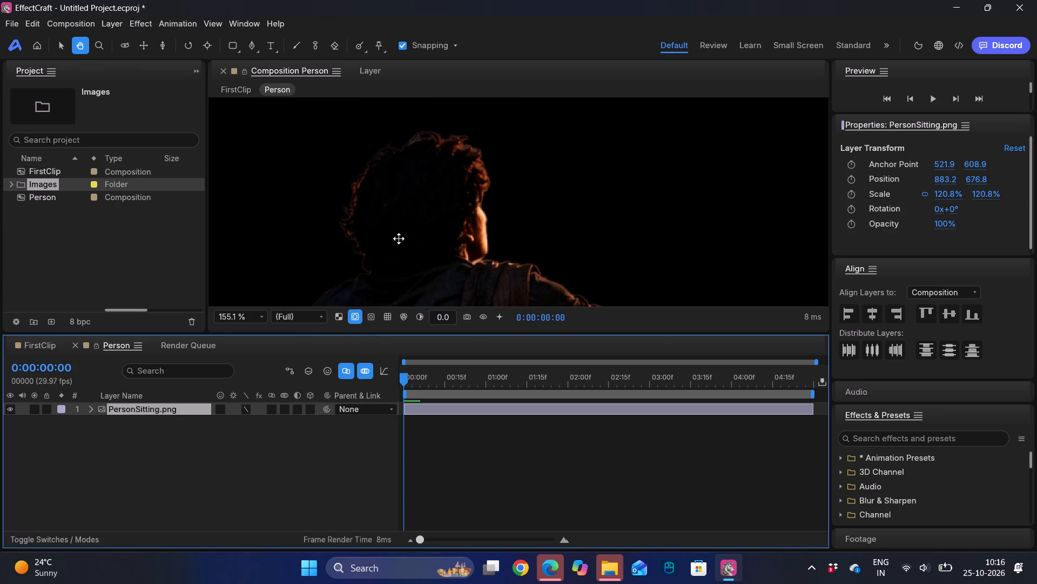
click(252, 45)
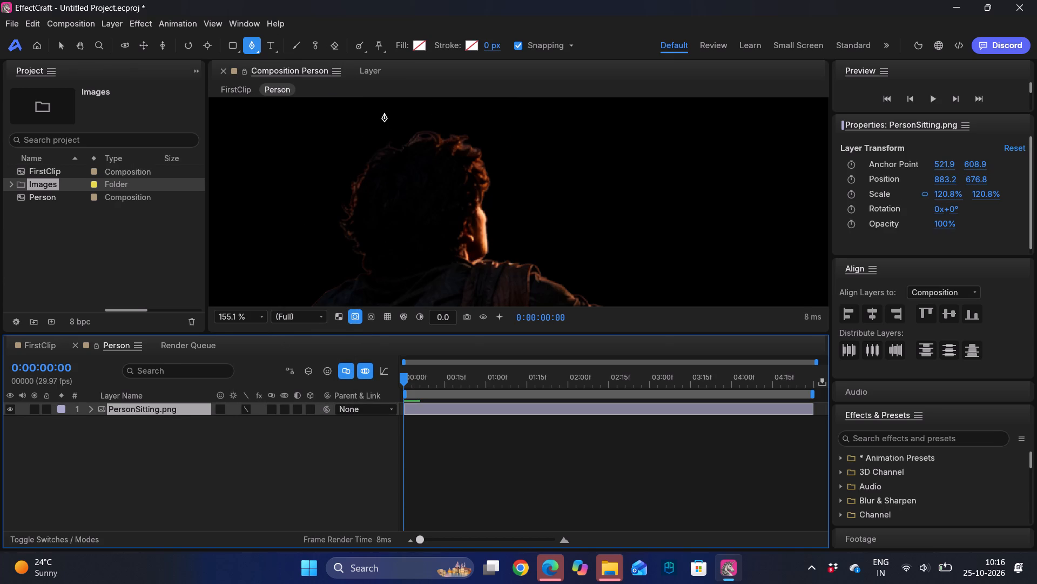
click(386, 114)
click(304, 195)
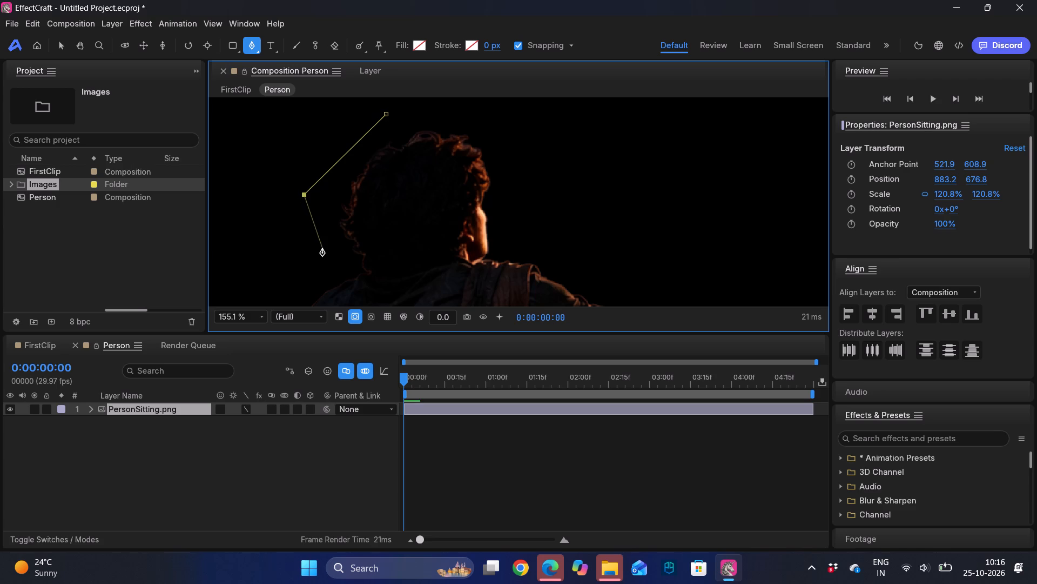
click(323, 248)
click(86, 413)
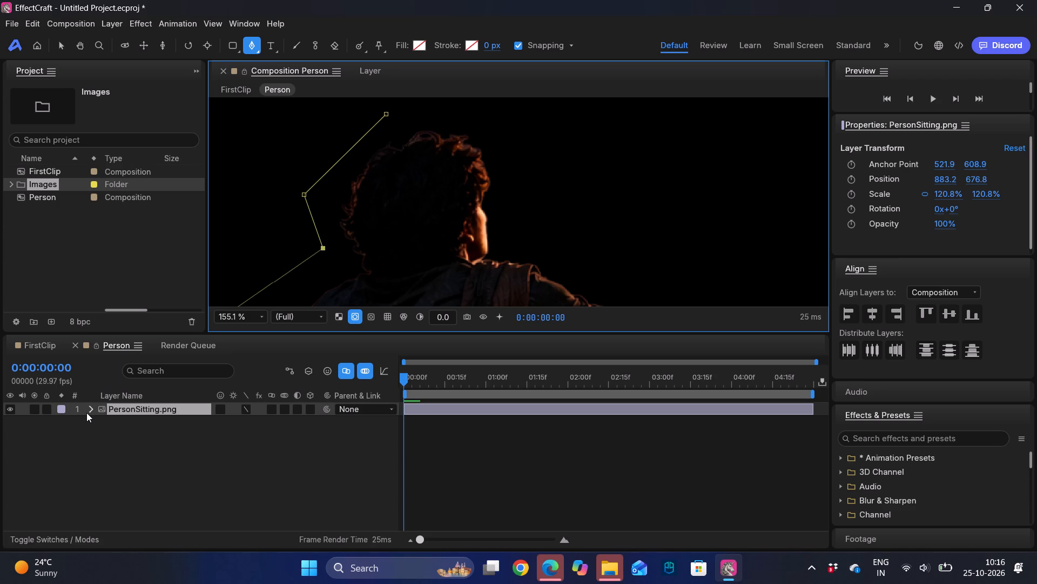
click(98, 424)
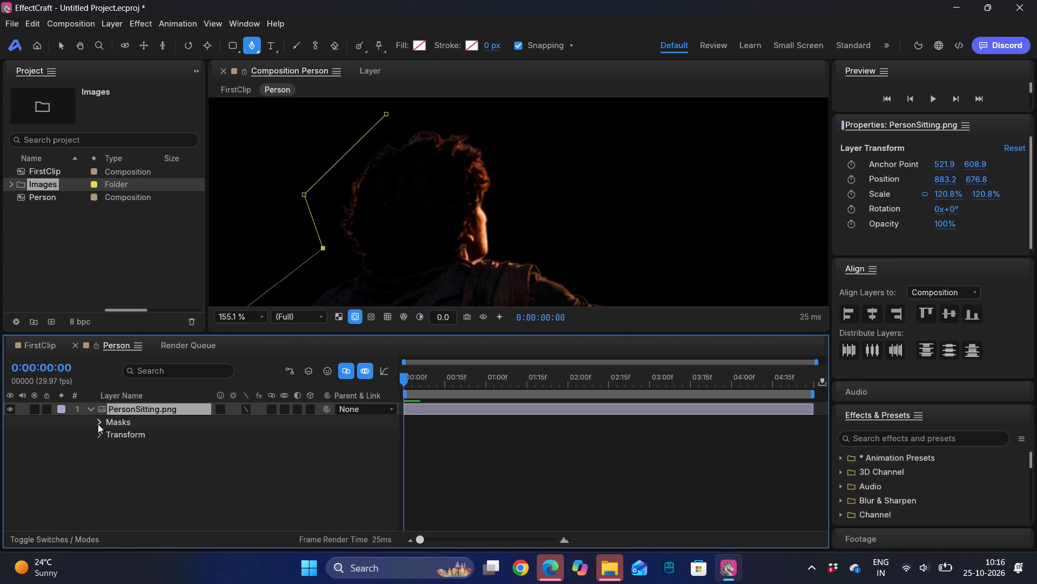
click(98, 424)
Continue the mask along the nape and collar line to below the chin, nudging its last point up onto the collar edge.
click(343, 275)
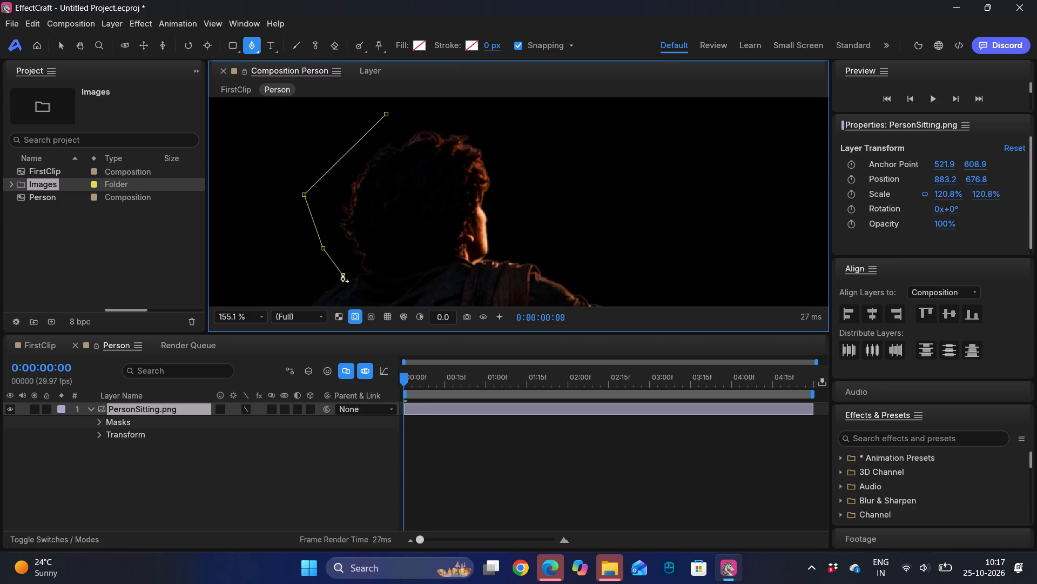
click(367, 273)
click(386, 275)
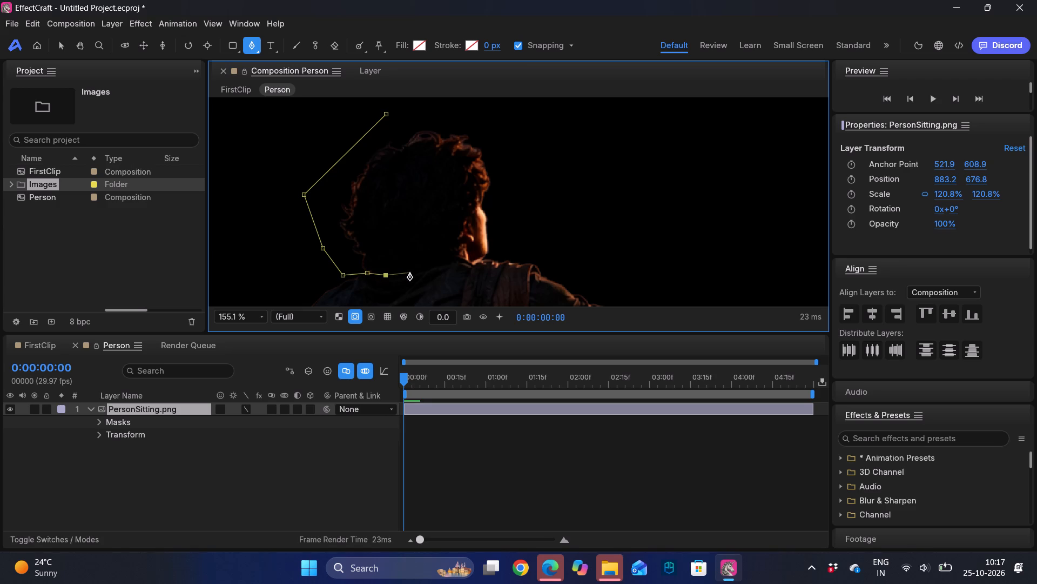
click(410, 273)
click(435, 264)
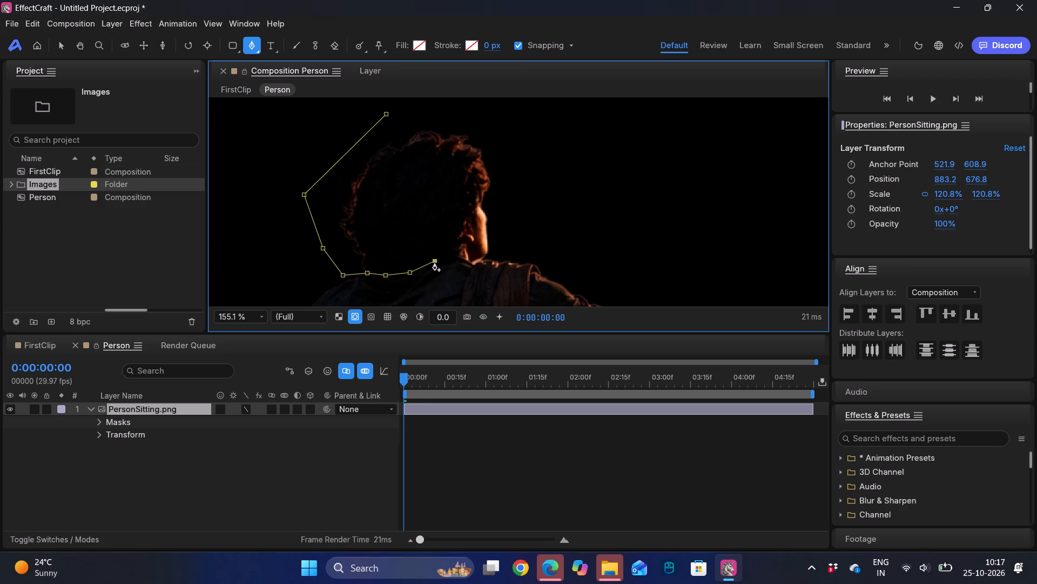
click(455, 253)
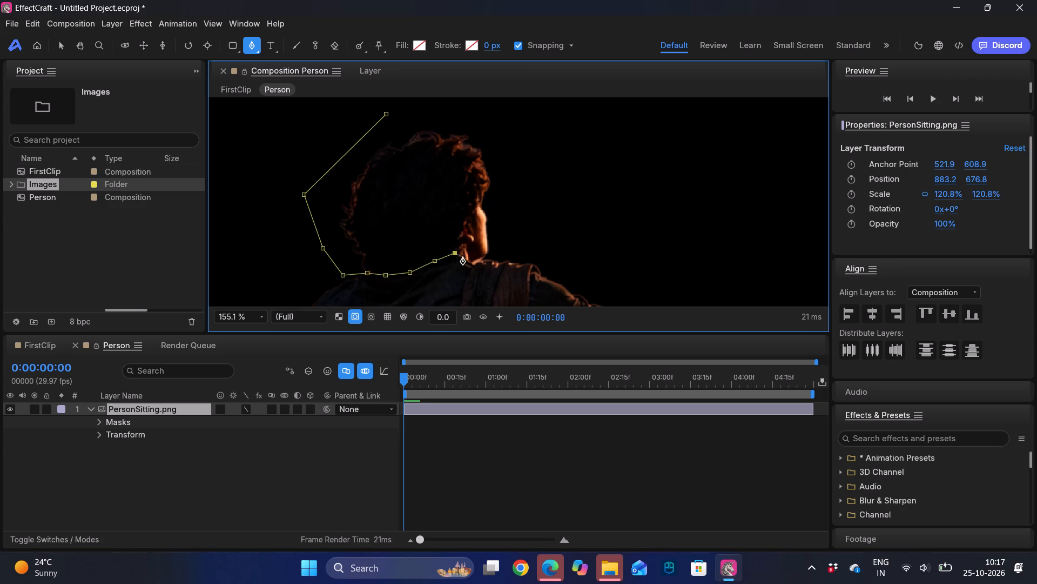
click(467, 260)
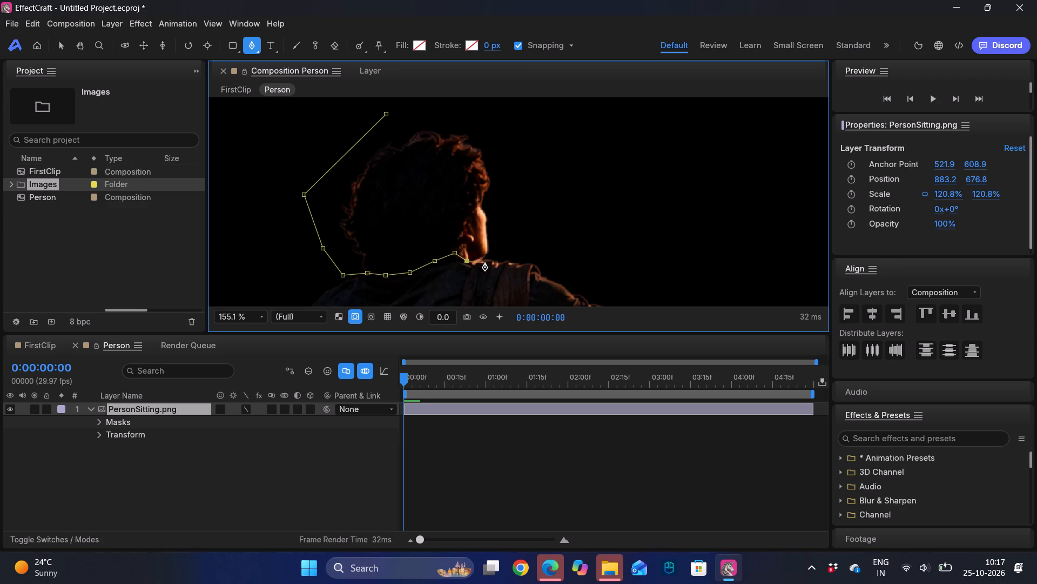
click(474, 267)
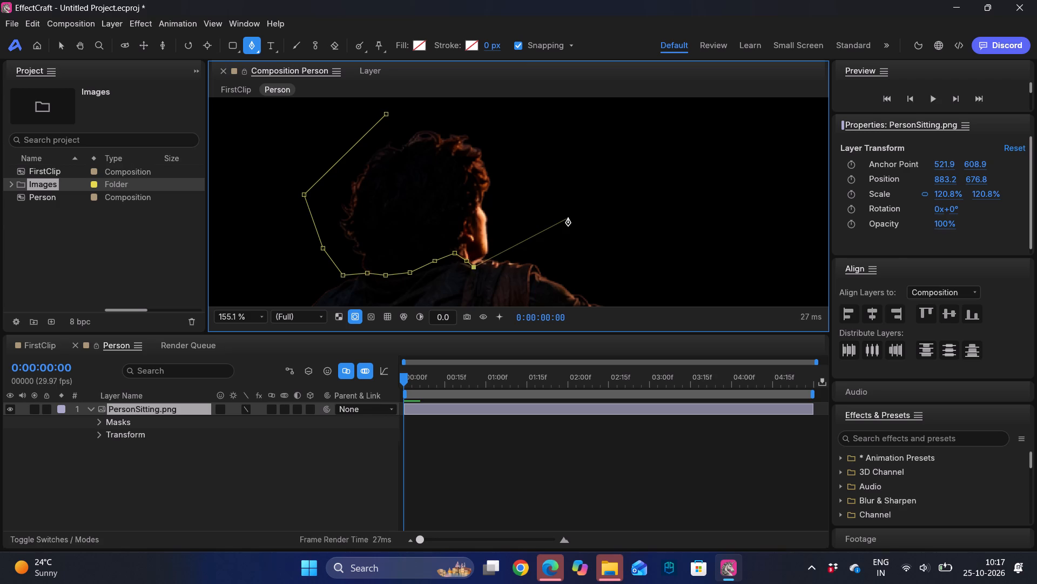
key(Up)
key(Up)
key(Up)
key(Up)
key(Up)
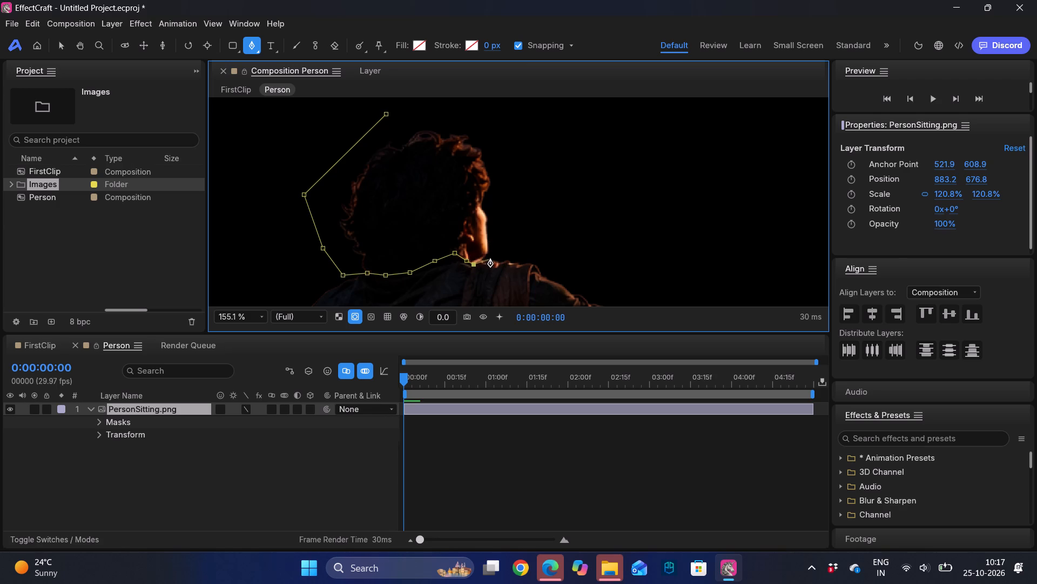
Take the mask up in front of the face and close it at its starting point above the head.
click(490, 259)
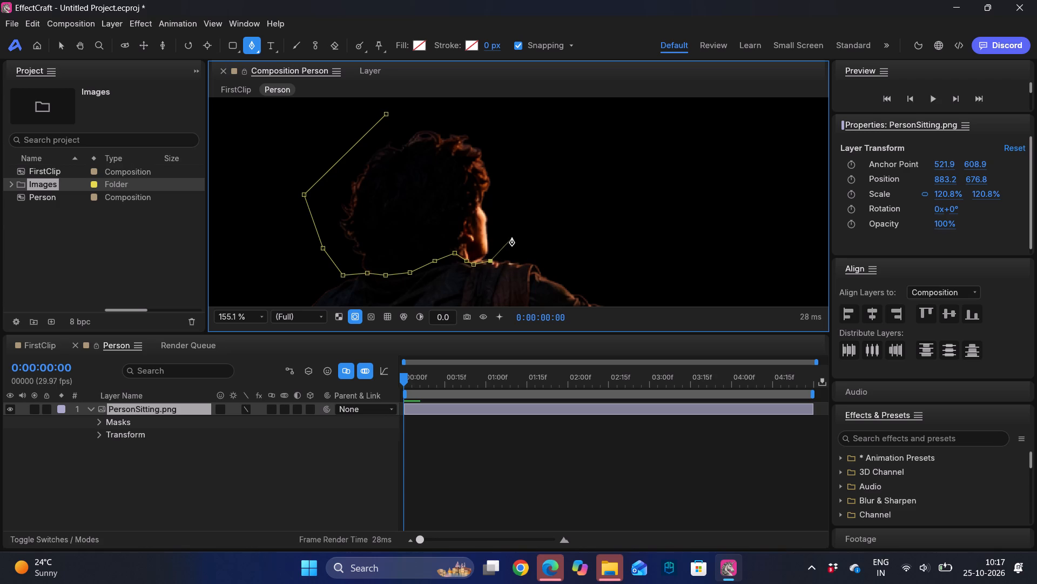
click(512, 238)
click(512, 139)
click(388, 114)
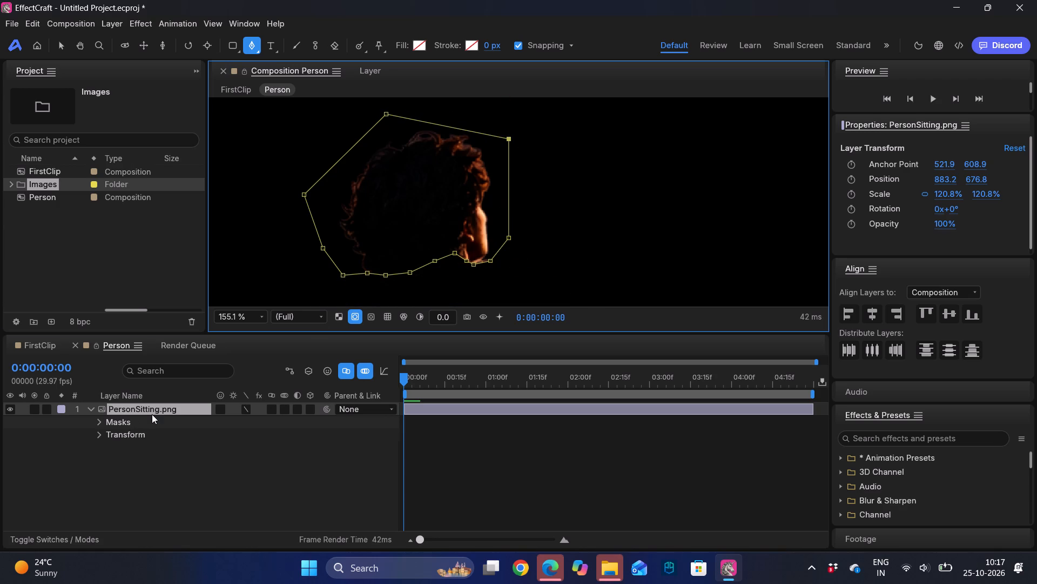
Duplicate the masked PersonSitting.png layer, name the copy Head, and return to the Person composition view.
key(ctrl+d)
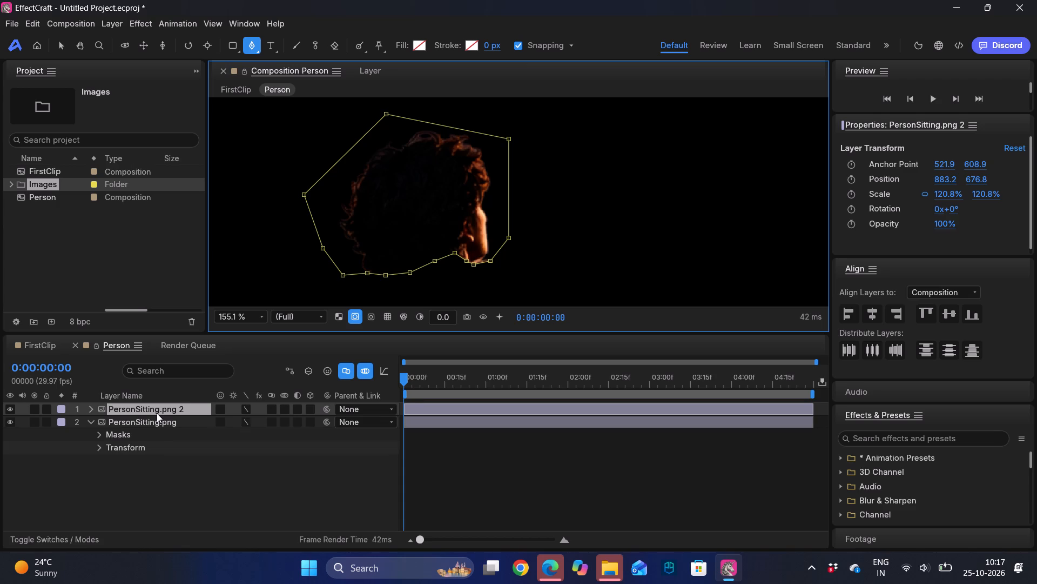
click(90, 421)
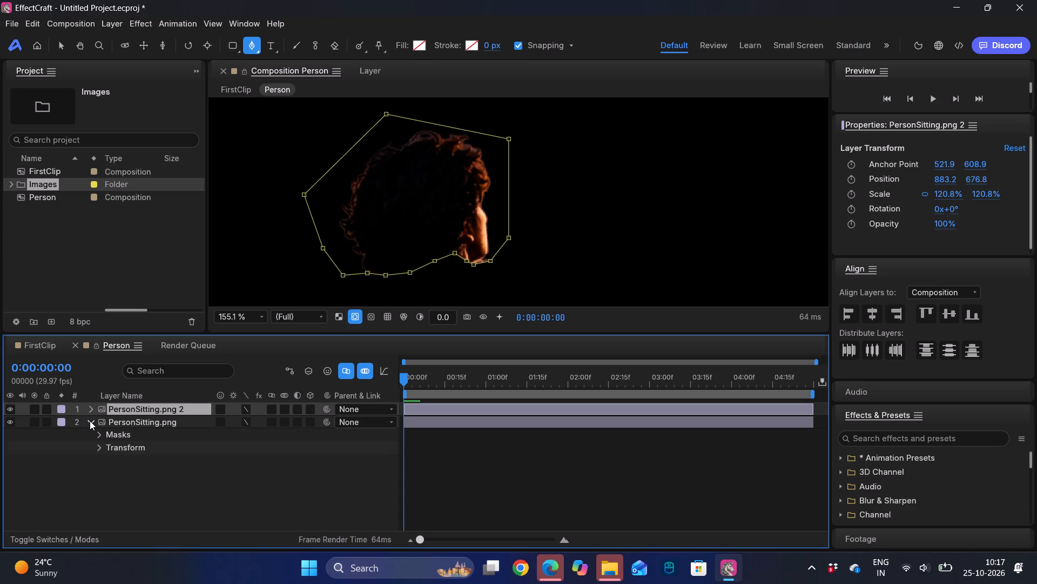
double_click(137, 413)
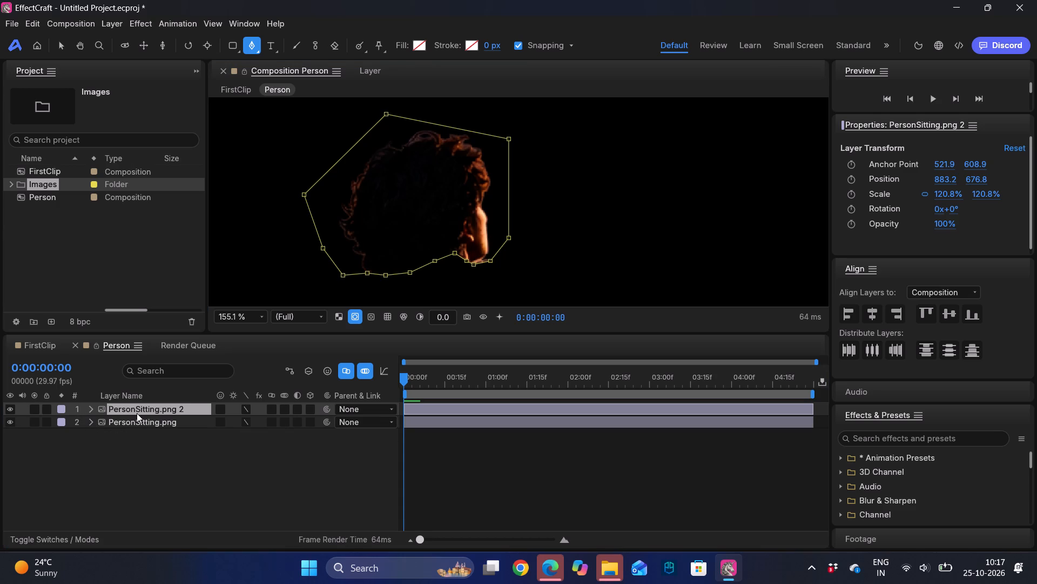
click(137, 413)
key(Return)
key(BackSpace)
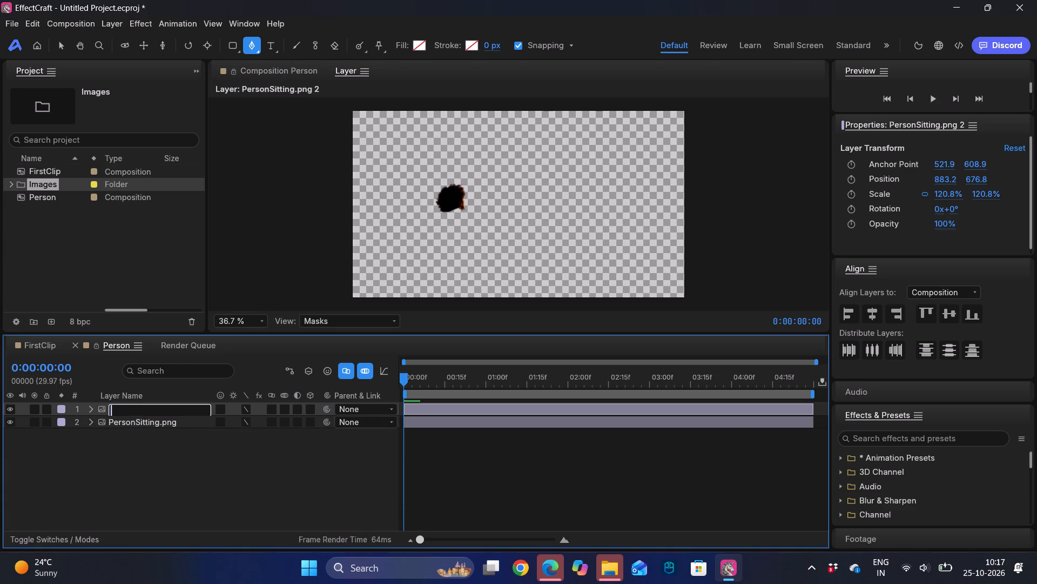
text(Head)
key(Return)
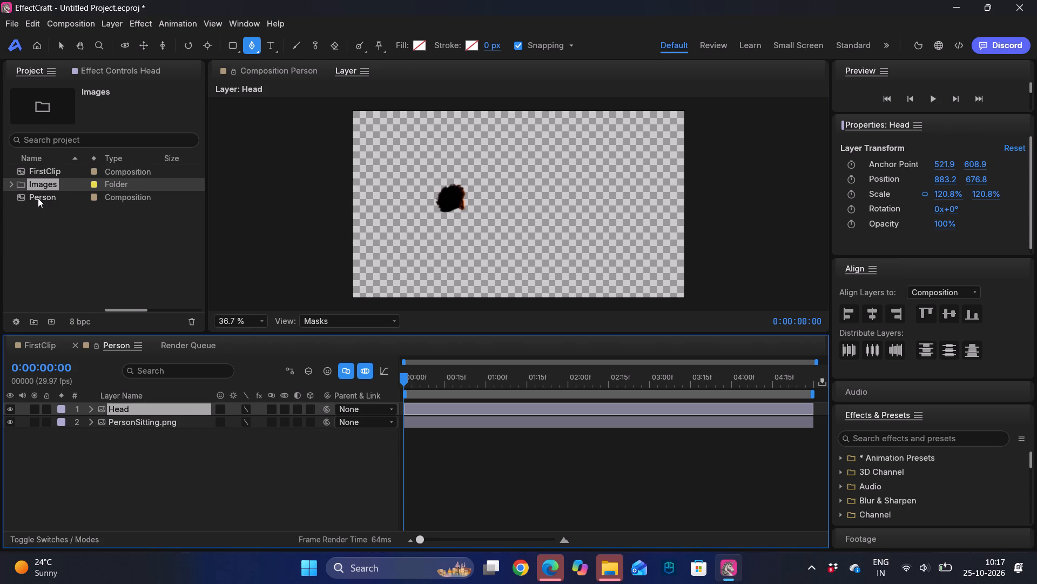
double_click(38, 198)
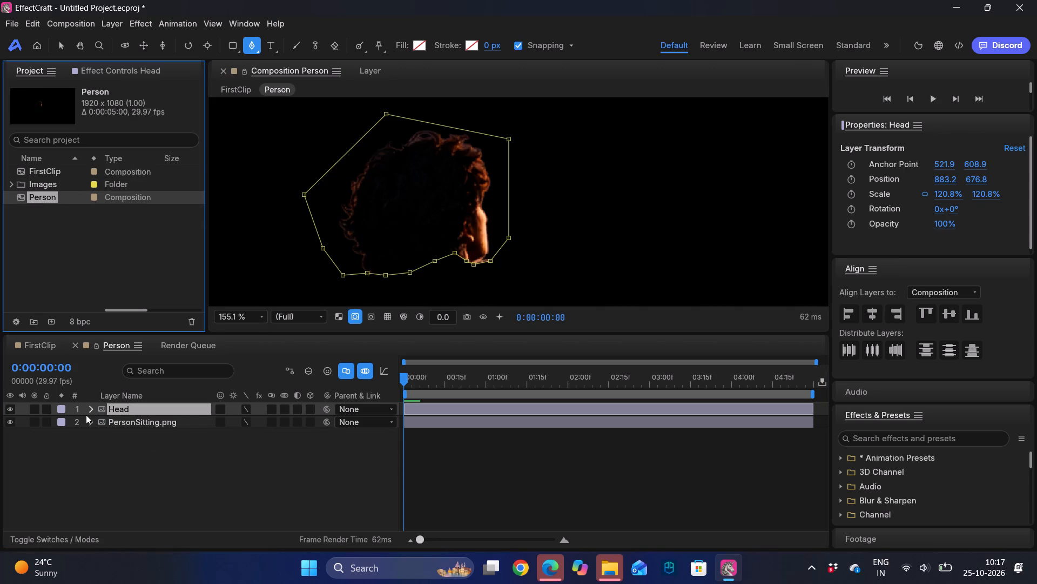
Set the mask mode of Mask 1 on the original PersonSitting.png layer to Subtract.
click(90, 422)
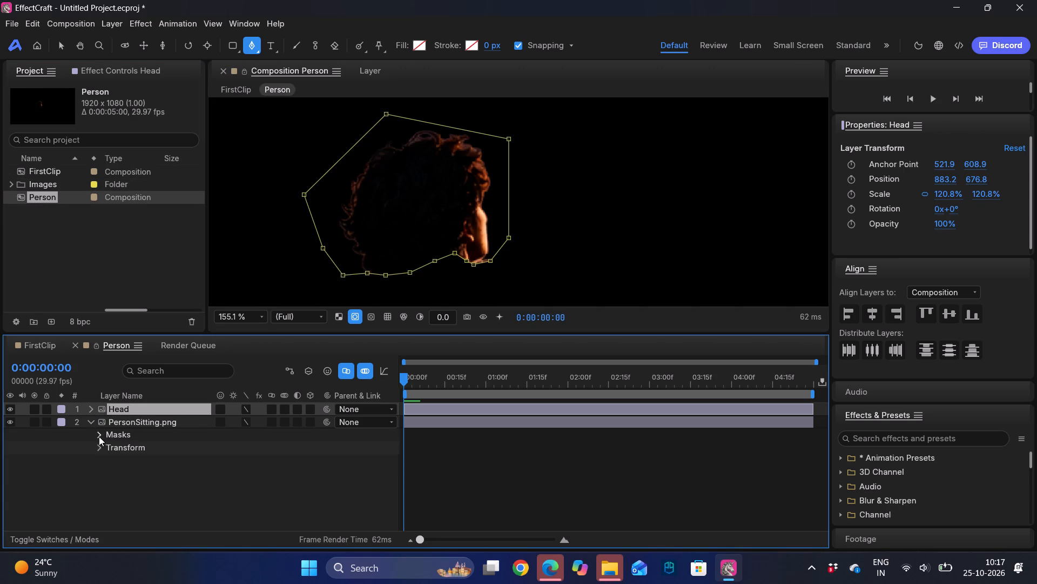
click(98, 436)
click(237, 450)
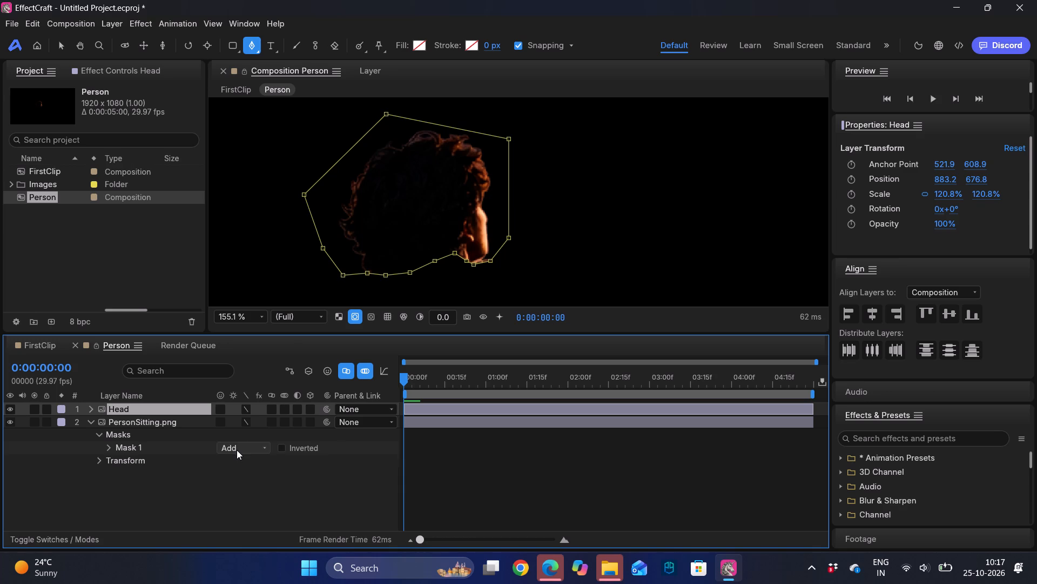
click(243, 449)
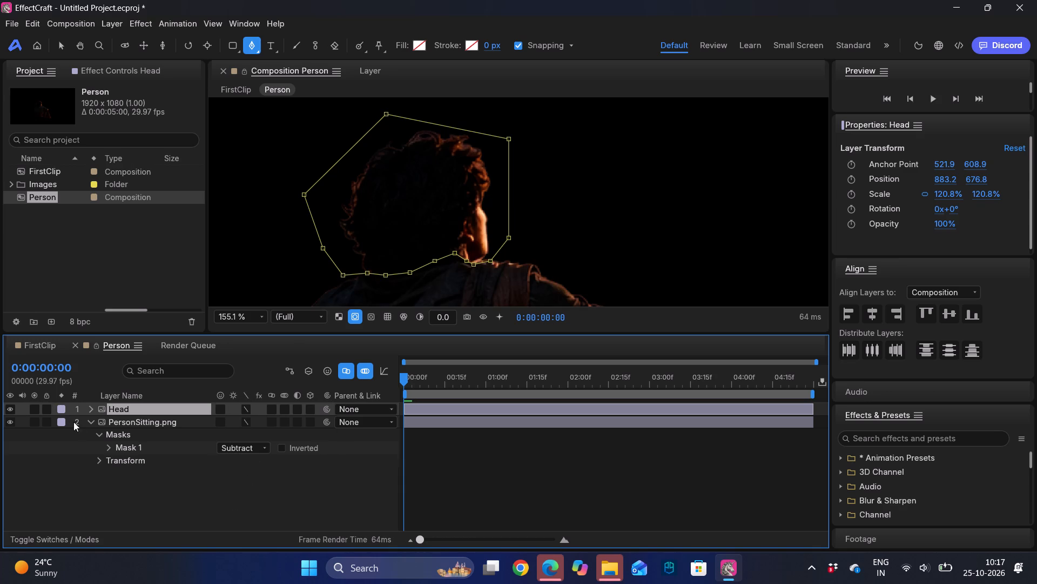
click(92, 425)
click(489, 464)
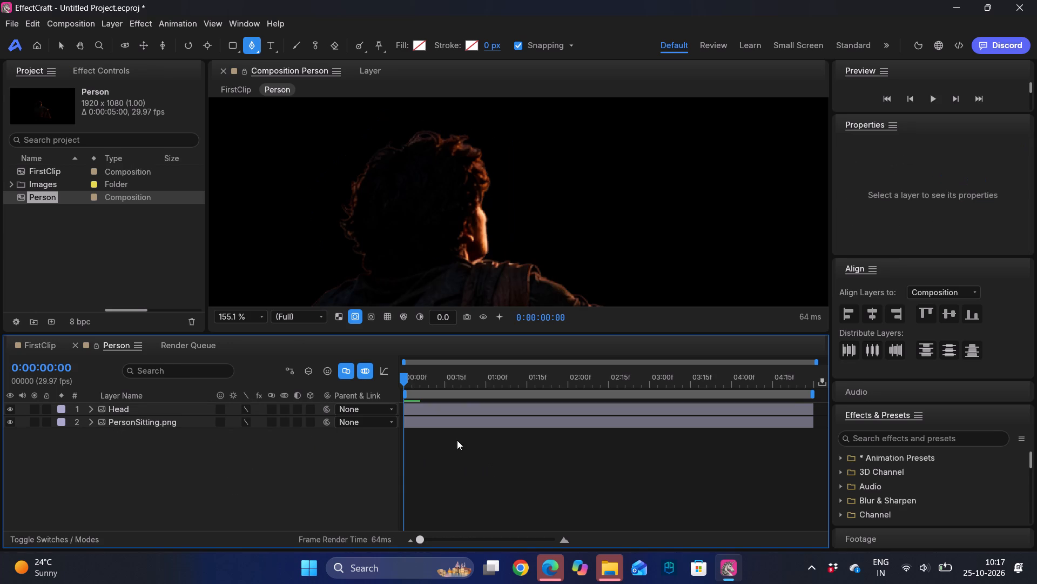
Place three Puppet pins down the Head layer: near the crown, at mid-head and at the nape just above the collar.
click(423, 414)
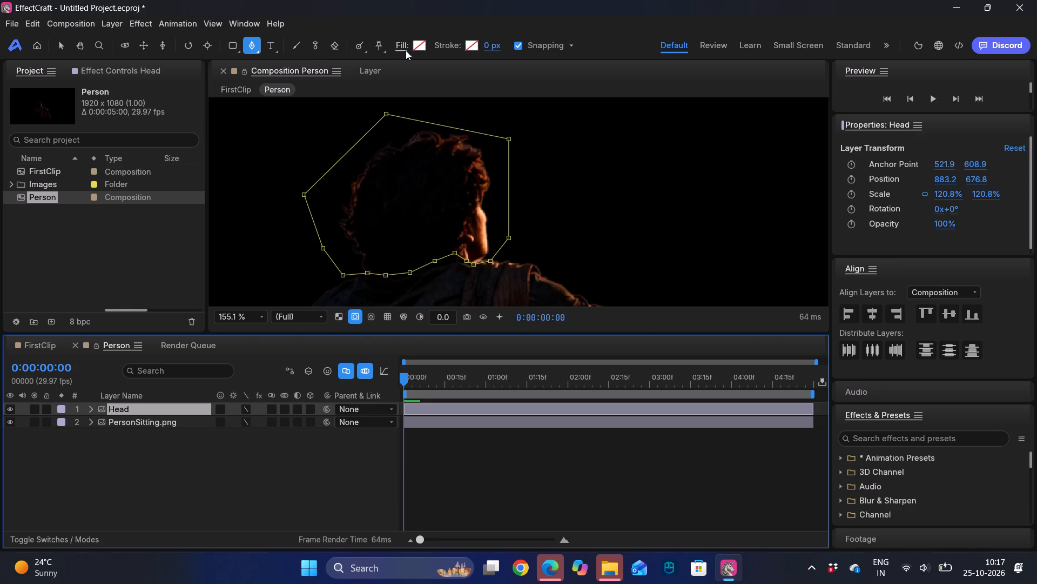
click(381, 45)
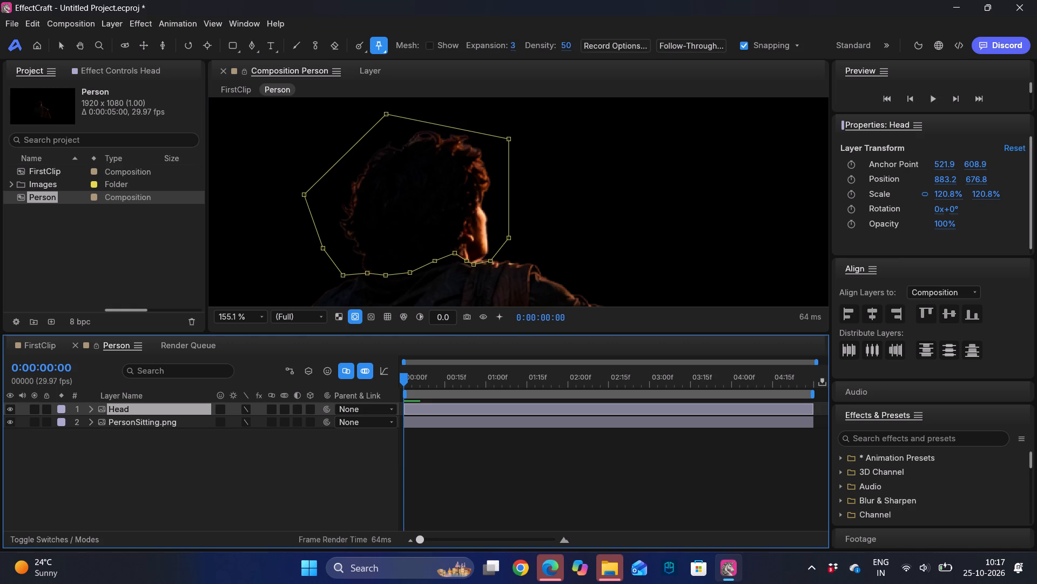
click(412, 170)
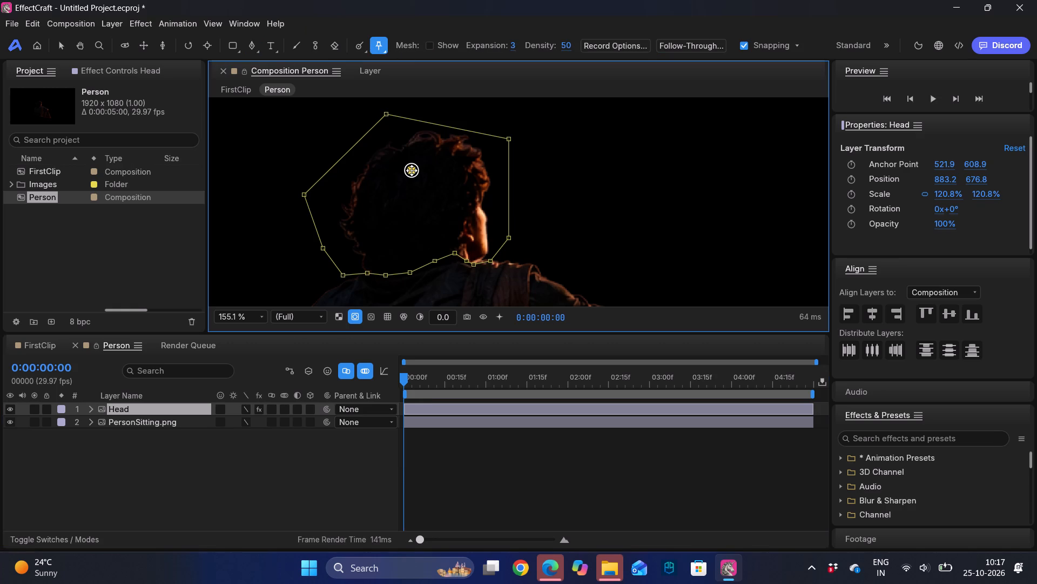
click(399, 209)
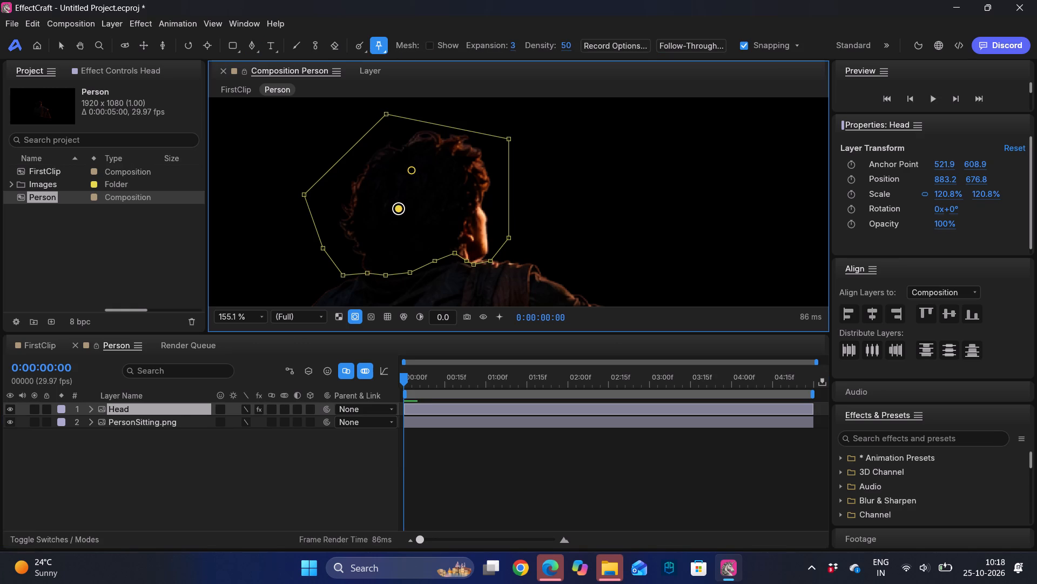
click(416, 257)
At 0:00:01:00, pose the head by shifting all three Puppet pins away from the face side, lowering the nape pin onto the collar line.
drag(405, 379, 478, 381)
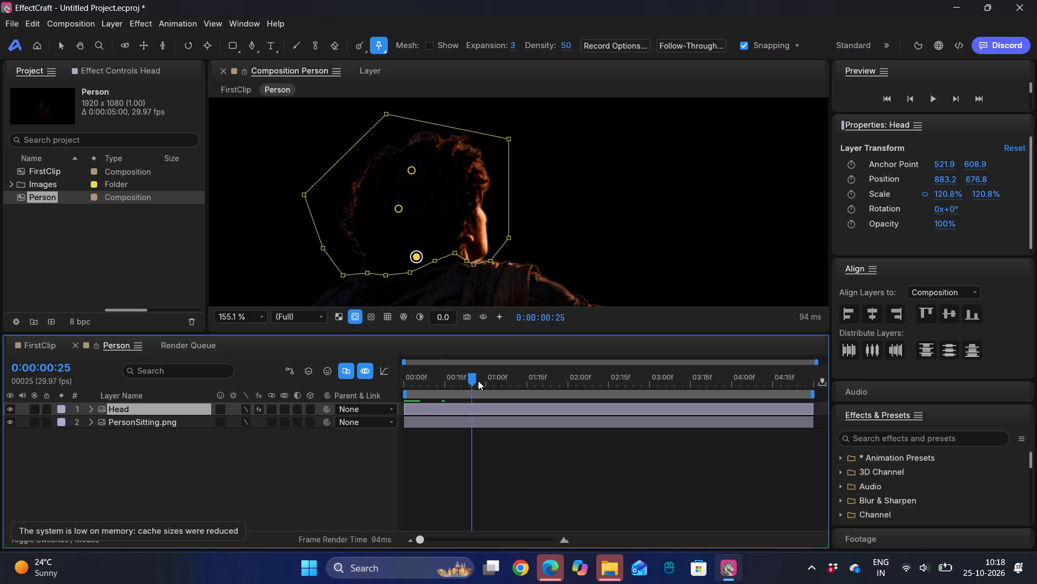
drag(478, 381, 487, 380)
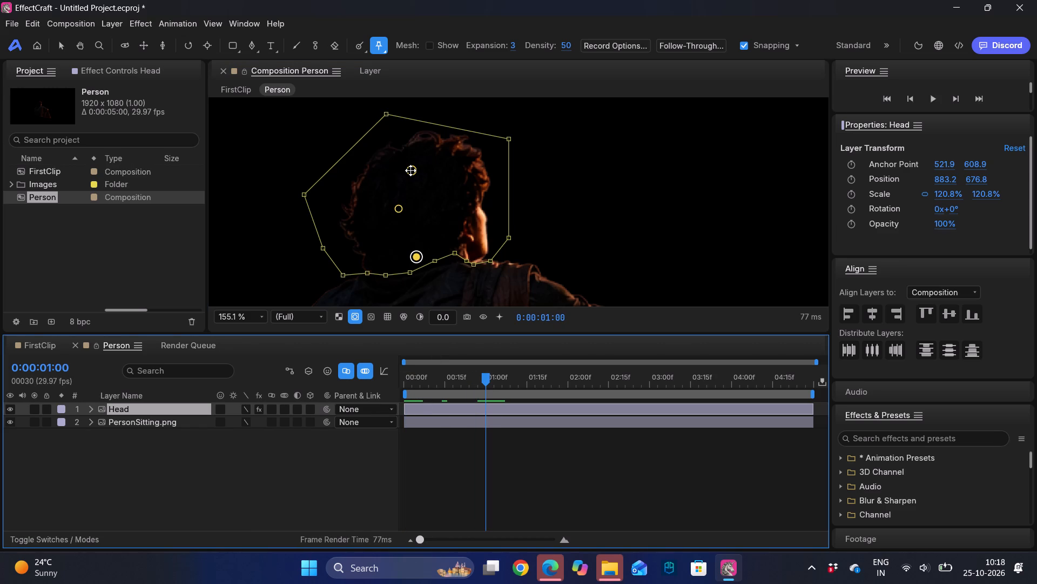
drag(410, 170, 402, 168)
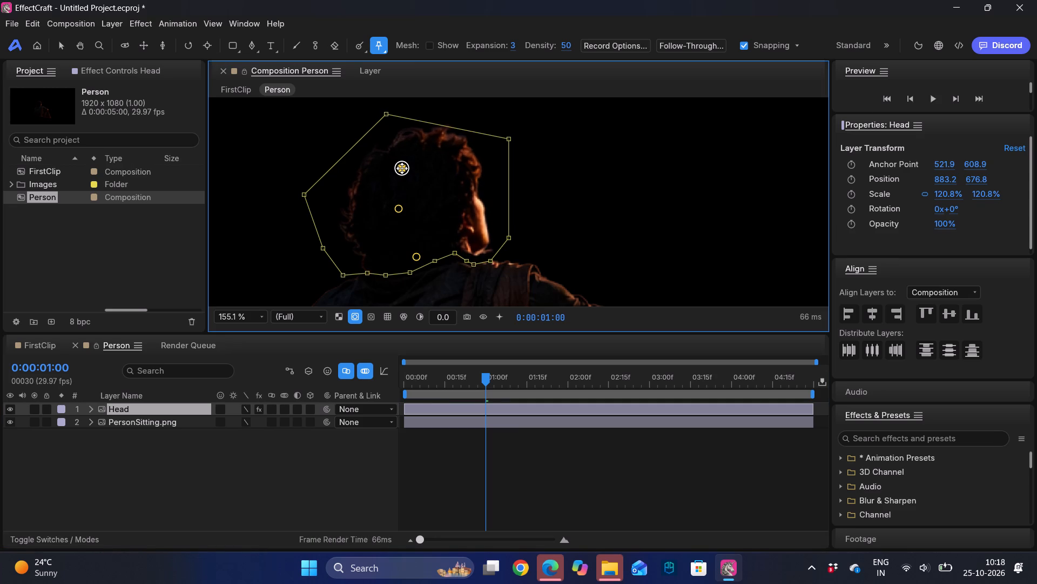
drag(402, 168, 401, 168)
drag(417, 260, 415, 262)
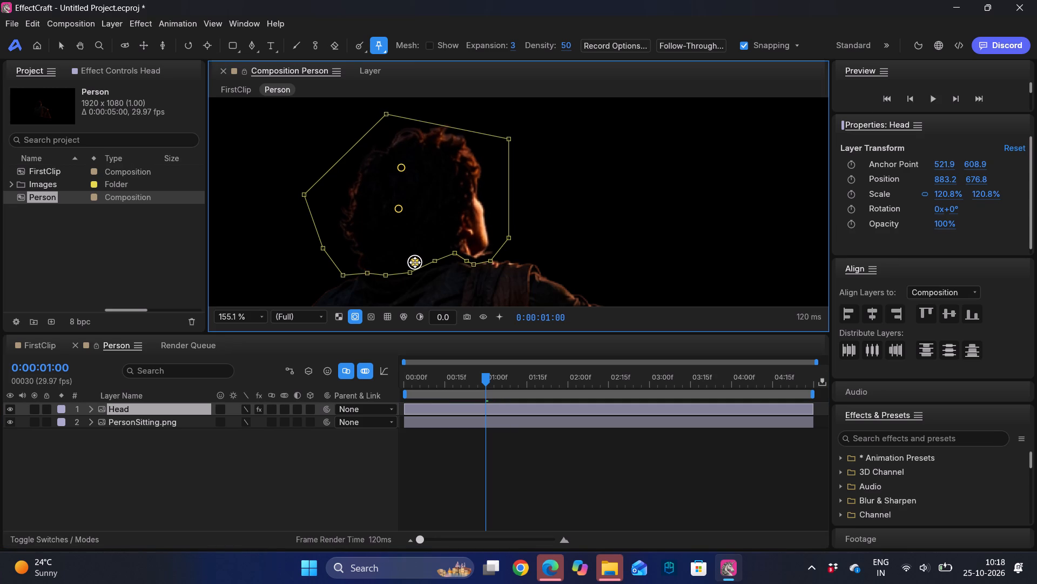
drag(415, 262, 407, 269)
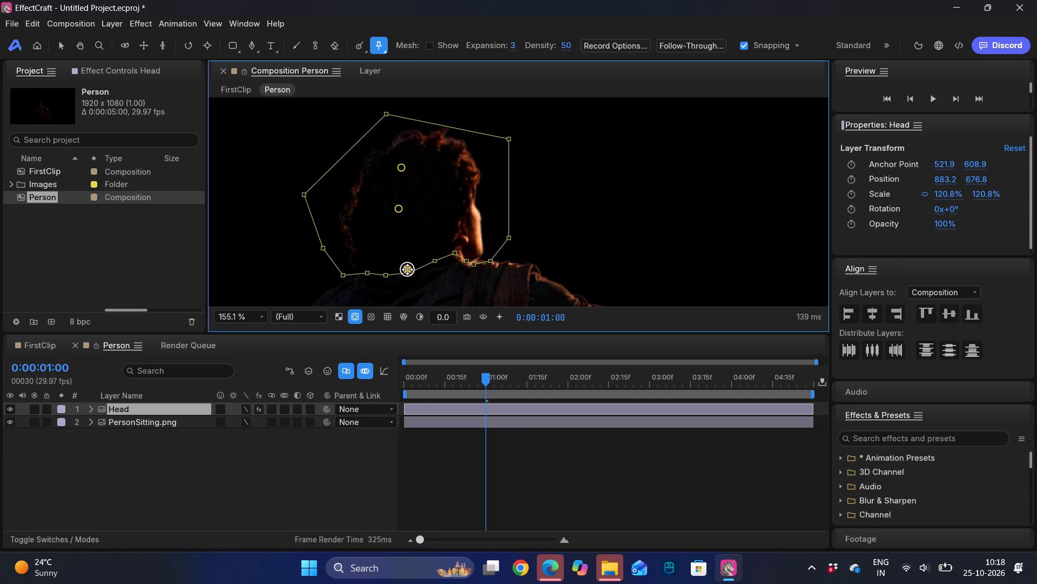
drag(407, 269, 407, 270)
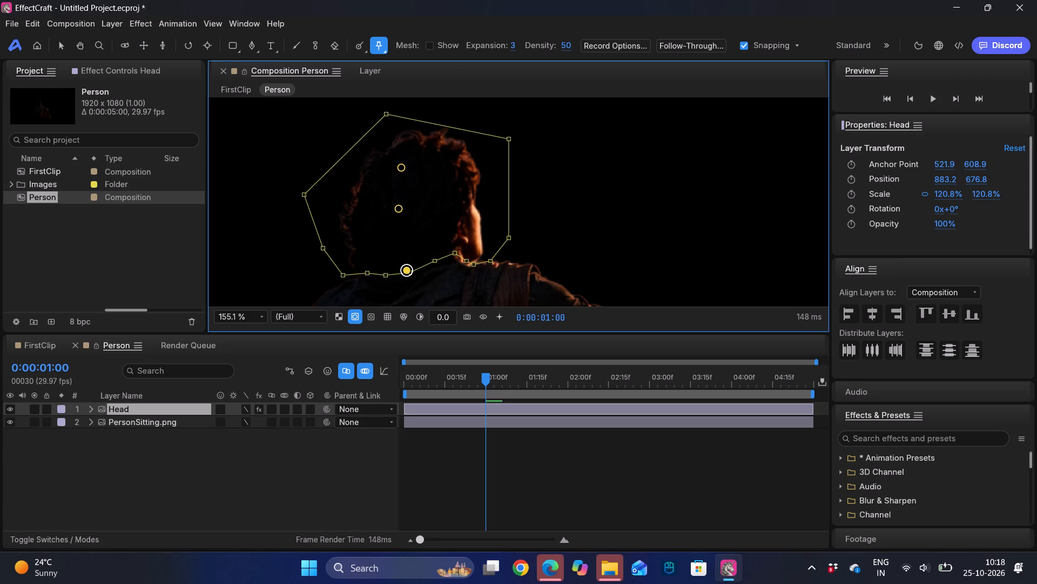
drag(399, 210, 394, 213)
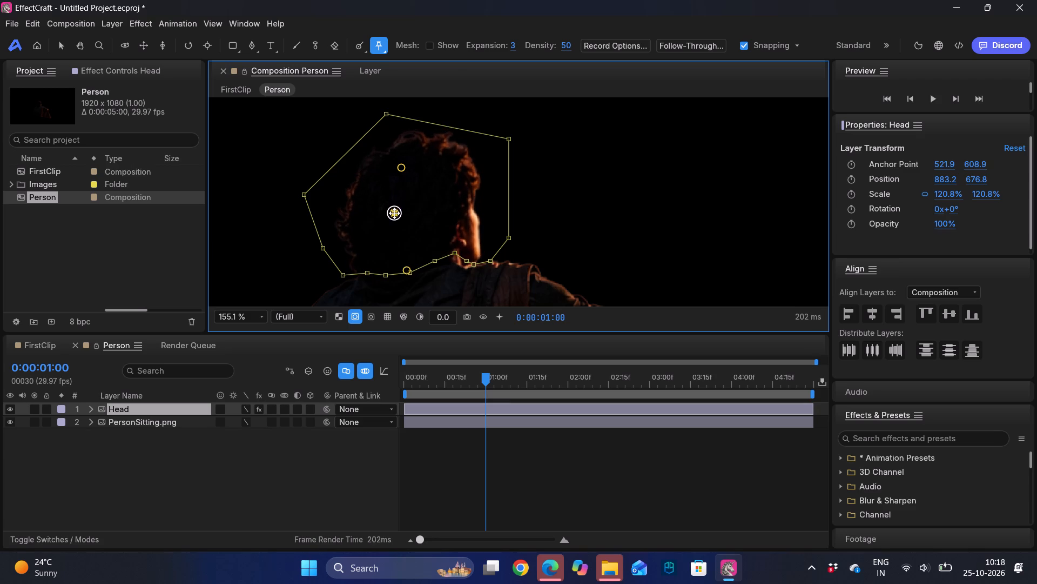
drag(394, 213, 389, 213)
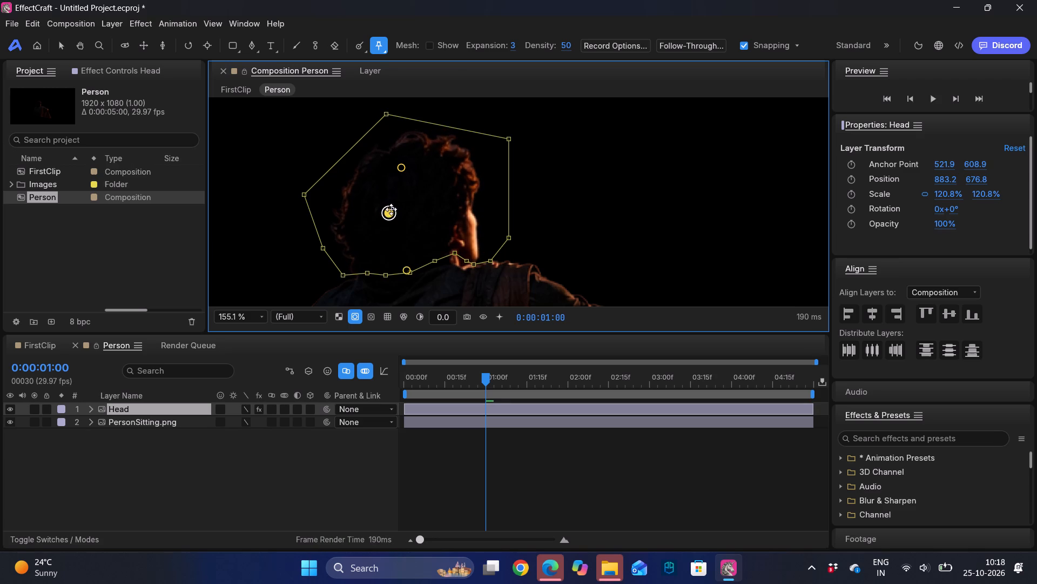
drag(401, 164, 390, 168)
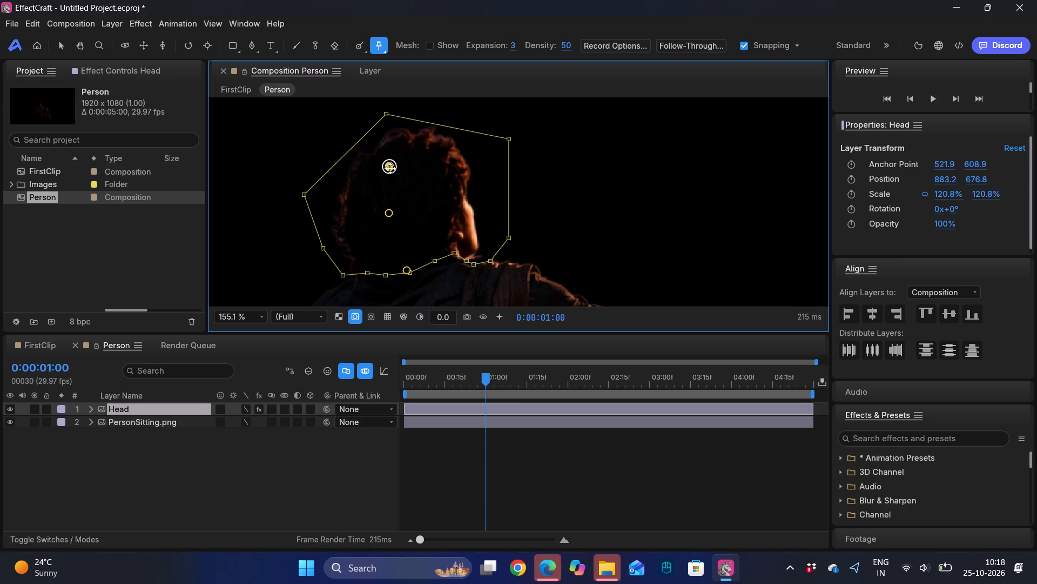
drag(390, 168, 390, 169)
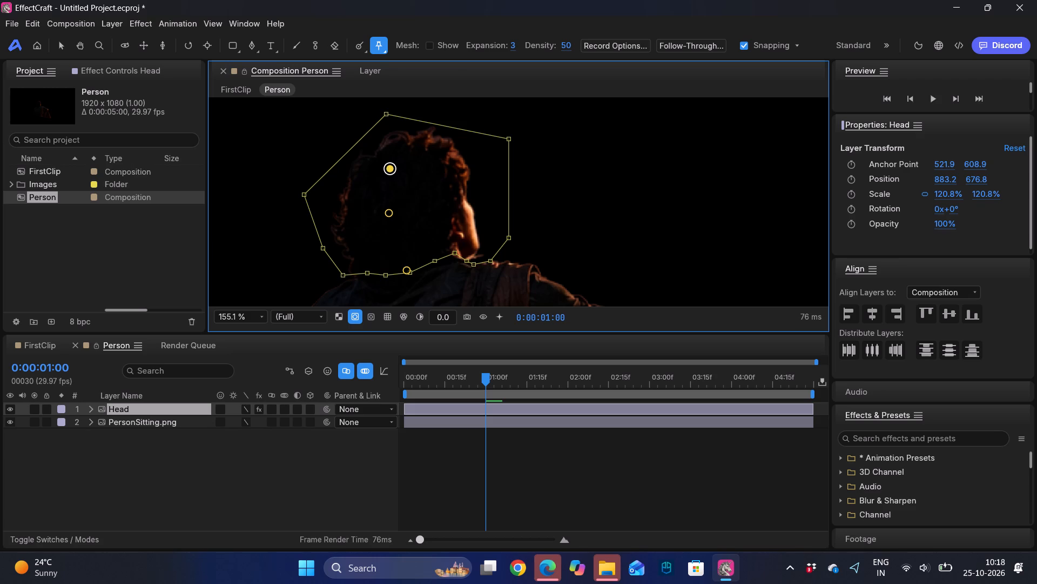
drag(408, 272, 404, 275)
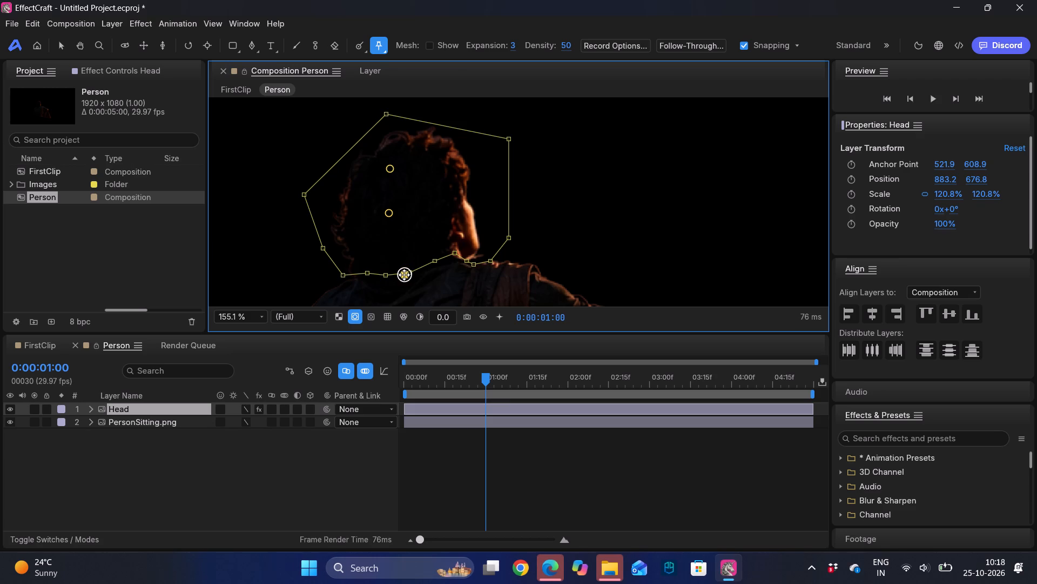
drag(404, 275, 403, 275)
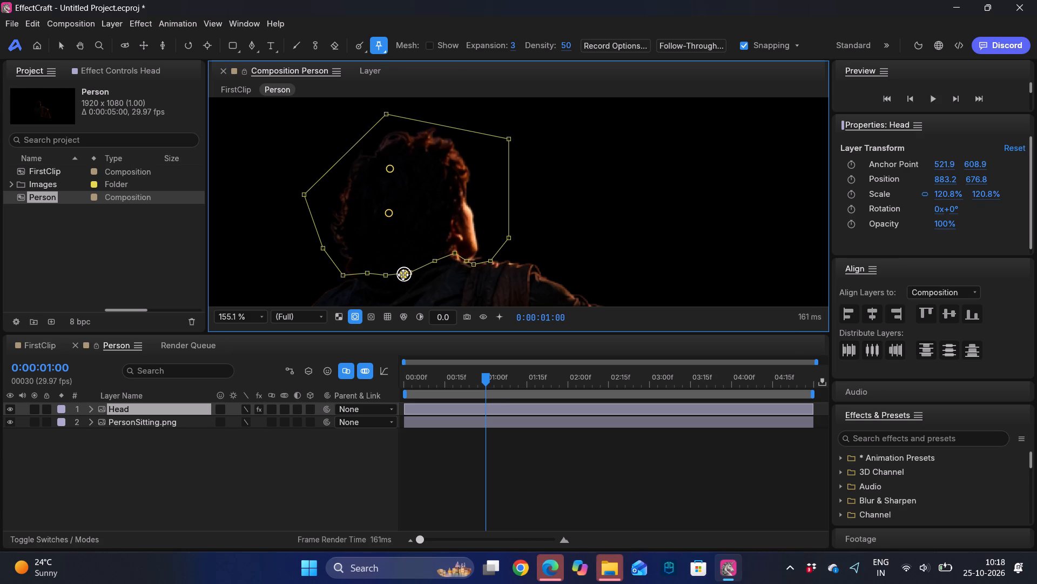
drag(403, 275, 402, 275)
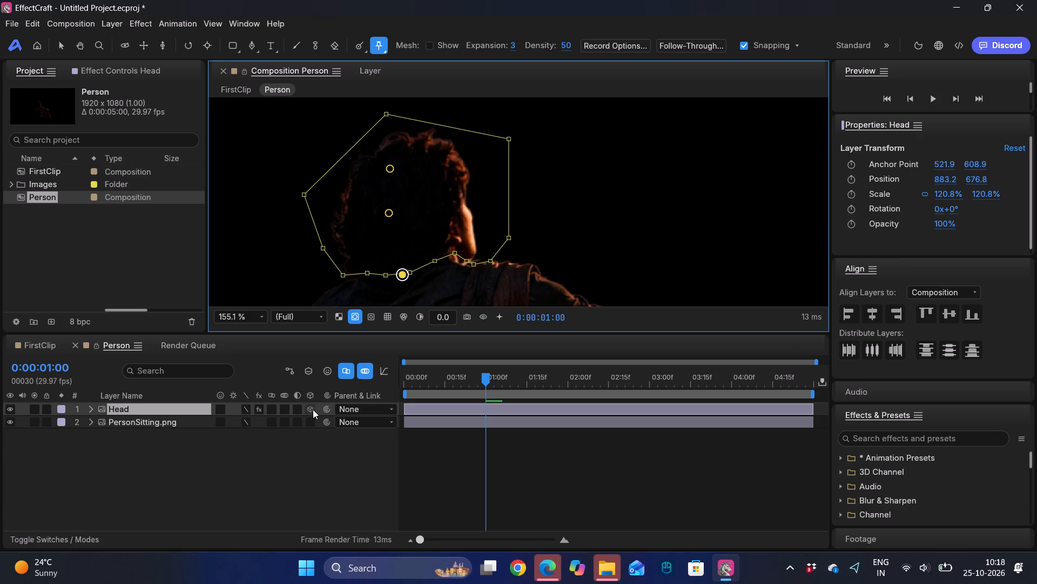
Make the Head layer 3D and set its Z position to 88.8.
click(312, 411)
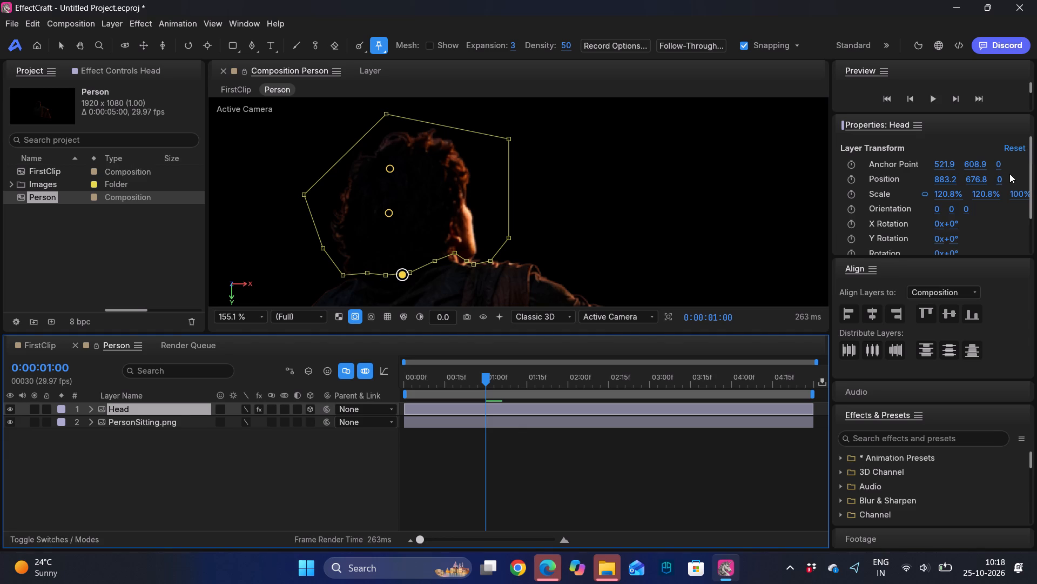
drag(1006, 177, 993, 180)
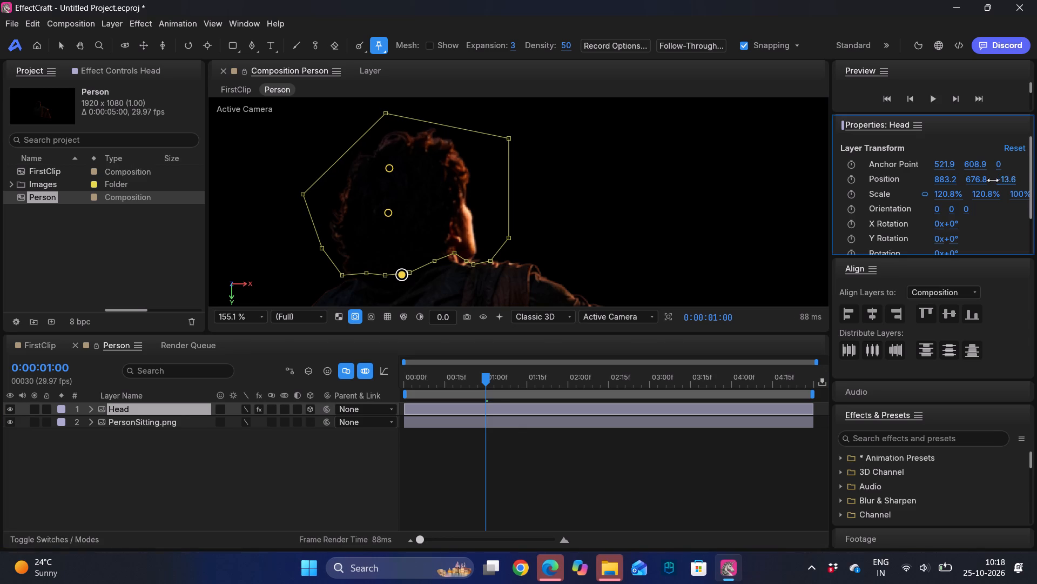
drag(993, 180, 137, 157)
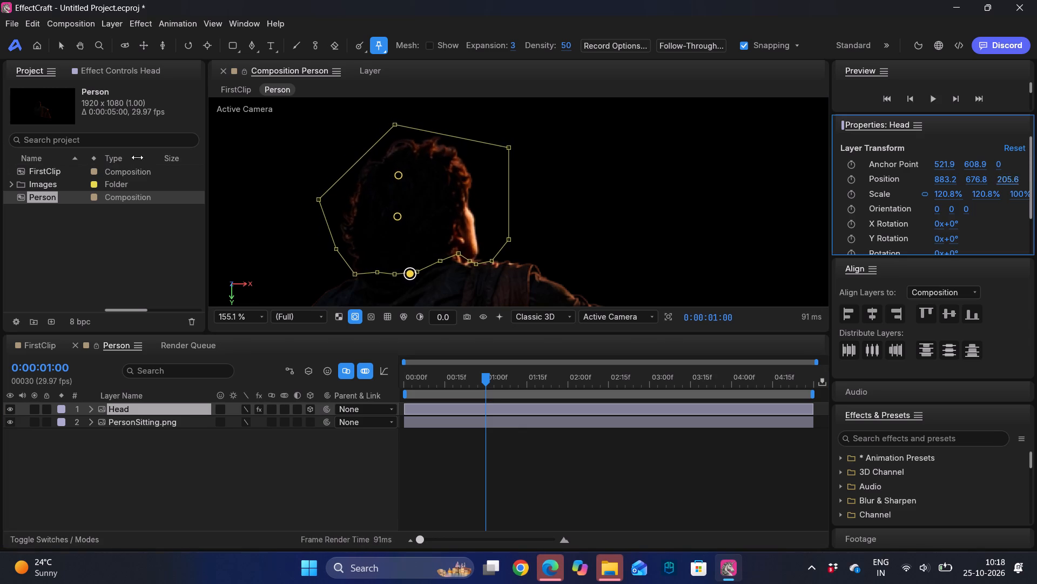
drag(137, 157, 25, 167)
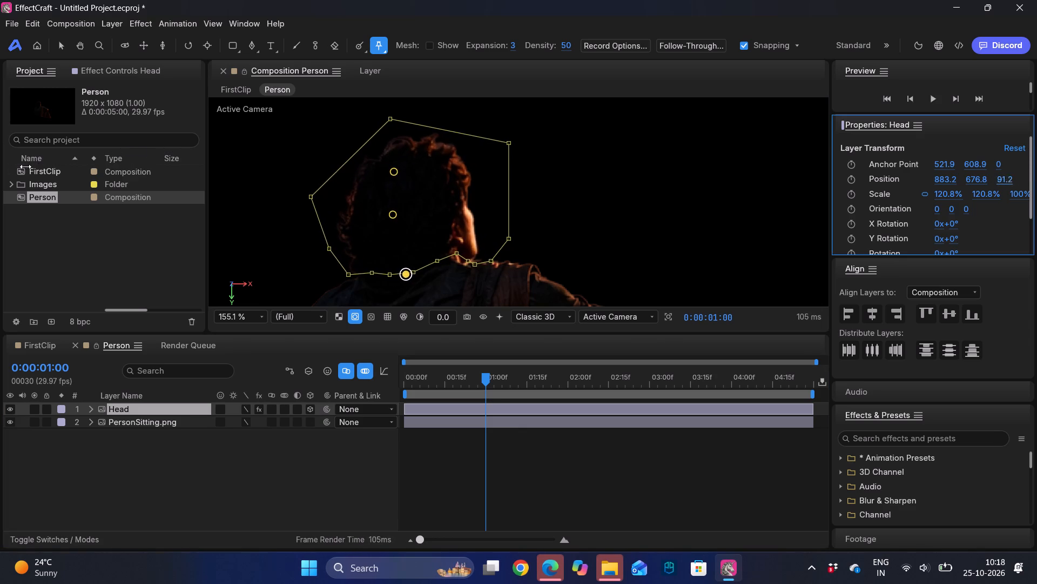
drag(25, 167, 31, 168)
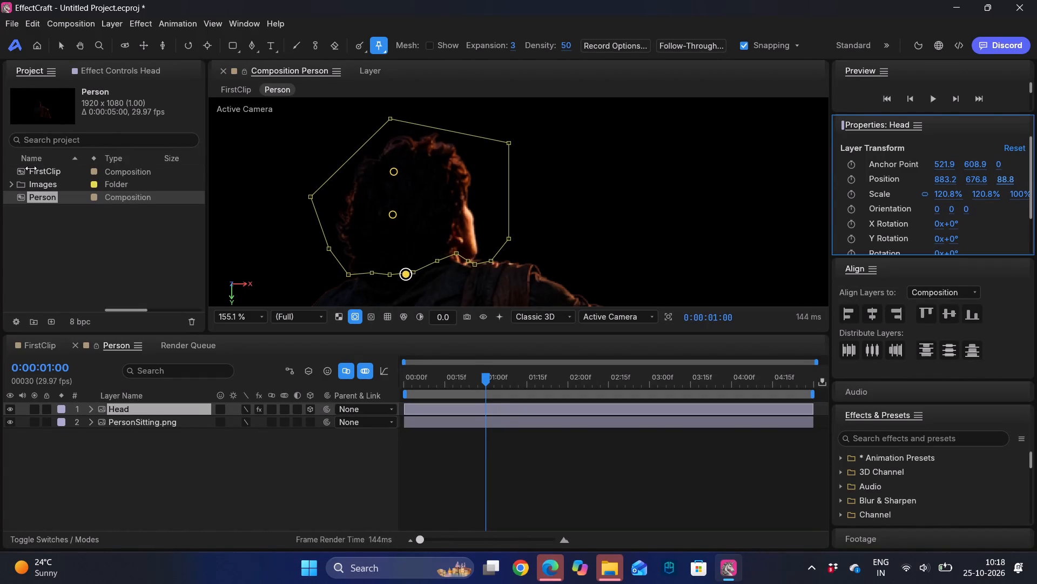
drag(31, 168, 31, 169)
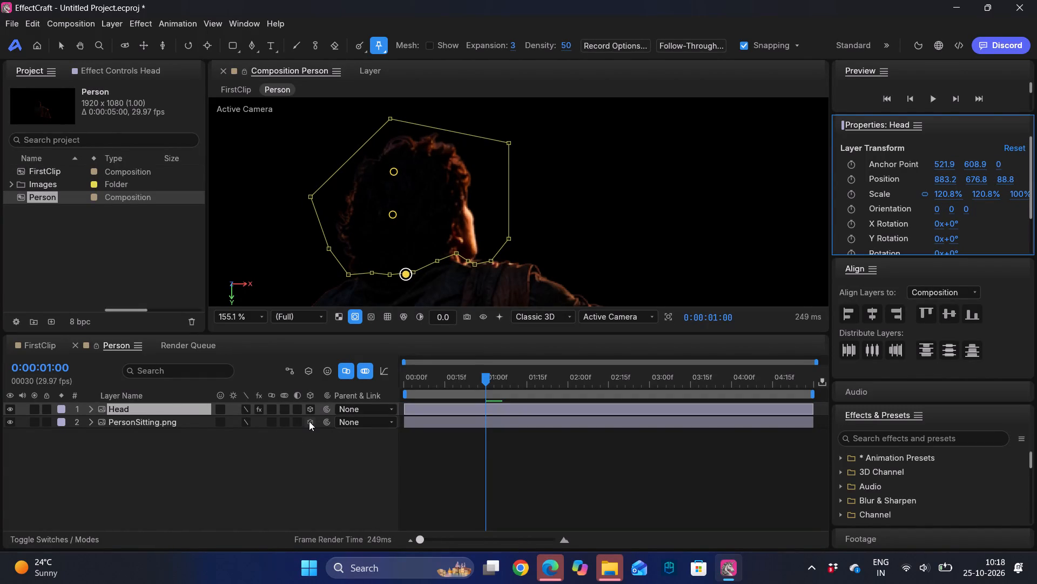
Make the PersonSitting.png layer 3D as well and bring the Head layer's Z position to 24.0.
click(309, 421)
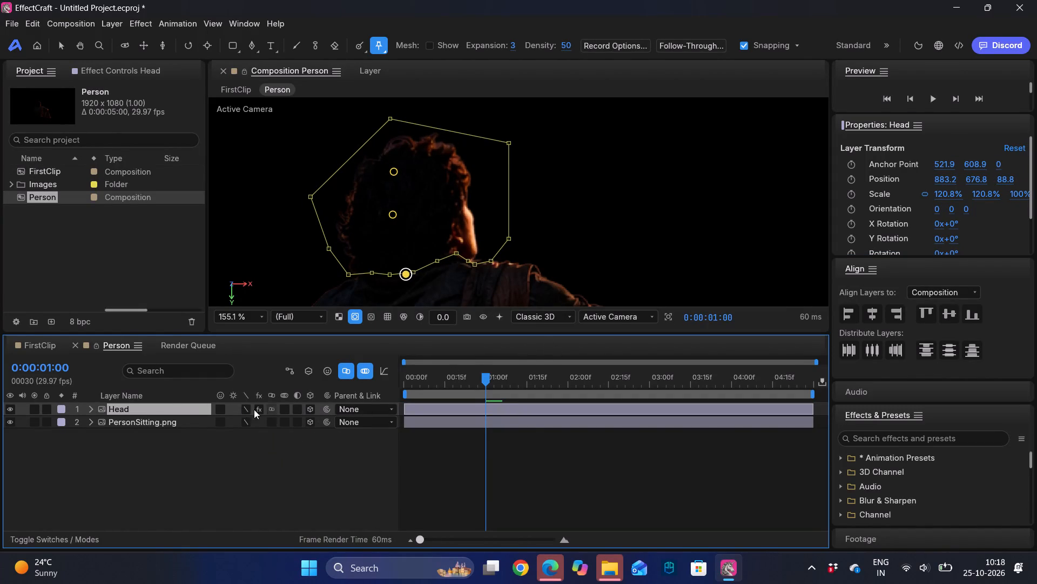
drag(1008, 176, 999, 178)
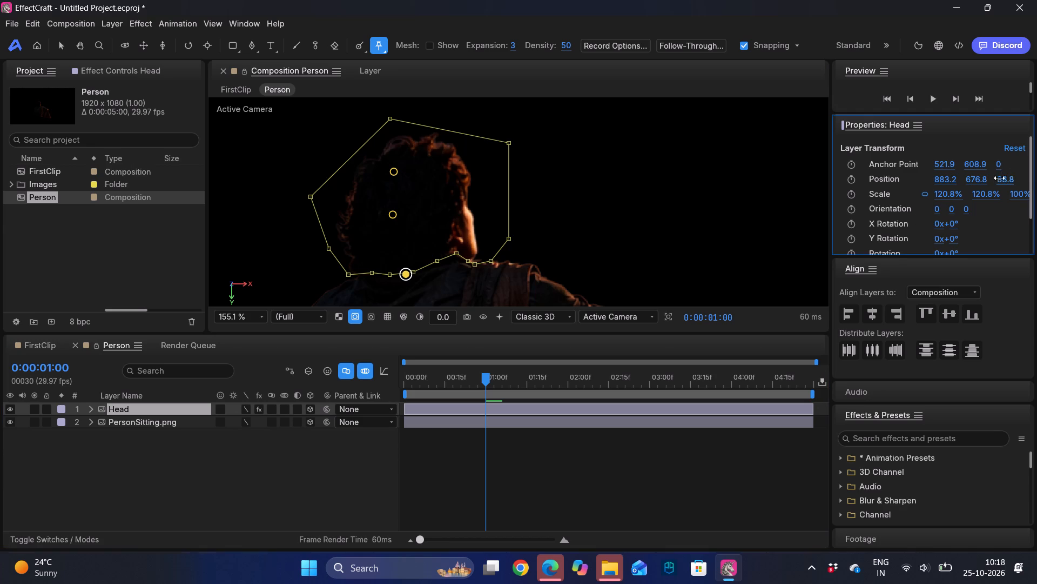
drag(999, 178, 962, 194)
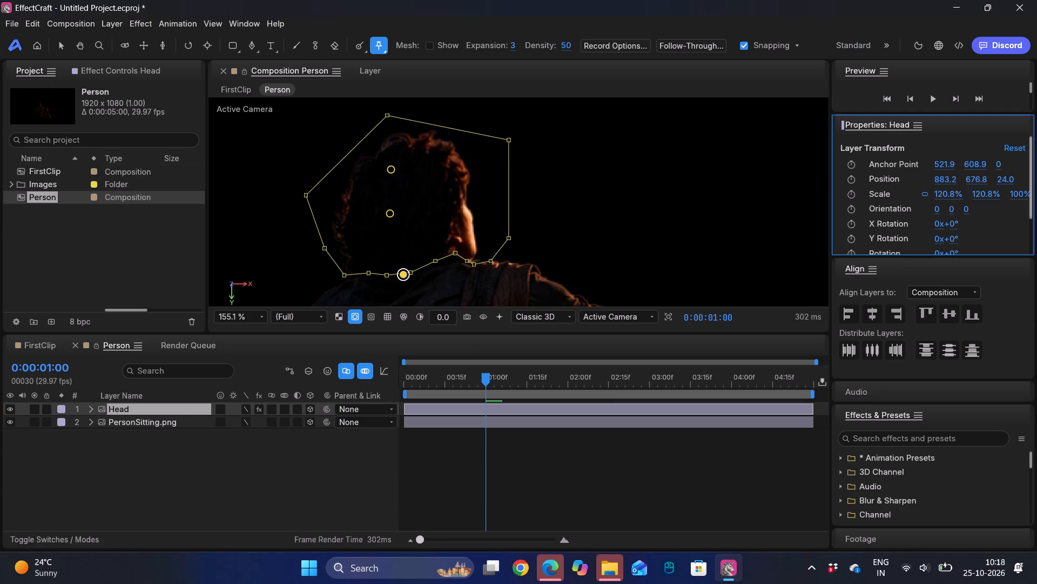
At 0:00:01:27, pose the head by shifting the crown and mid-head Puppet pins toward the face side and raising the nape pin slightly.
drag(484, 380, 537, 374)
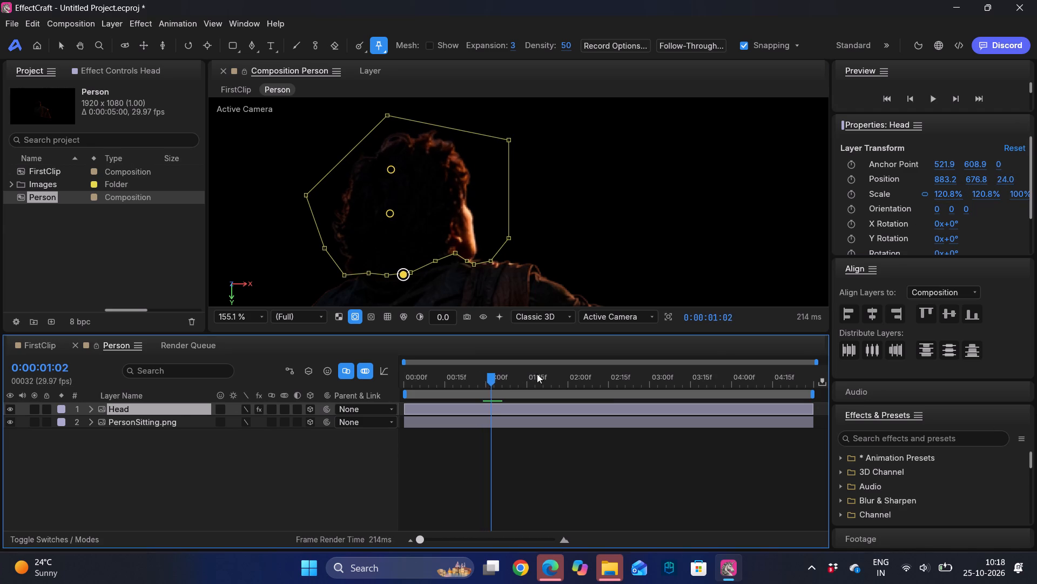
drag(537, 374, 558, 373)
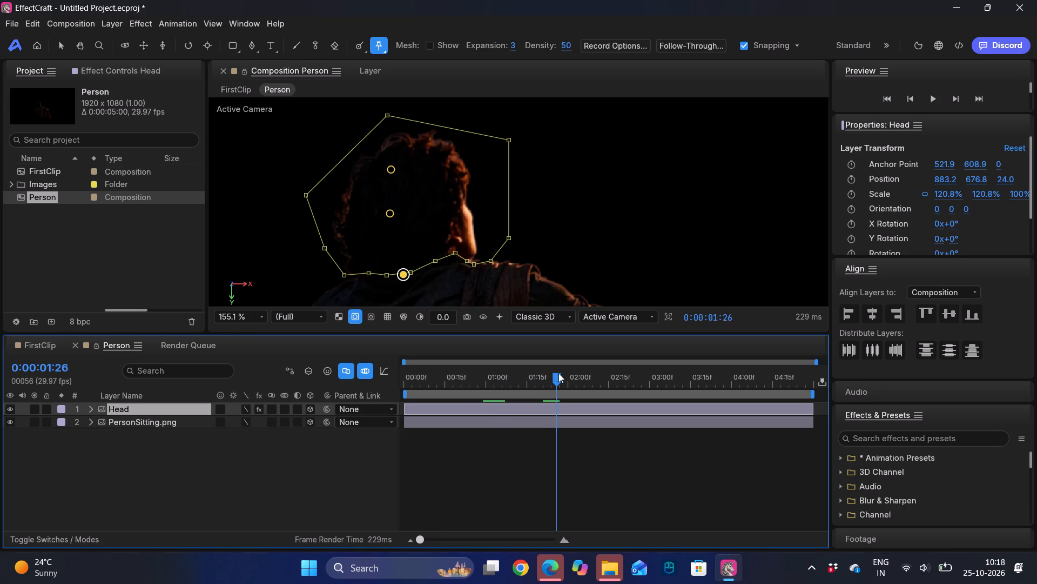
drag(558, 373, 558, 372)
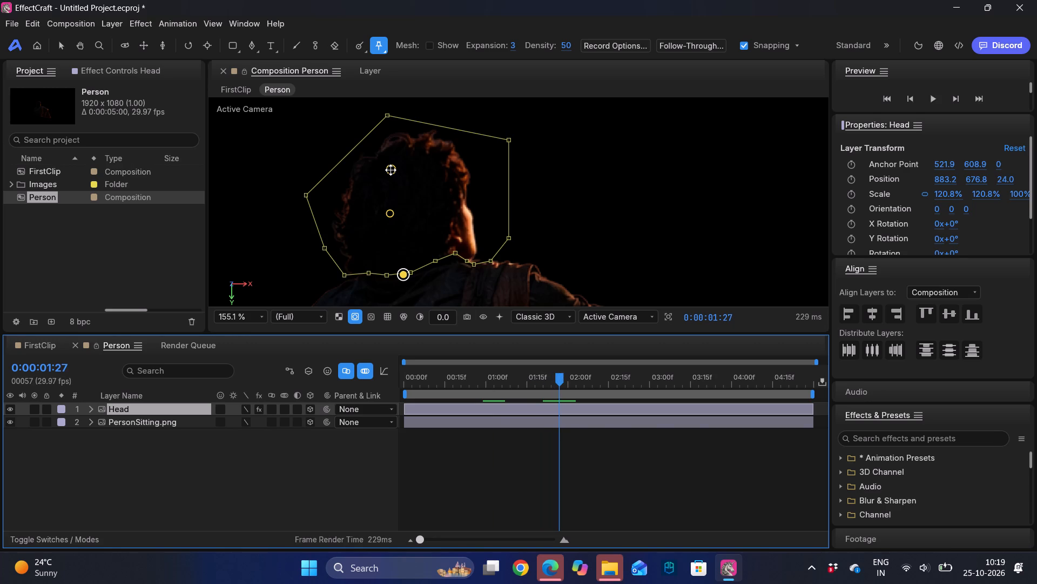
drag(390, 170, 402, 168)
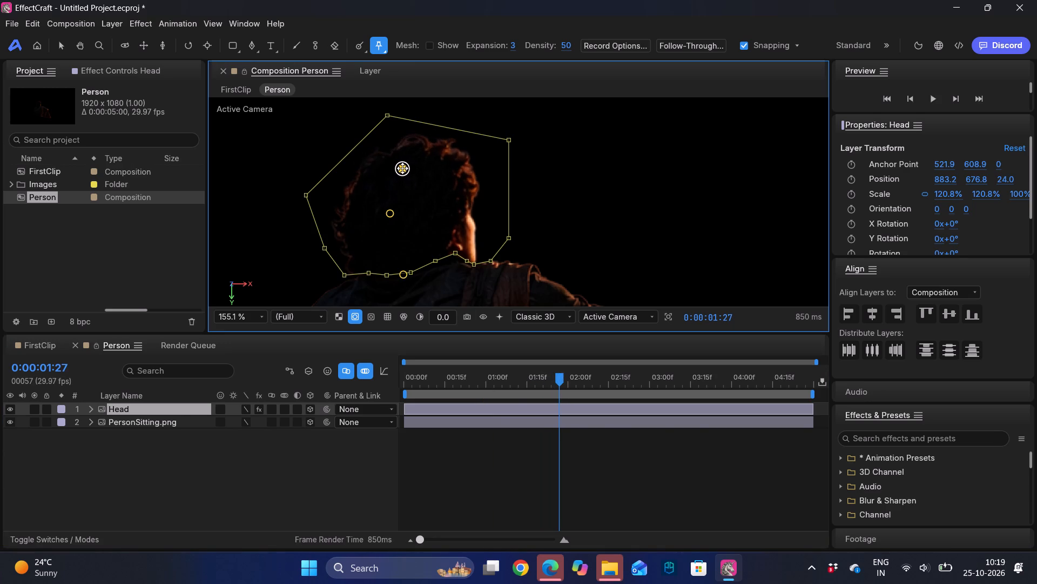
drag(402, 168, 402, 168)
drag(392, 213, 395, 213)
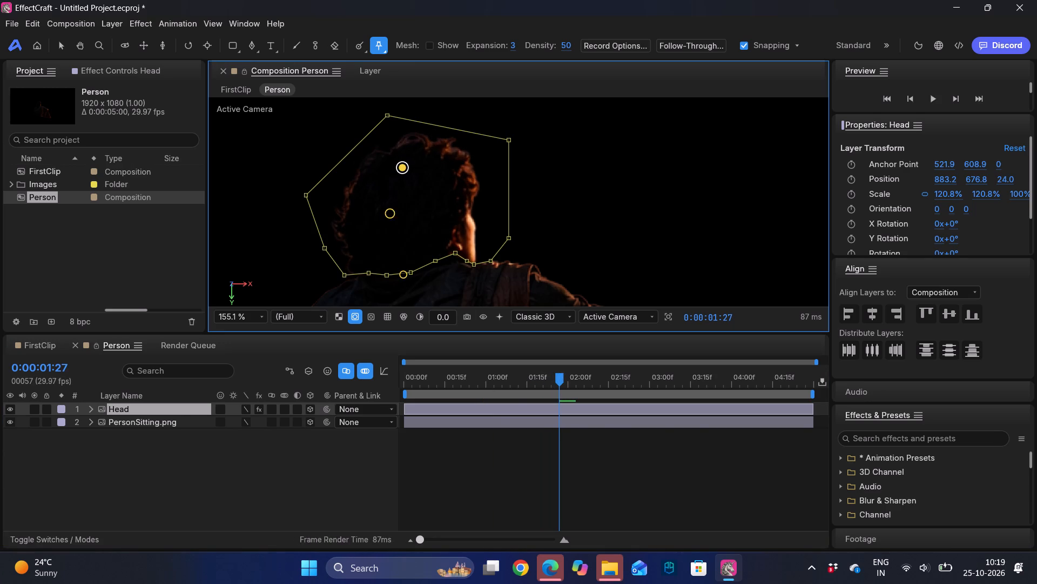
drag(395, 213, 402, 212)
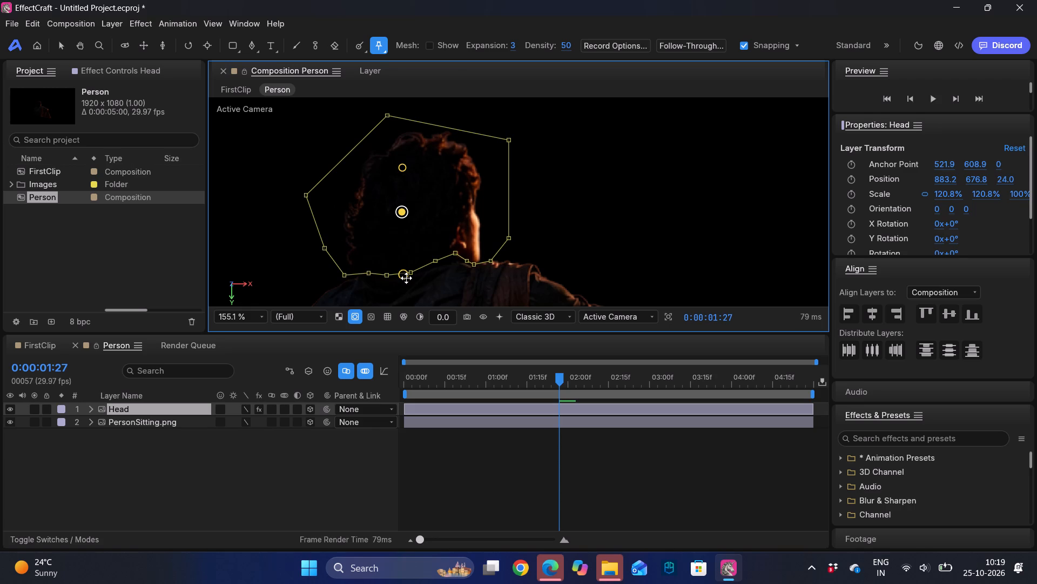
drag(406, 278, 408, 267)
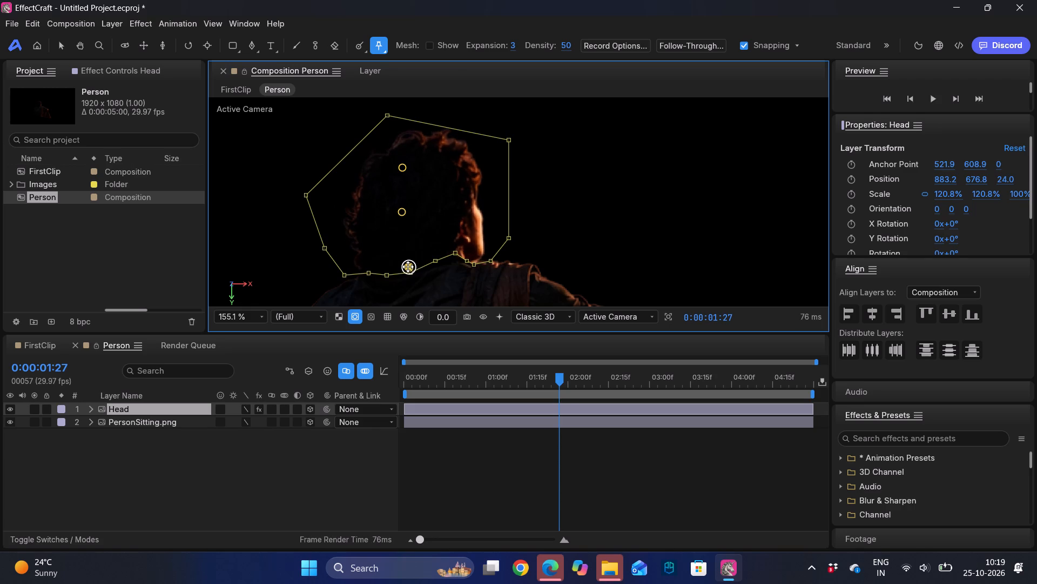
drag(408, 267, 407, 265)
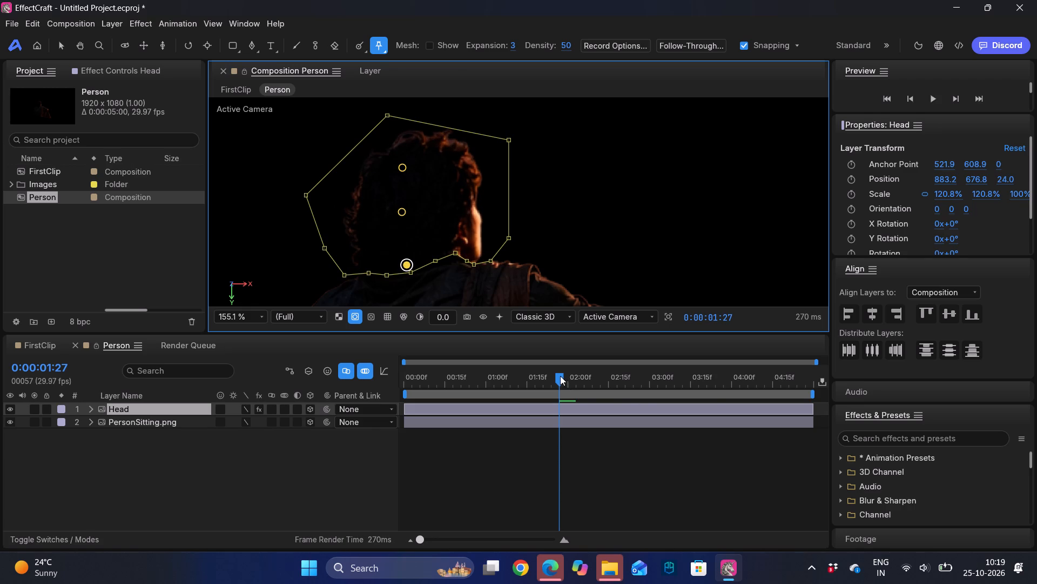
At 0:00:03:06, move the crown Puppet pin up and further toward the face side, and nudge the mid-head pin the same way.
drag(560, 376, 666, 379)
drag(405, 166, 426, 158)
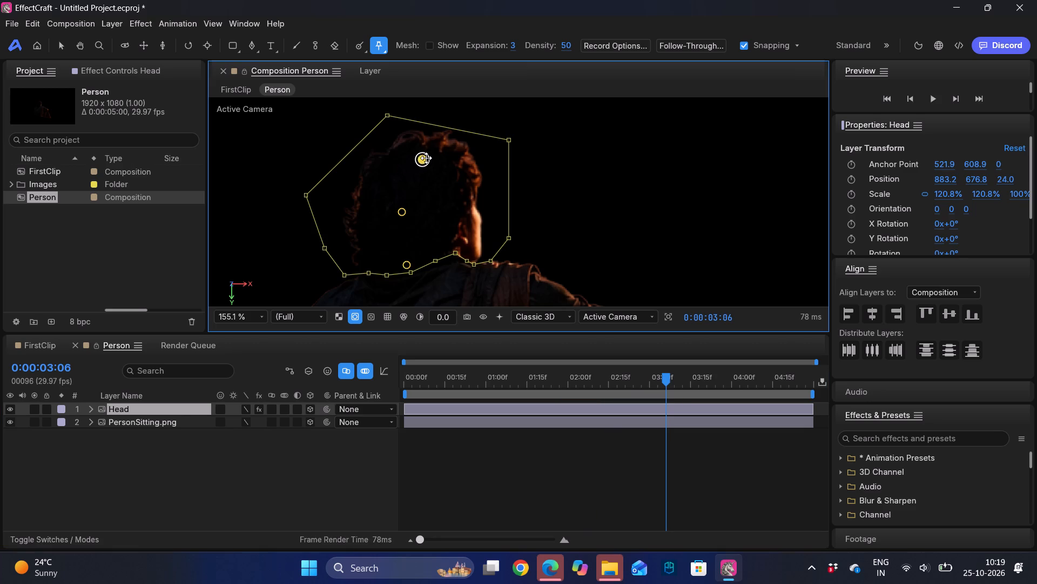
drag(426, 158, 427, 152)
drag(402, 213, 408, 211)
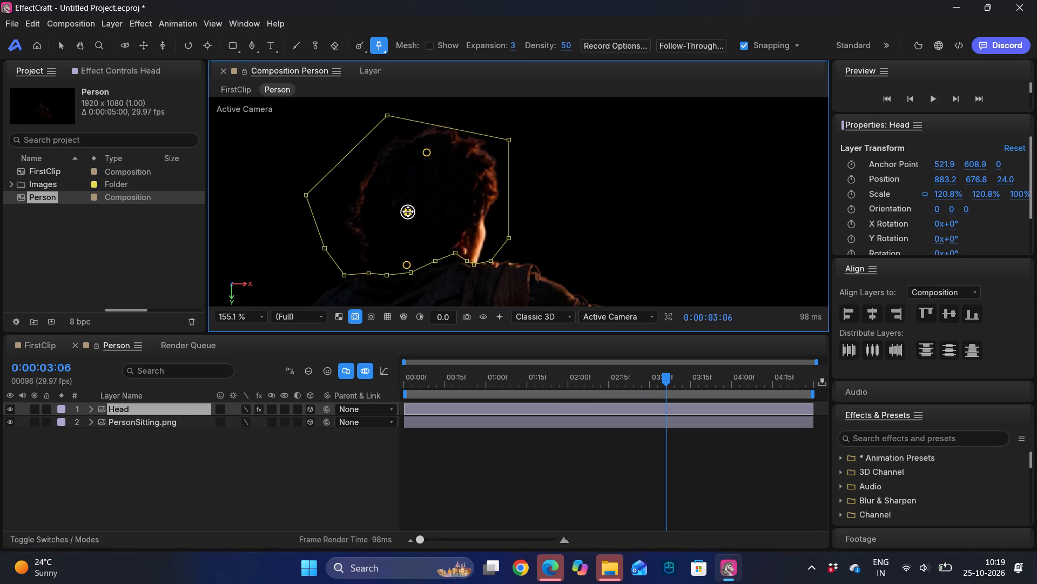
drag(408, 211, 407, 213)
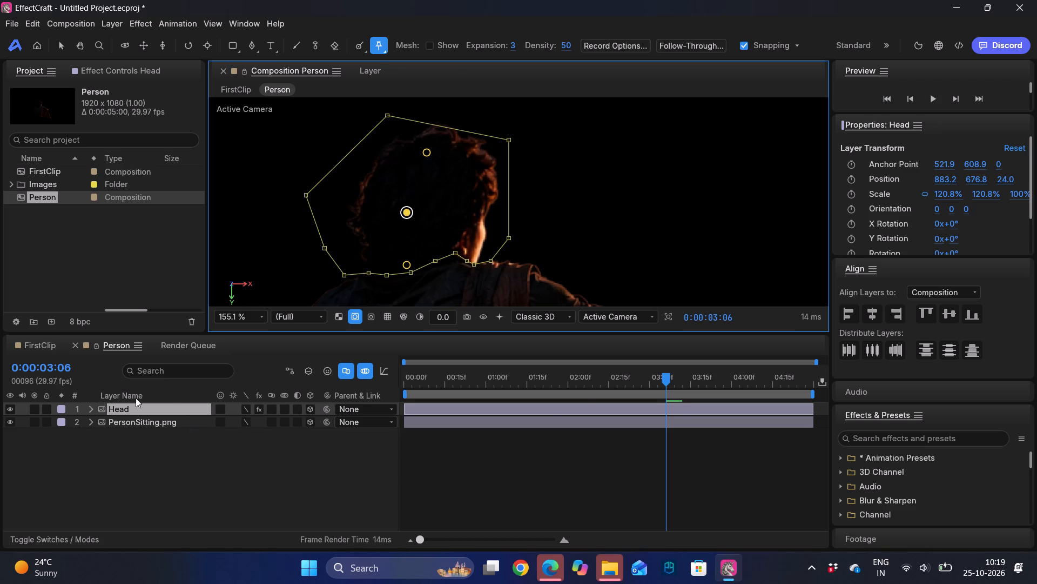
Apply Easy Ease to all Position keyframes of Puppet Pins 1, 2 and 3 on the Head layer, and return to 0:00:00:00.
click(393, 491)
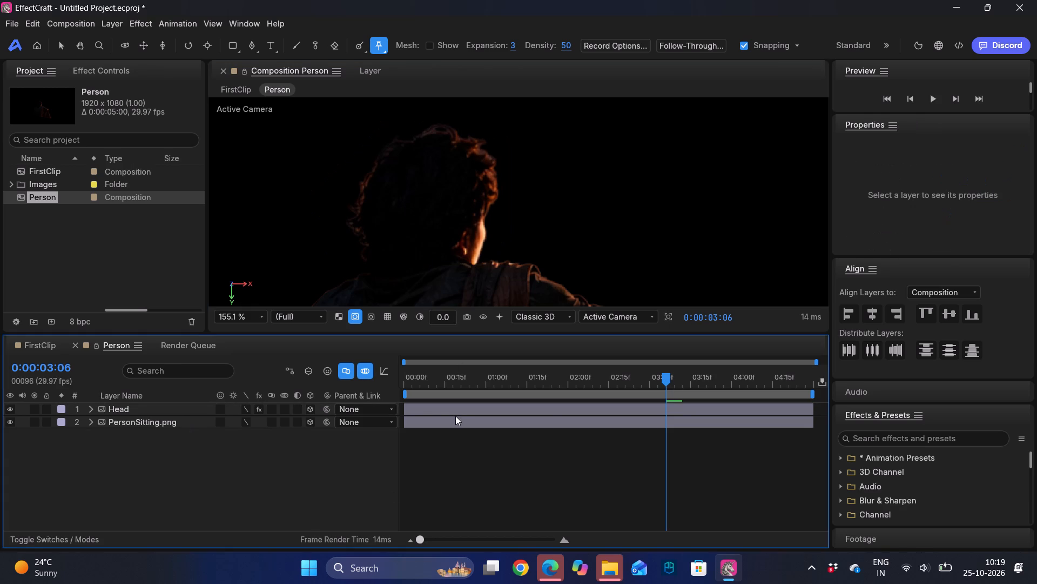
click(437, 408)
key(e)
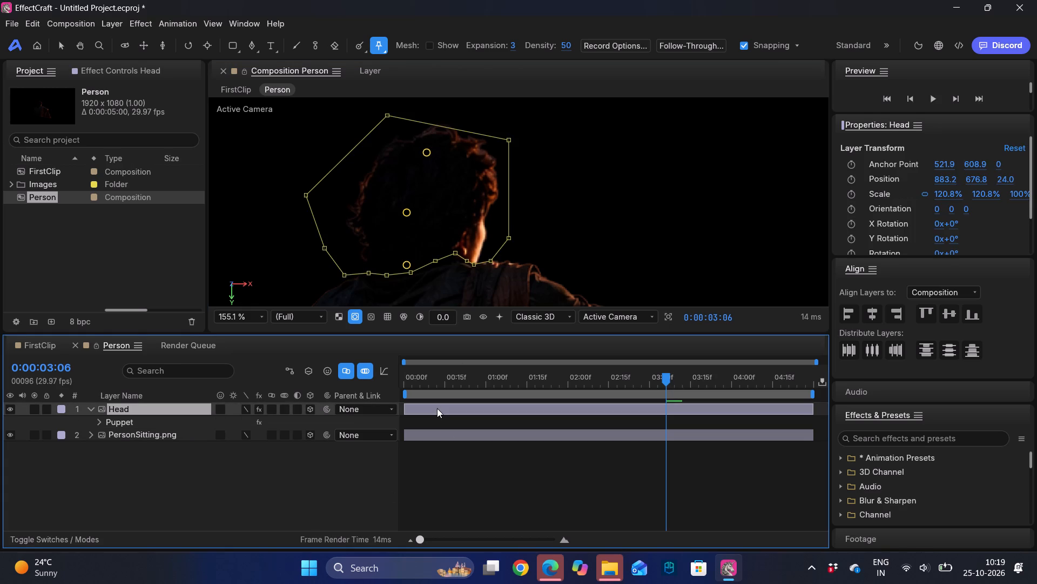
click(97, 421)
click(108, 446)
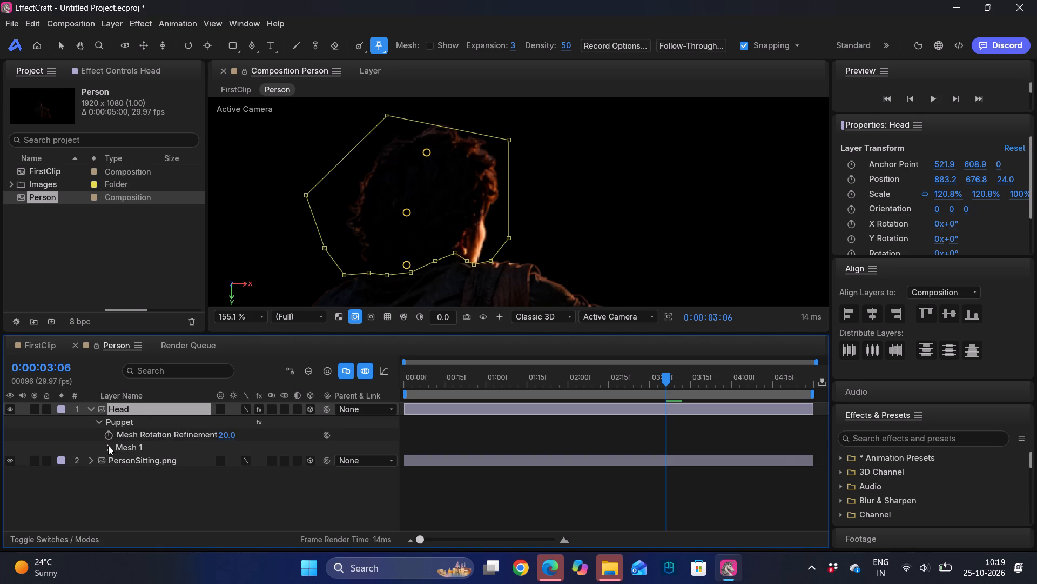
click(118, 501)
scroll(118, 501, down, 1)
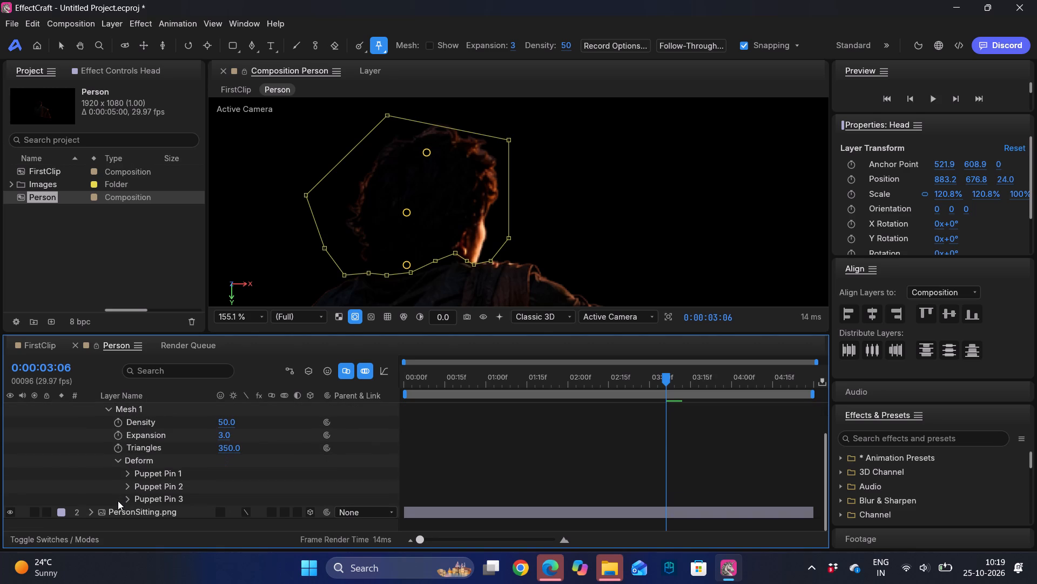
click(126, 475)
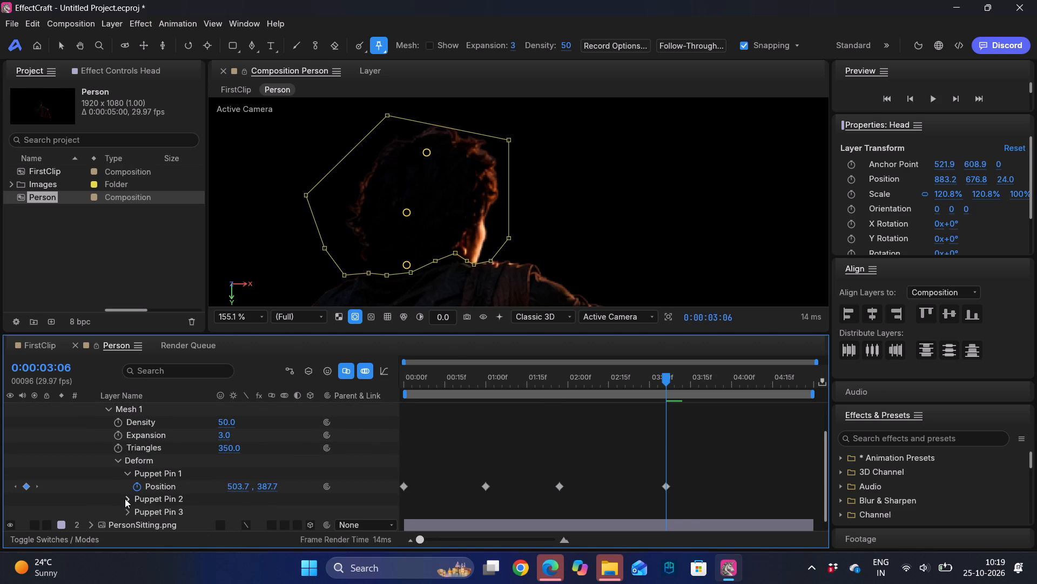
click(125, 499)
scroll(126, 525, down, 1)
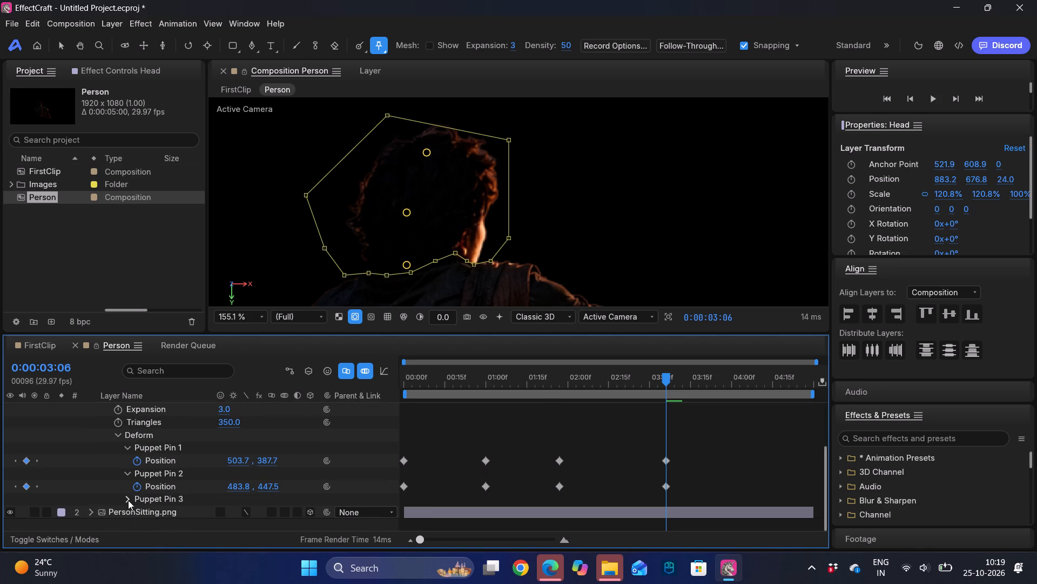
click(127, 501)
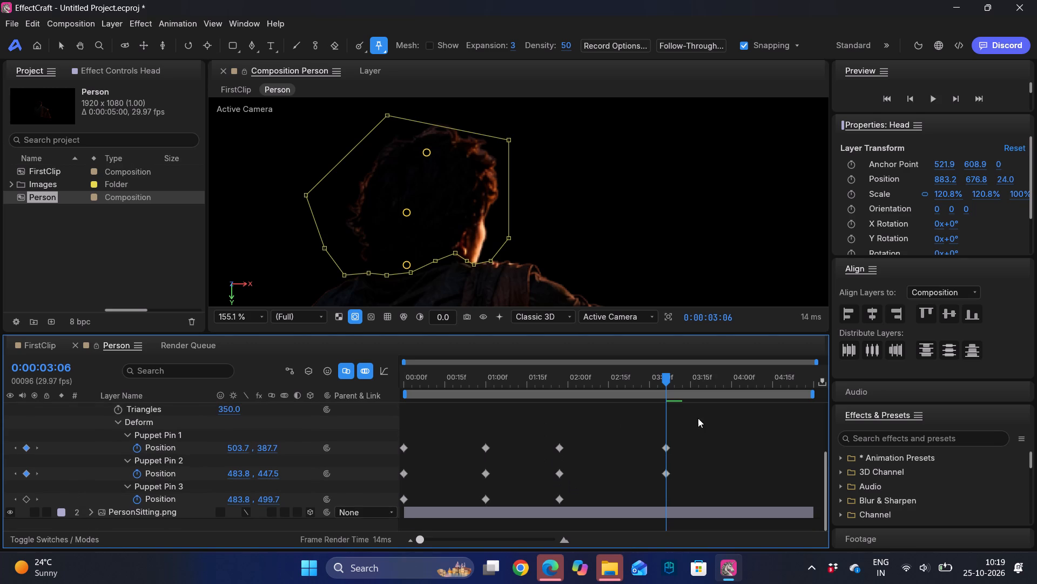
drag(705, 416, 318, 575)
key(F9)
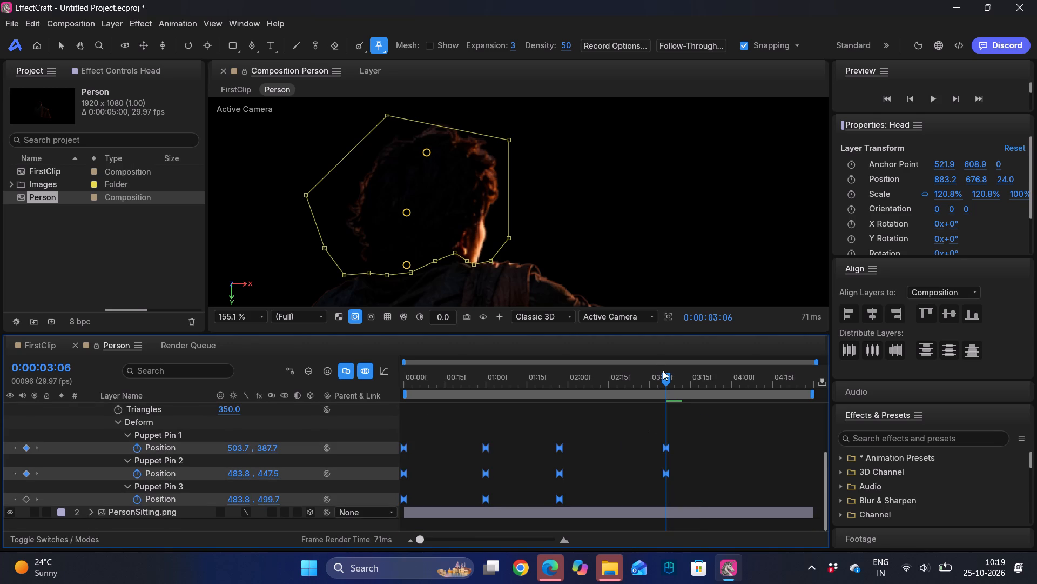
drag(667, 380, 280, 397)
scroll(573, 455, up, 6)
click(90, 412)
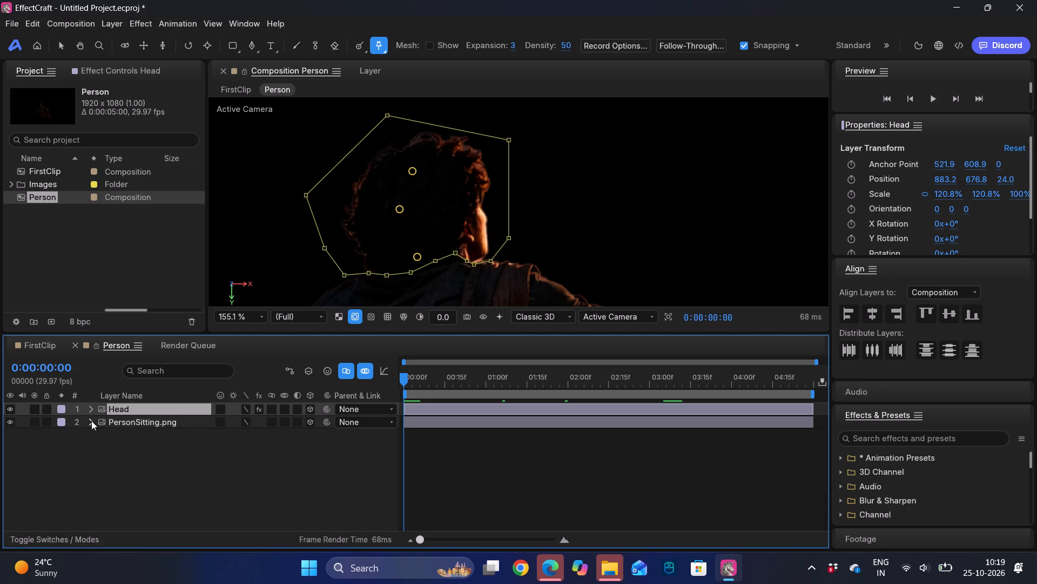
Create a new composition named BuildingsSide.
click(79, 243)
right_click(79, 243)
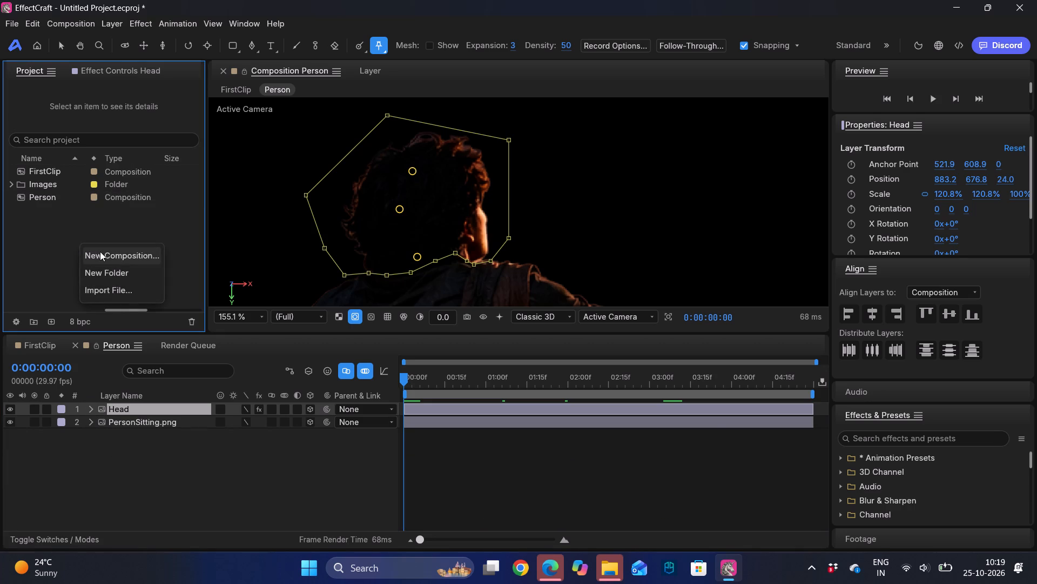
click(100, 251)
key(BackSpace)
text(Buildings)
key(space)
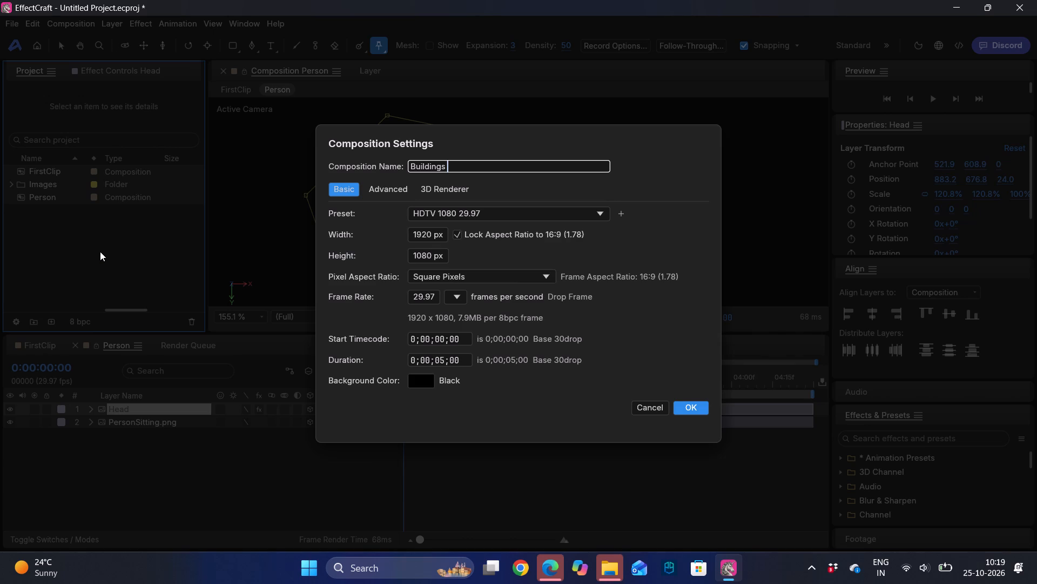
key(shift+BackSpace)
text(Side)
click(686, 408)
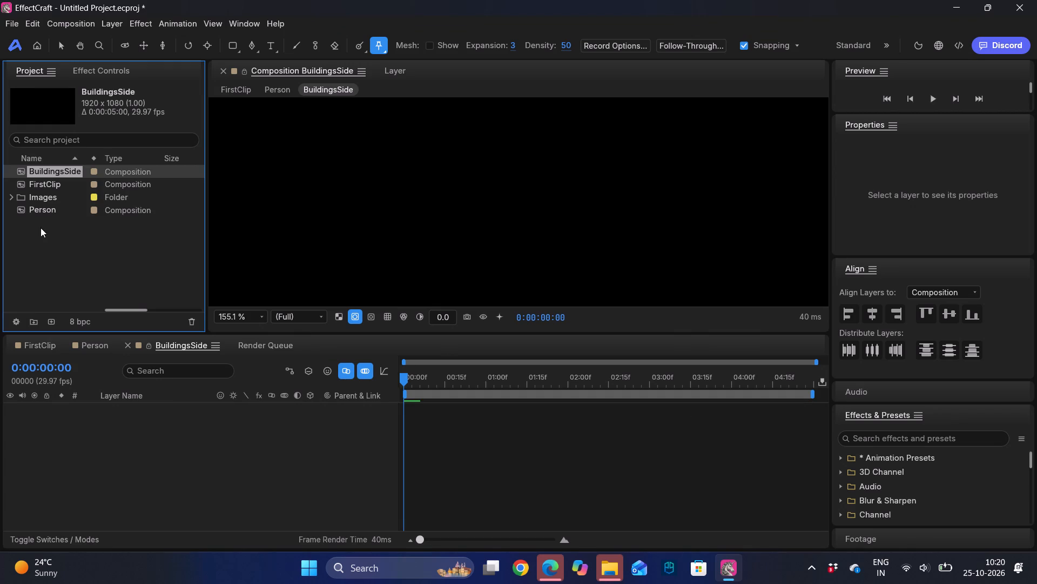
Add LeftBuilding.png and RightBuilding.png from the Images folder to the BuildingsSide composition as 3D layers.
click(8, 196)
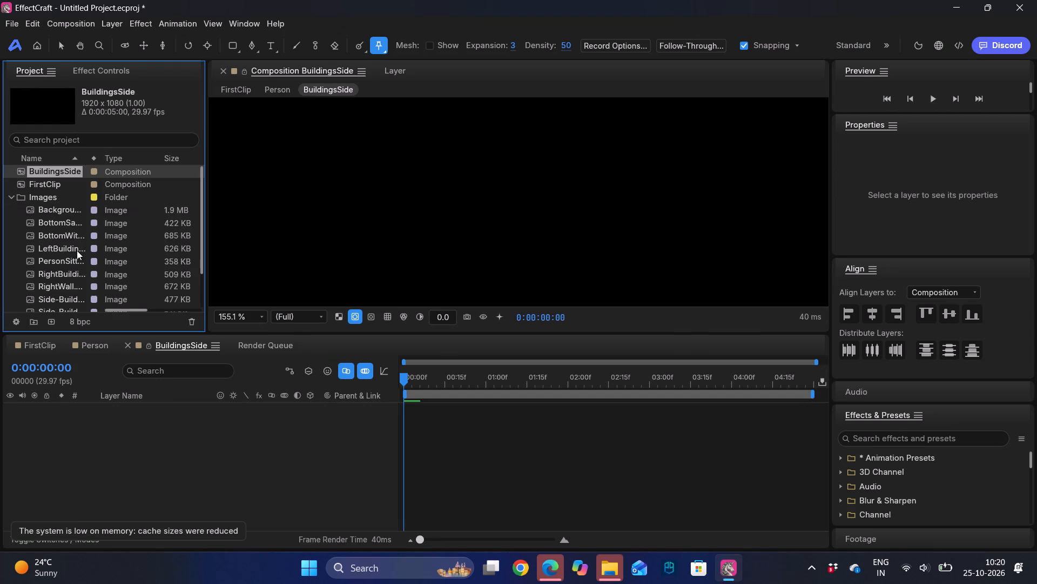
drag(51, 226, 69, 413)
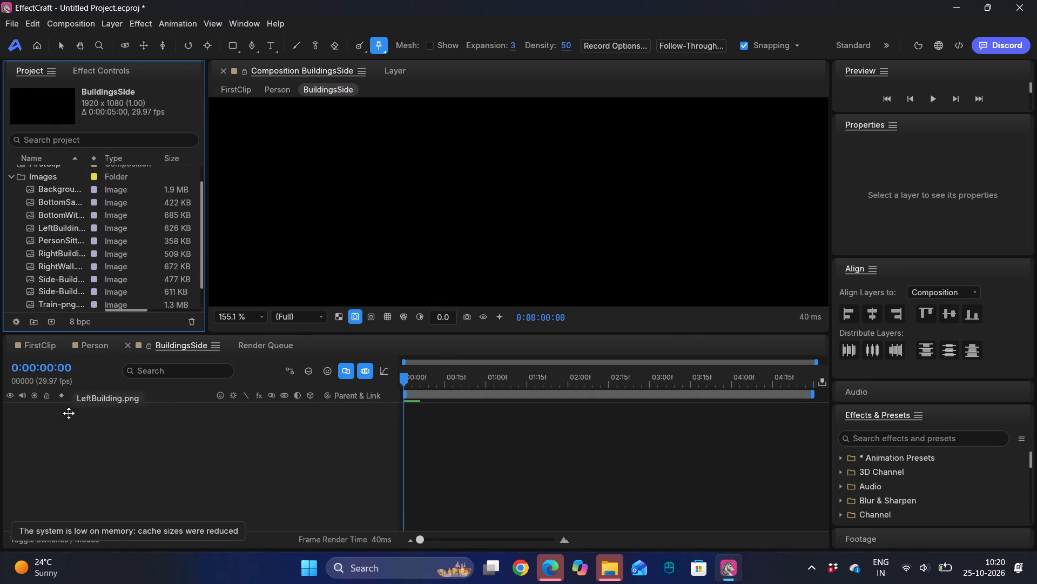
drag(69, 413, 66, 423)
drag(57, 251, 122, 480)
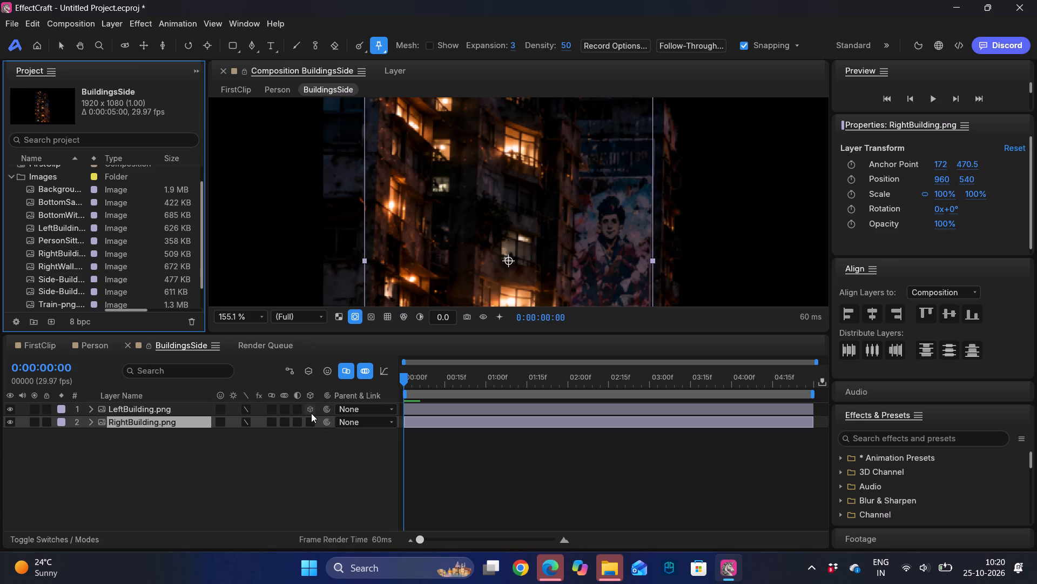
click(311, 413)
click(311, 422)
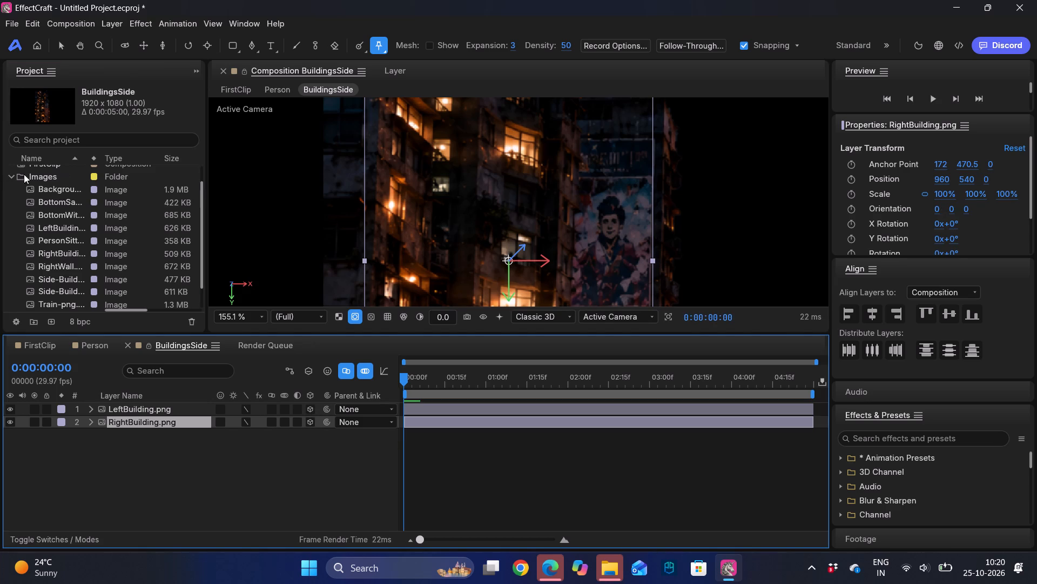
click(9, 179)
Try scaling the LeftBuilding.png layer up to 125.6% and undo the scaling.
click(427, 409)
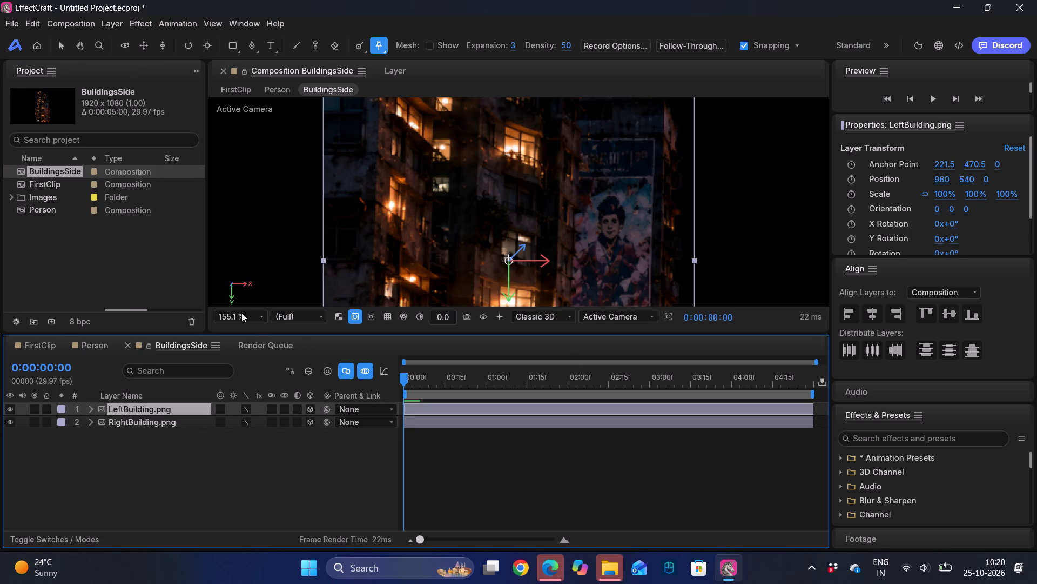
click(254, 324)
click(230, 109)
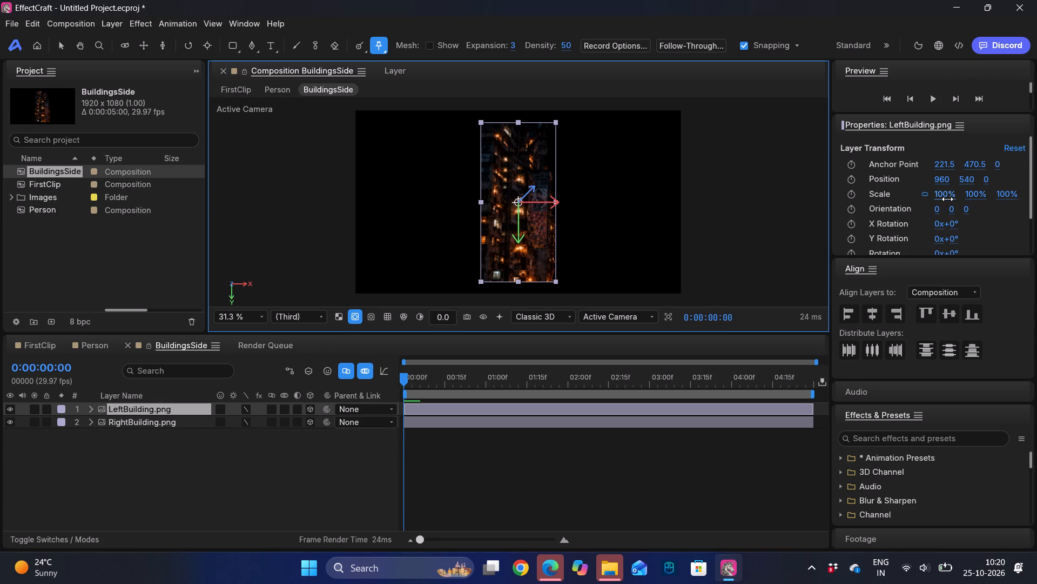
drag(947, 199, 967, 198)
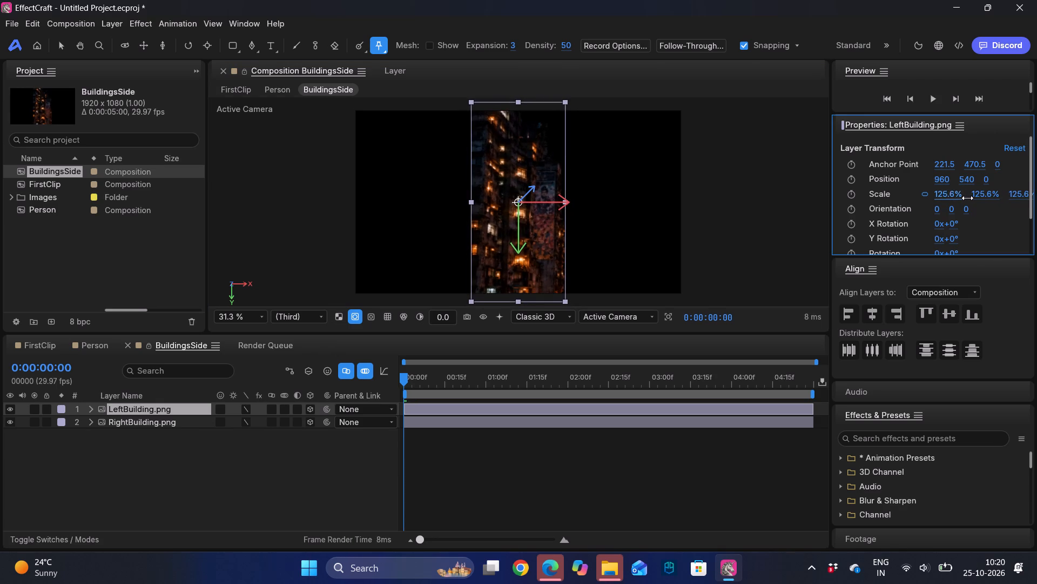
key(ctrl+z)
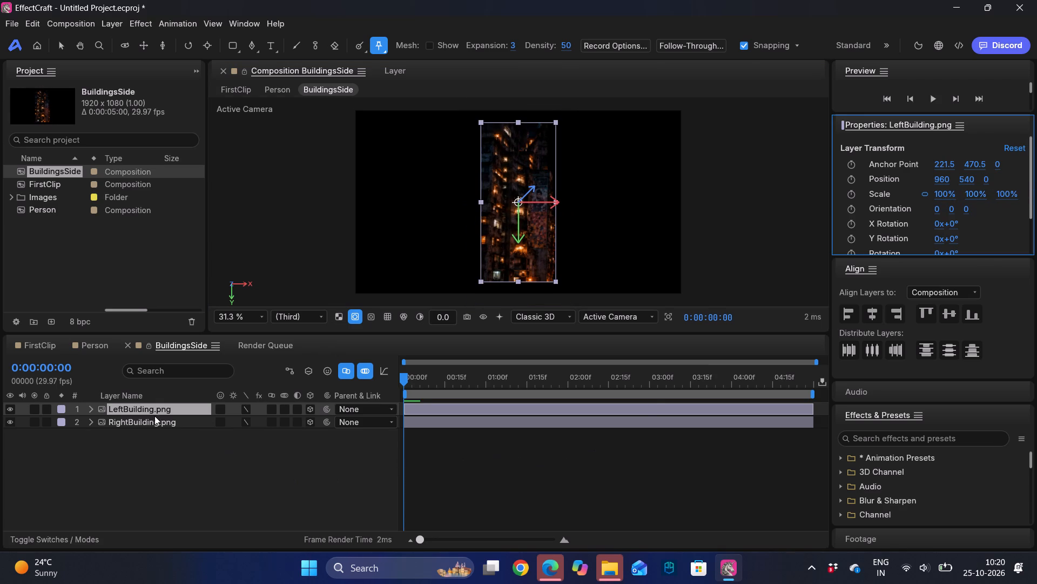
Scale the LeftBuilding.png and RightBuilding.png layers together to 115.2%.
shift+click(165, 423)
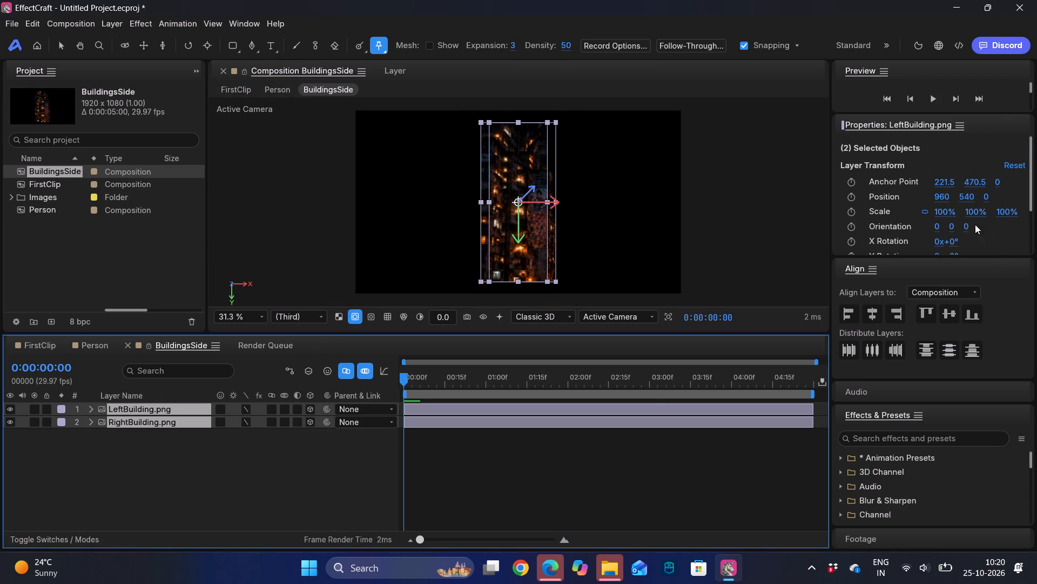
drag(942, 214, 971, 213)
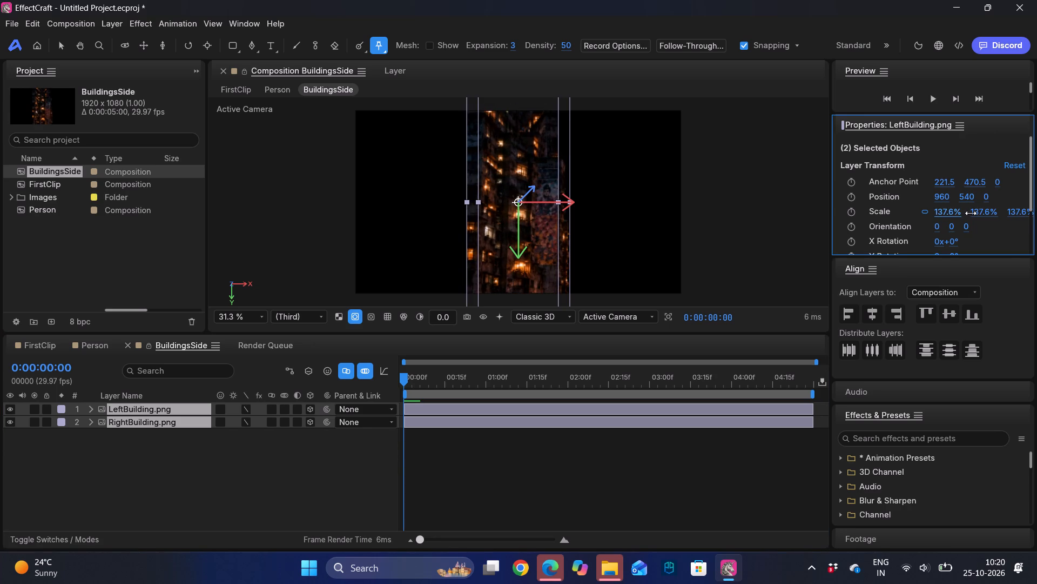
drag(971, 213, 955, 211)
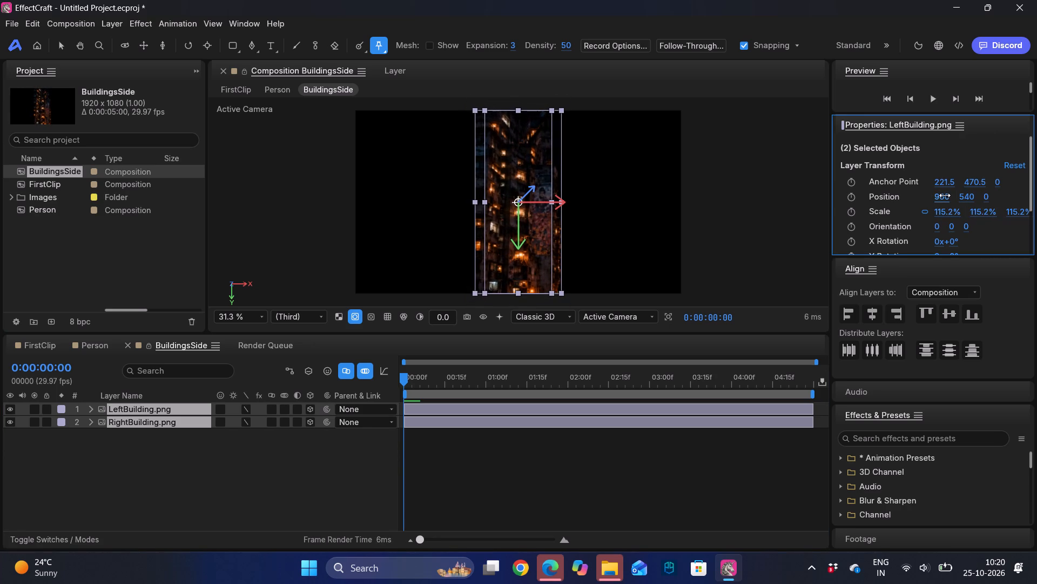
click(532, 450)
Add starting Position keyframes to both the LeftBuilding.png and RightBuilding.png layers at 0:00:00:00.
click(489, 410)
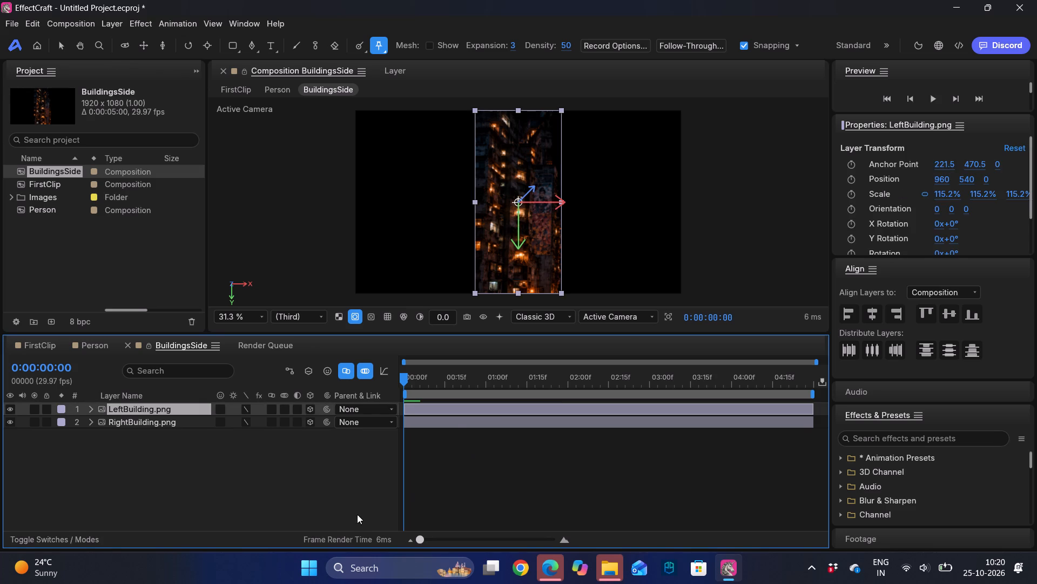
shift+click(192, 423)
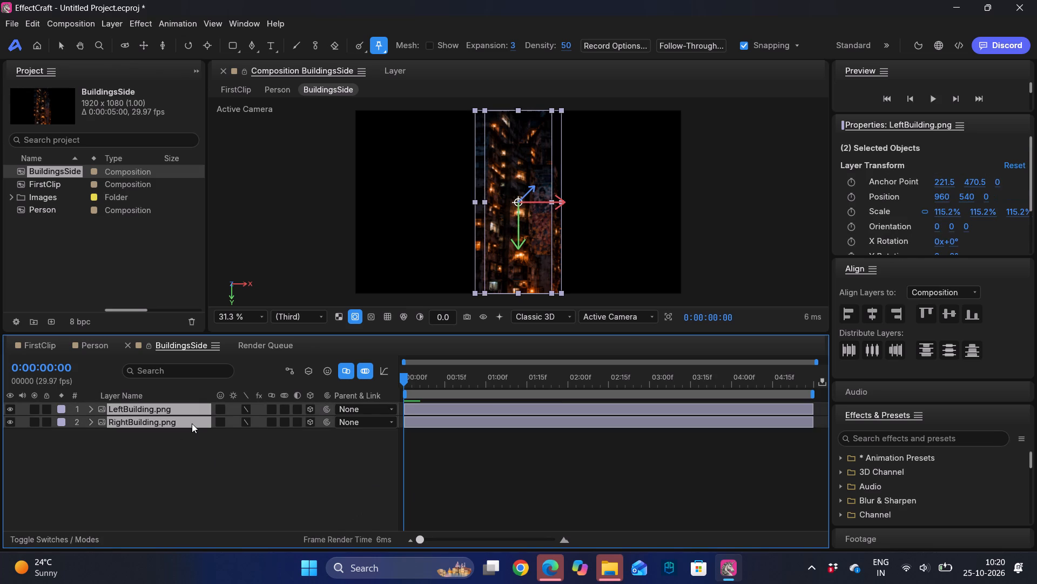
click(850, 199)
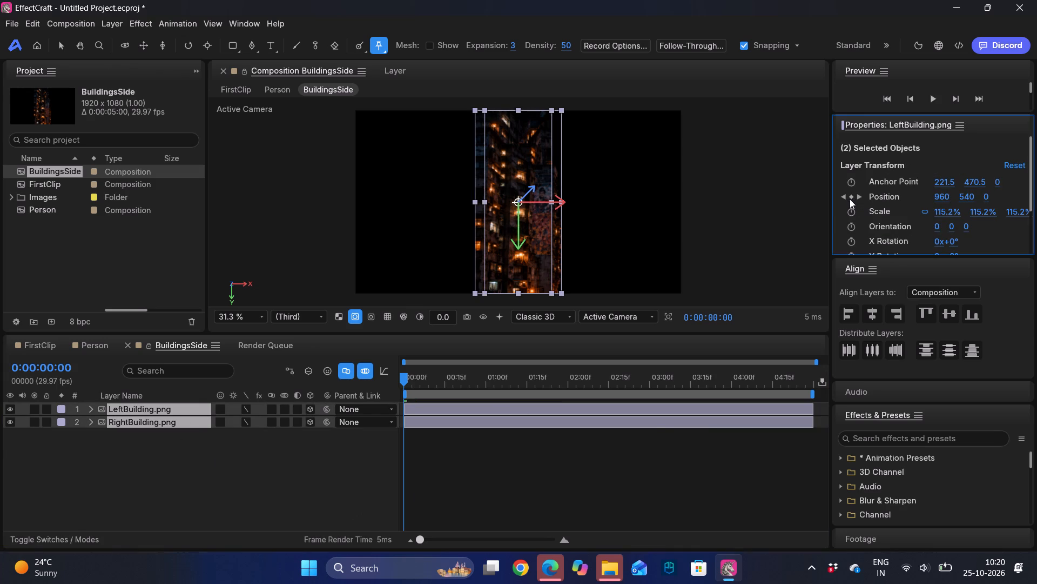
click(650, 424)
click(608, 464)
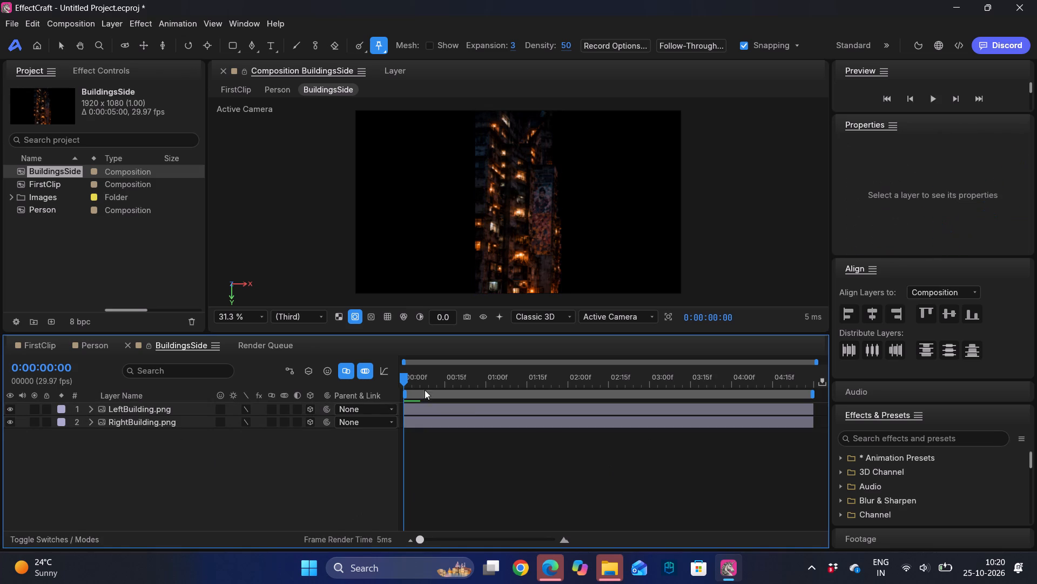
At 0:00:01:20, move LeftBuilding.png out of frame past the left edge by setting its X position to -256.
drag(404, 379, 515, 382)
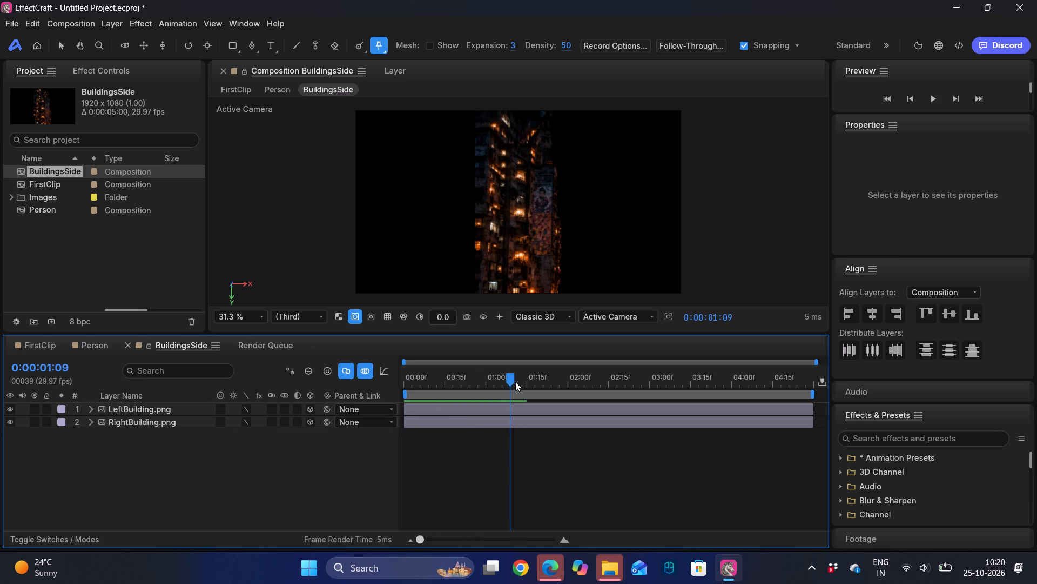
drag(515, 382, 540, 381)
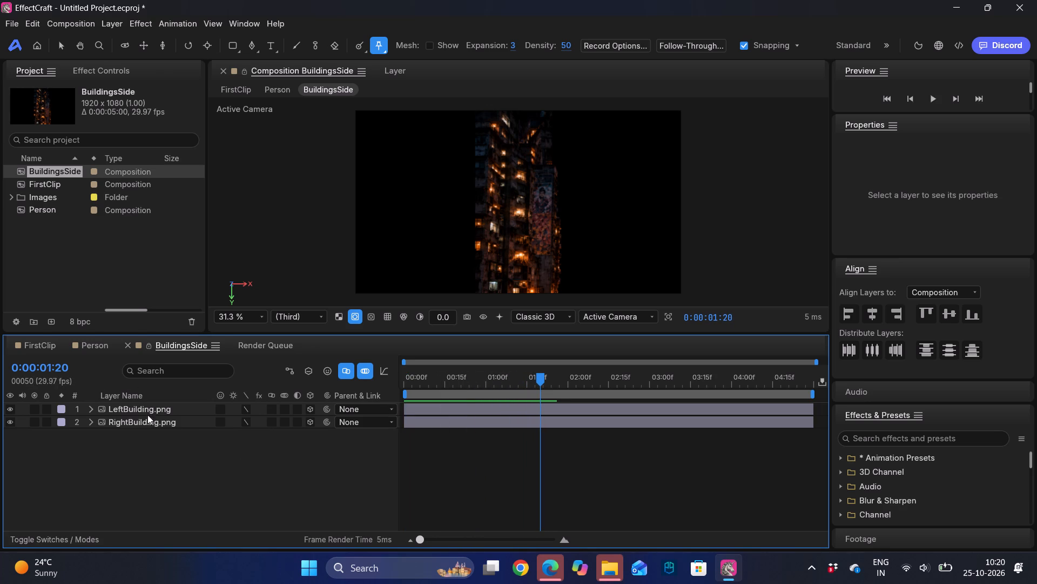
click(154, 414)
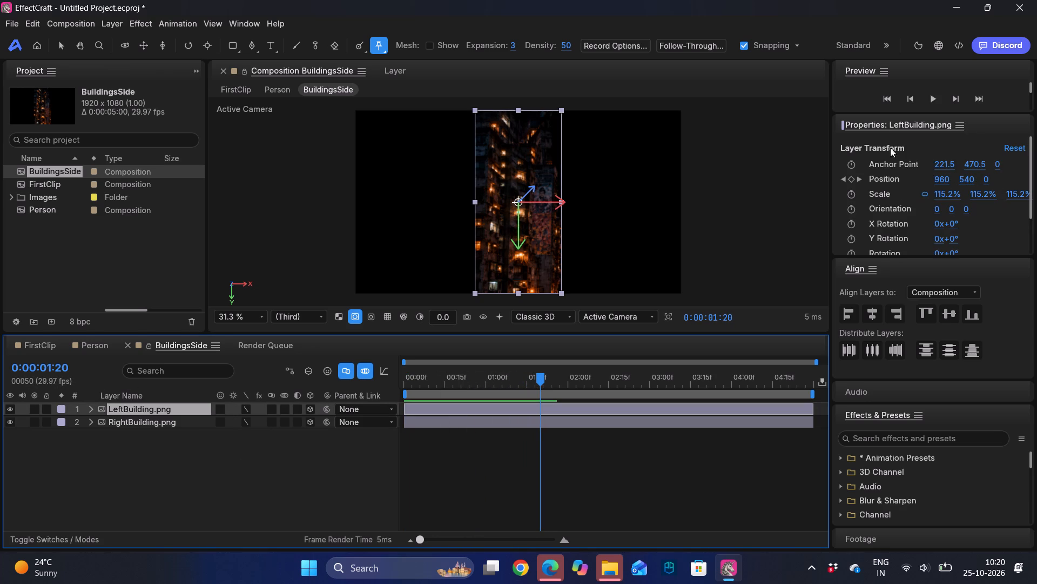
drag(947, 181, 458, 201)
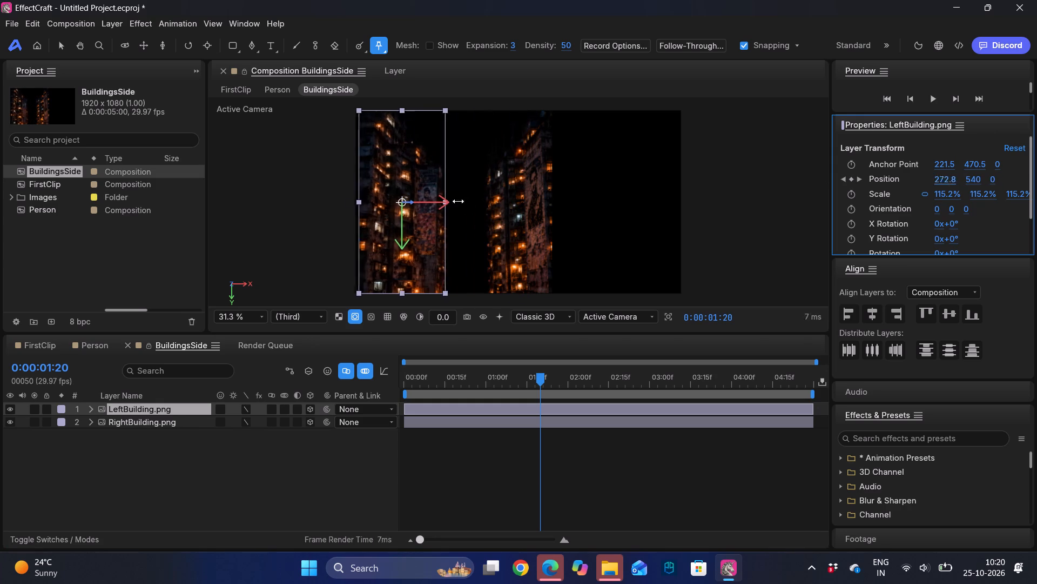
drag(458, 201, 149, 201)
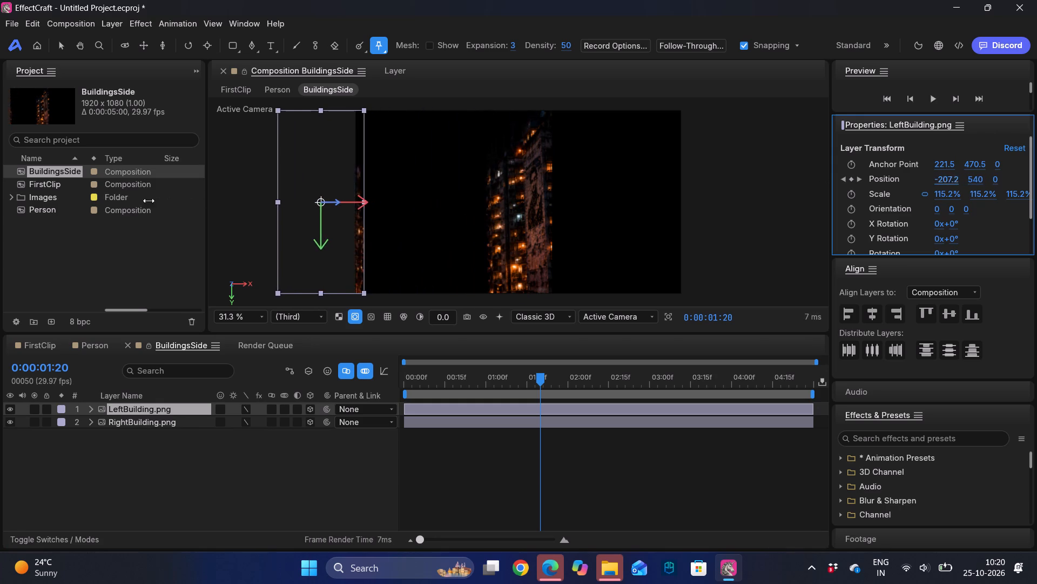
drag(149, 201, 111, 194)
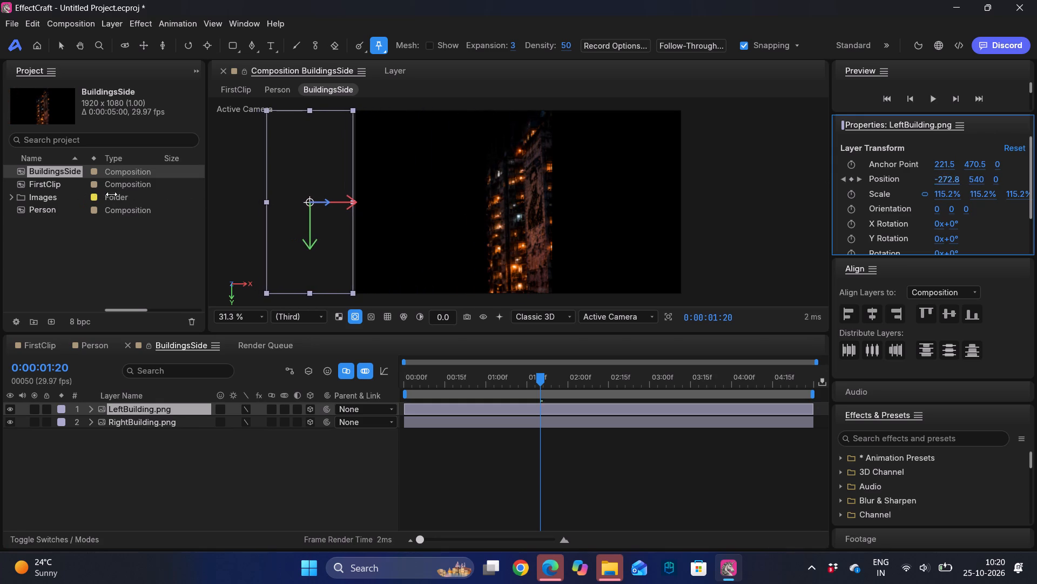
drag(111, 194, 131, 195)
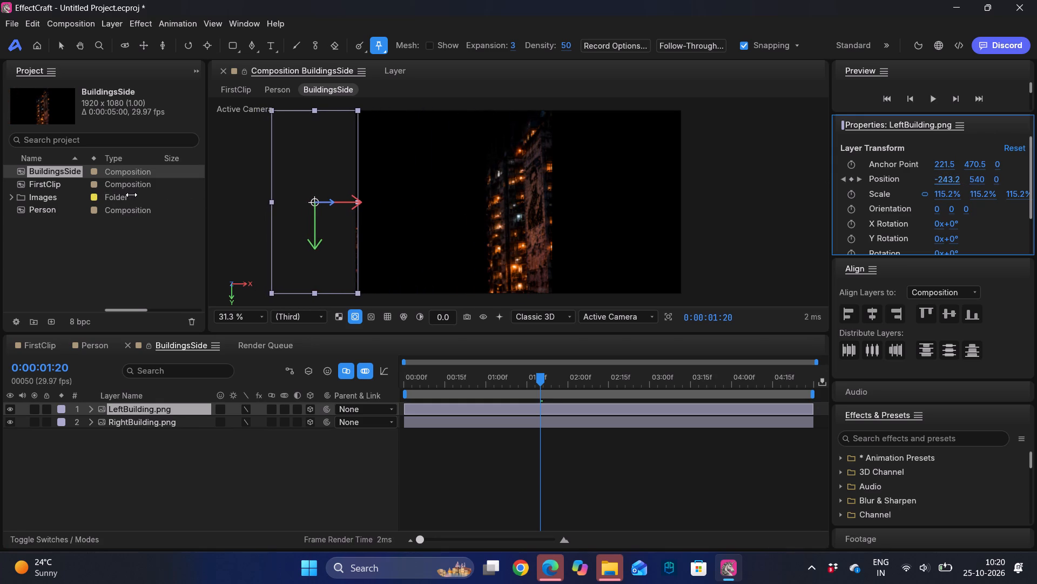
drag(131, 195, 123, 190)
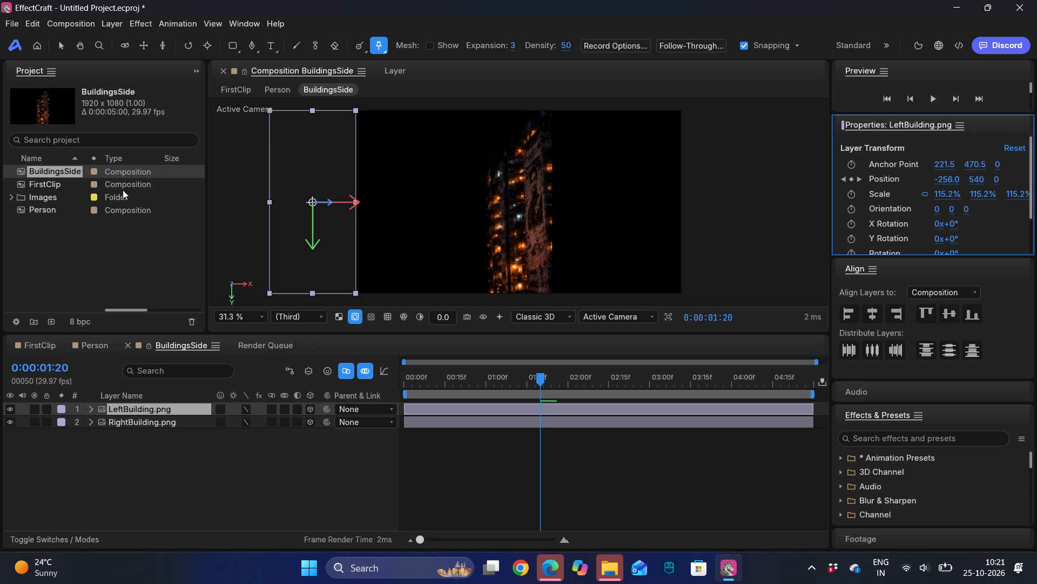
At the same time, move RightBuilding.png out of frame past the right edge by setting its X position to 2110.4.
click(158, 423)
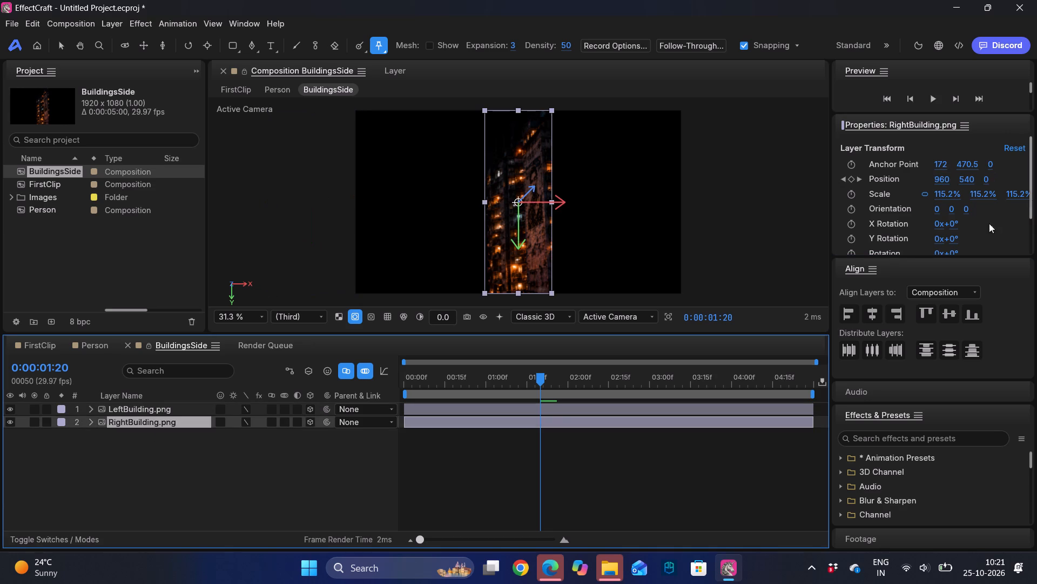
drag(945, 182, 15, 168)
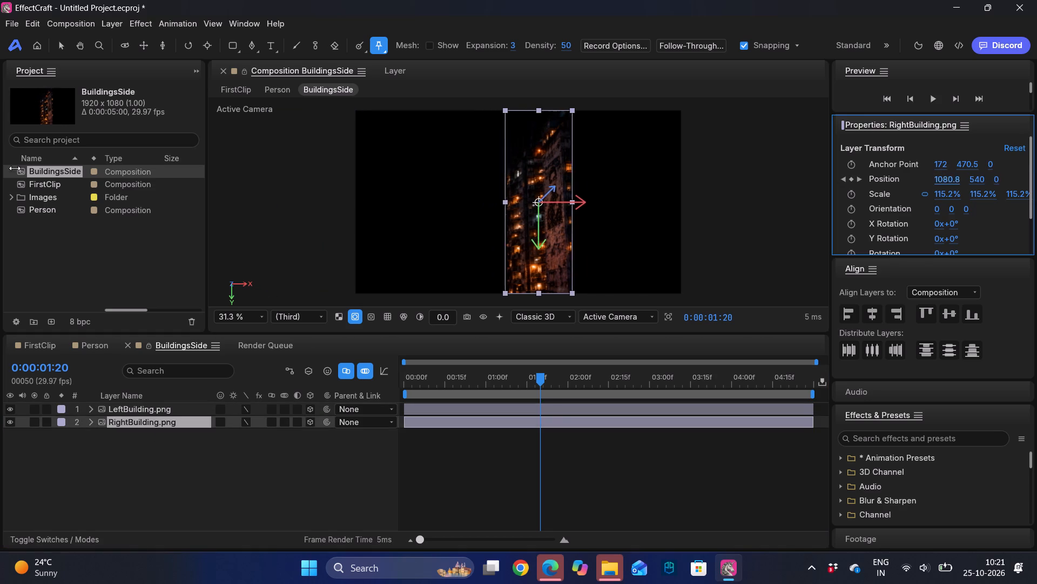
drag(15, 168, 686, 200)
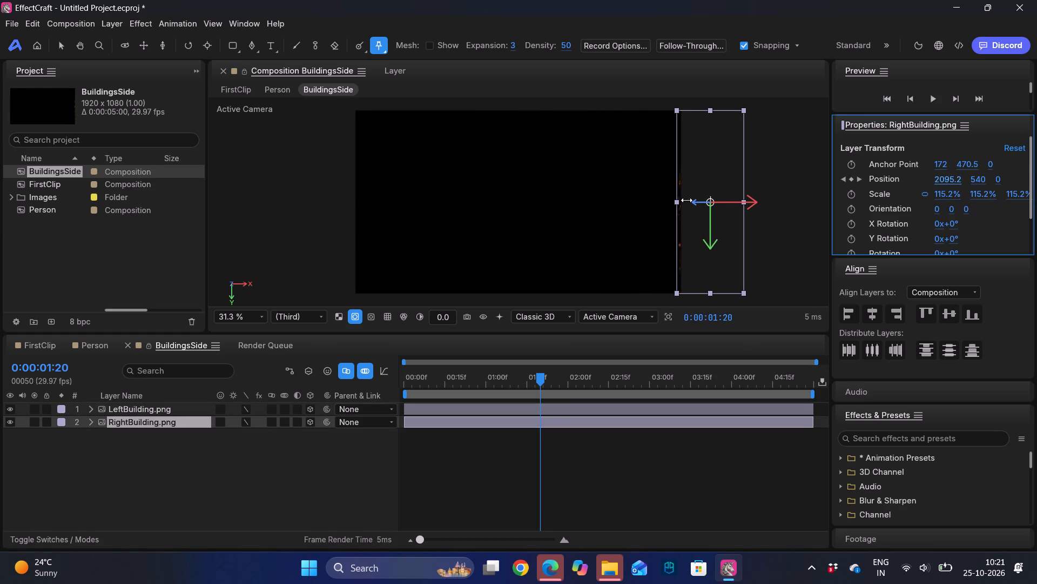
drag(686, 200, 693, 200)
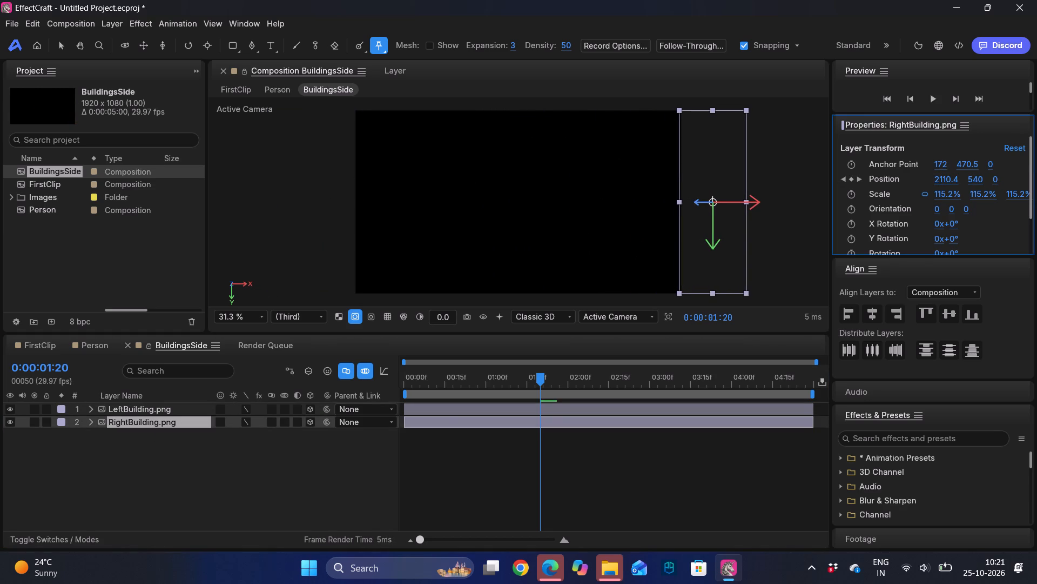
Apply Easy Ease to all Position keyframes of the LeftBuilding.png and RightBuilding.png layers.
click(440, 415)
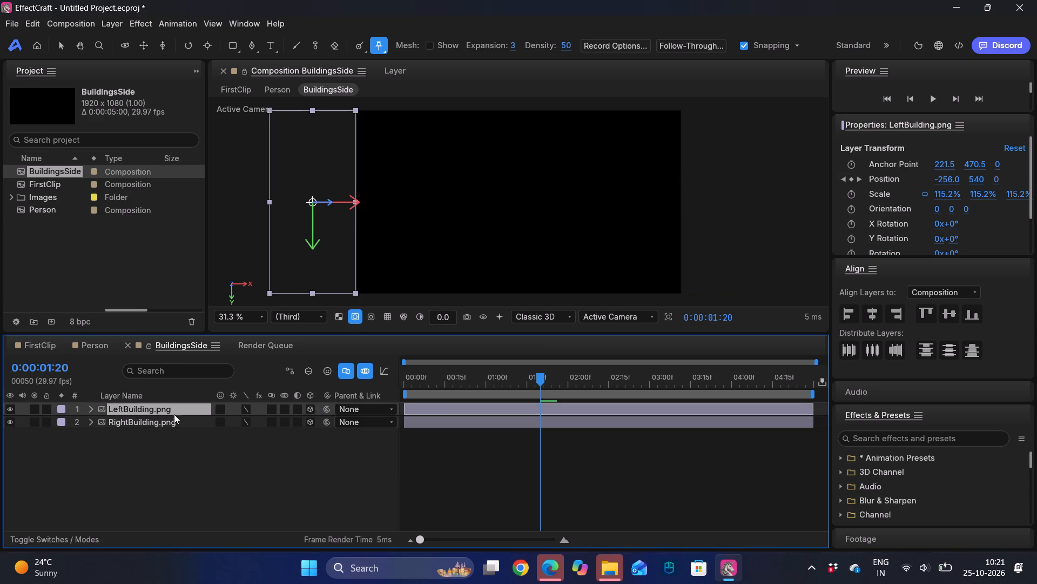
shift+click(161, 427)
key(p)
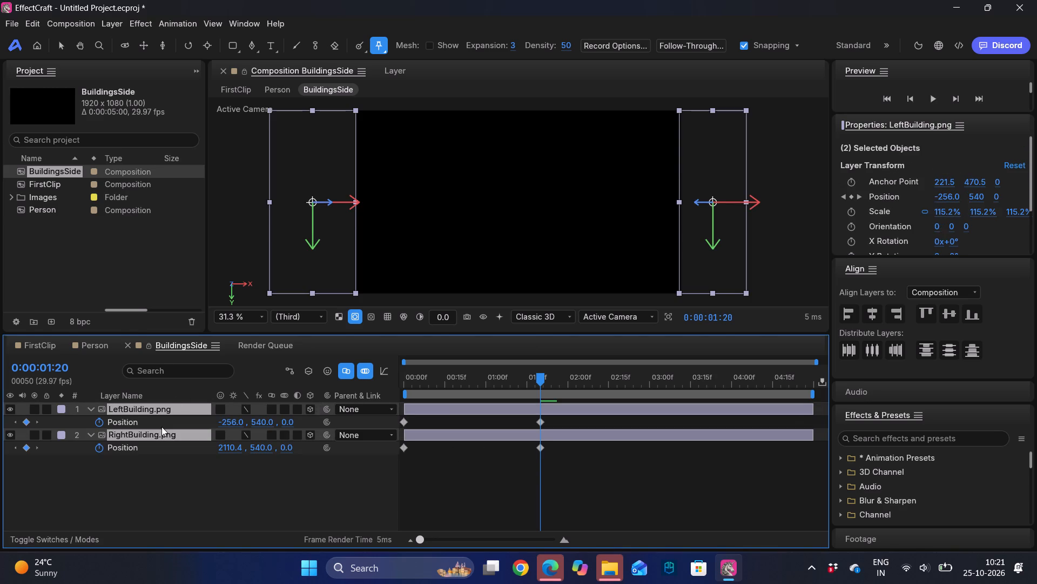
drag(602, 475, 156, 277)
key(F9)
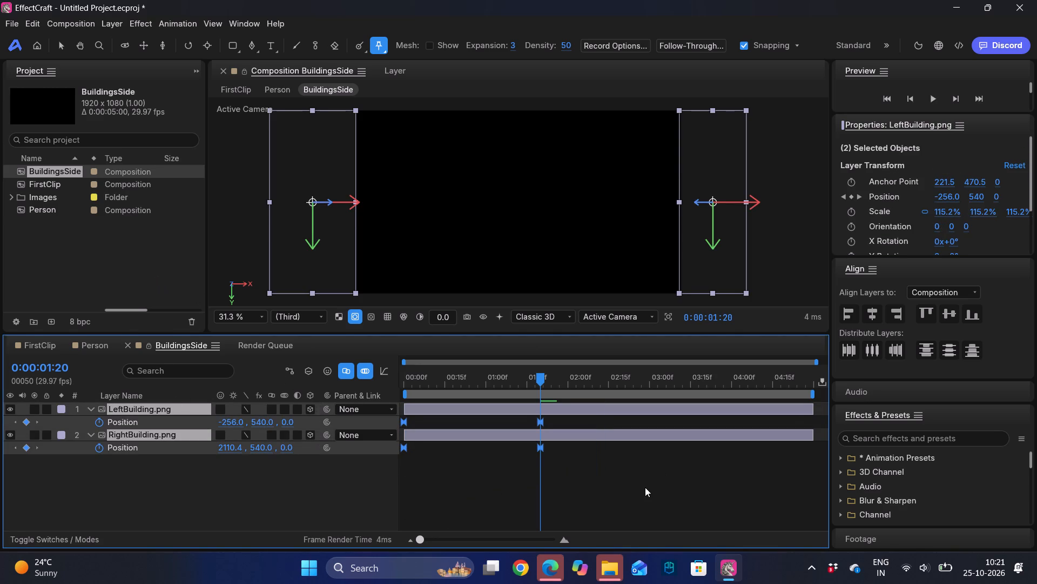
click(645, 487)
Play back the BuildingsSide animation from the start twice, and collapse both building layers' properties.
drag(541, 381, 346, 368)
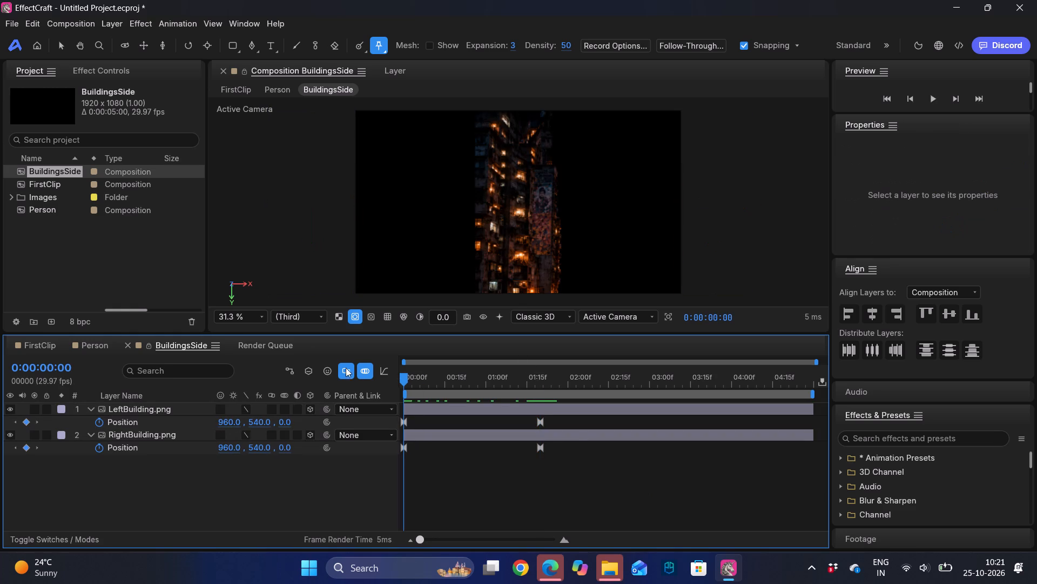
drag(346, 368, 274, 368)
key(space)
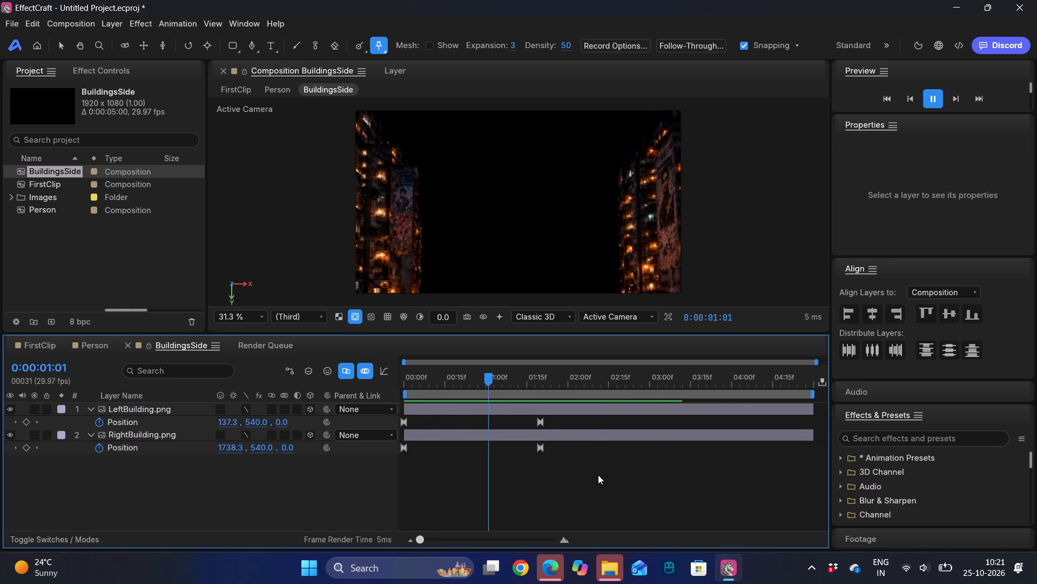
key(space)
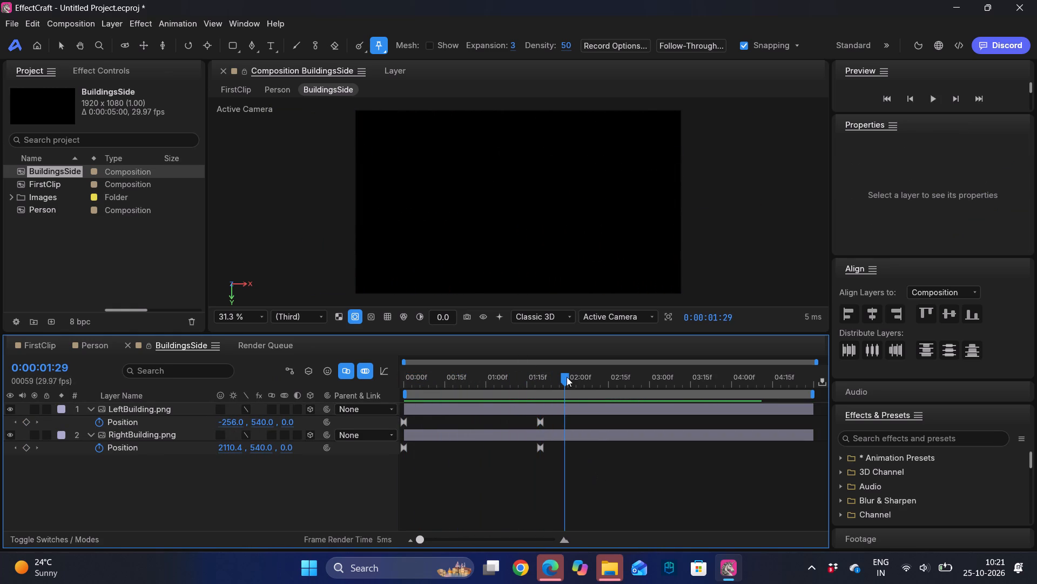
drag(567, 377, 239, 393)
key(space)
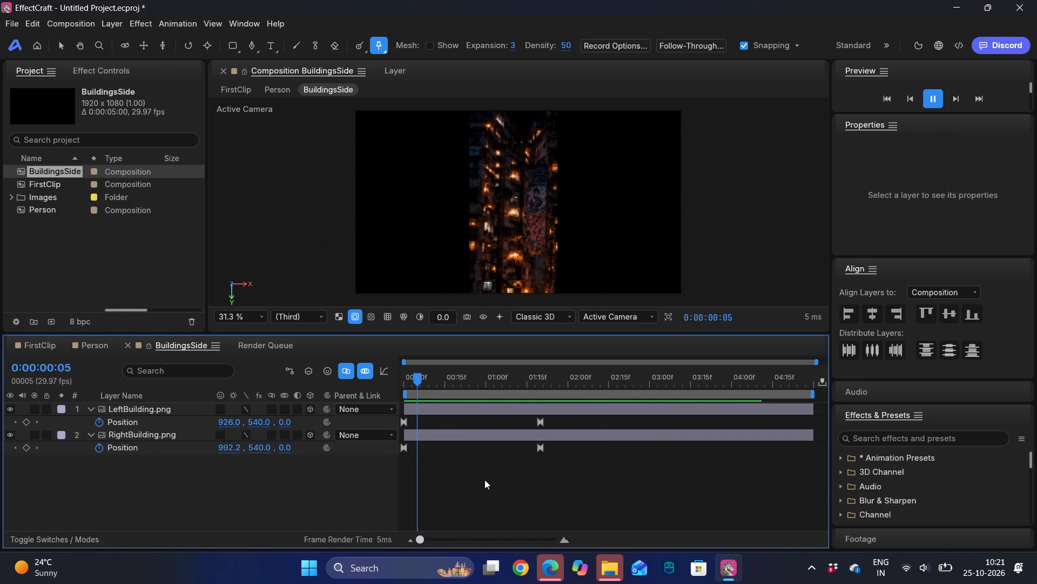
key(space)
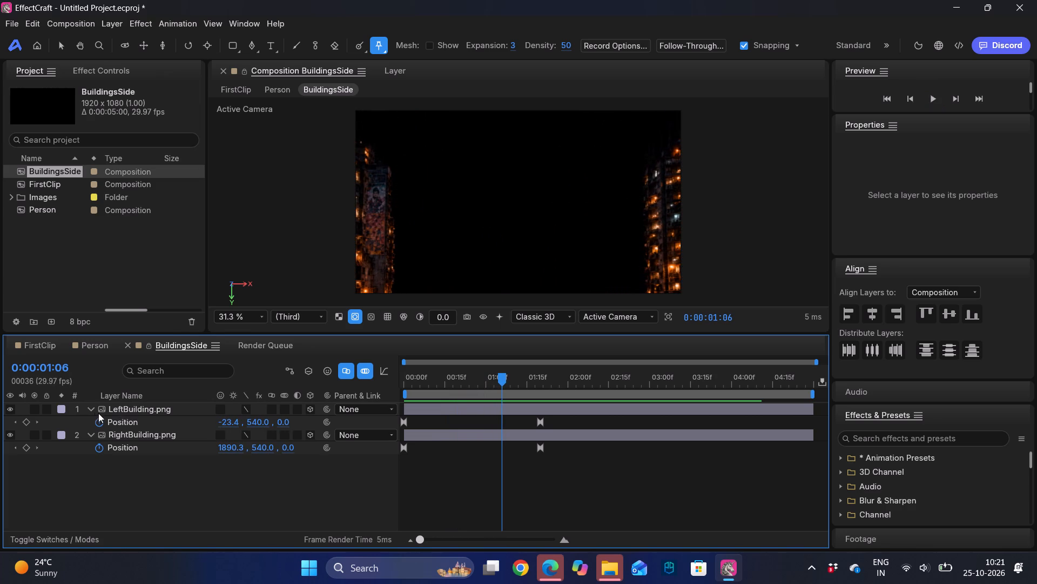
click(93, 412)
click(89, 421)
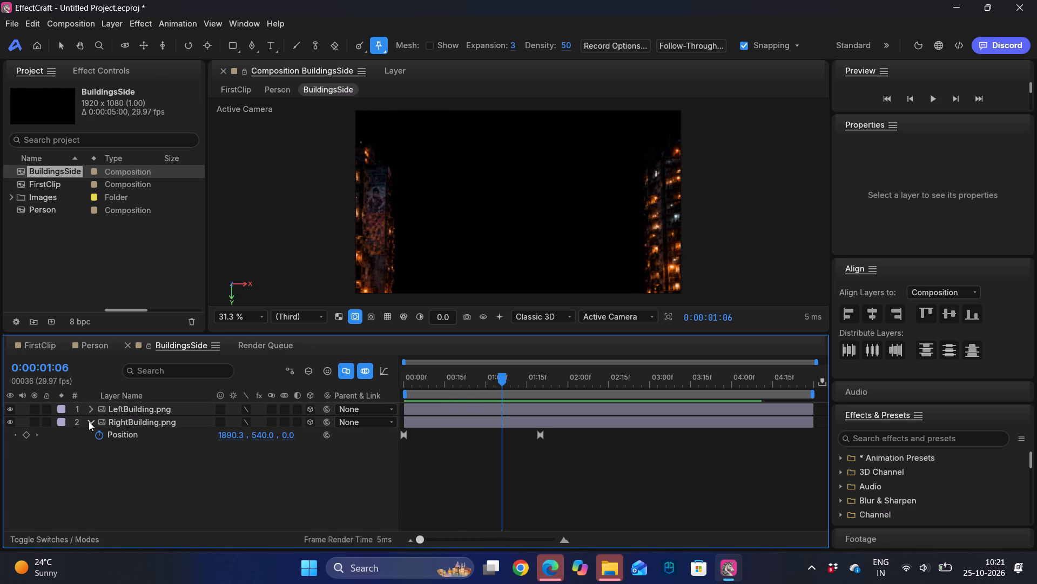
Create a new composition named RightWall with the HDTV 1080 29.97 preset and a 0;00;05;00 duration.
click(55, 243)
right_click(55, 243)
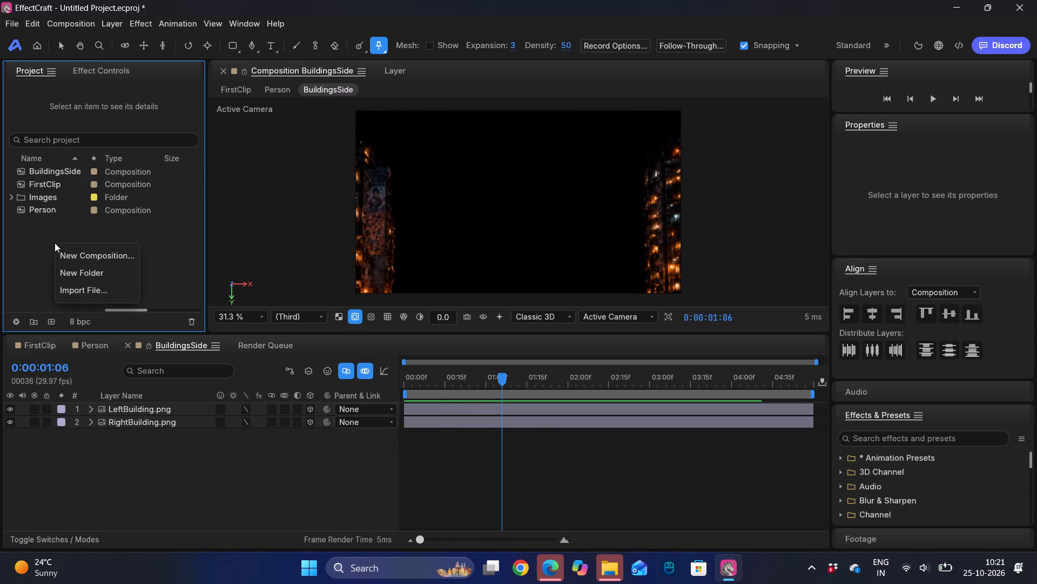
click(41, 245)
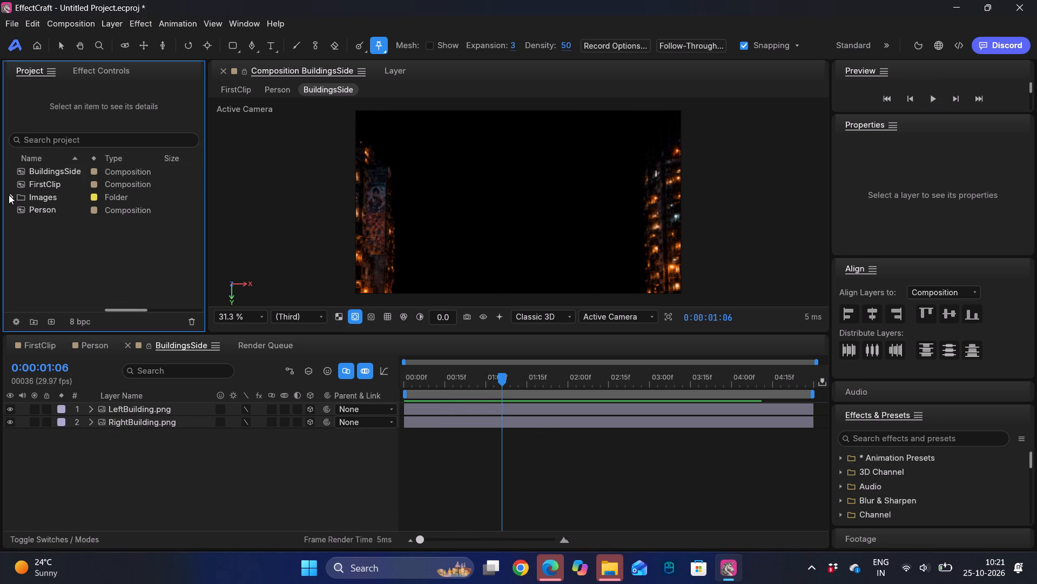
right_click(78, 234)
click(117, 247)
key(BackSpace)
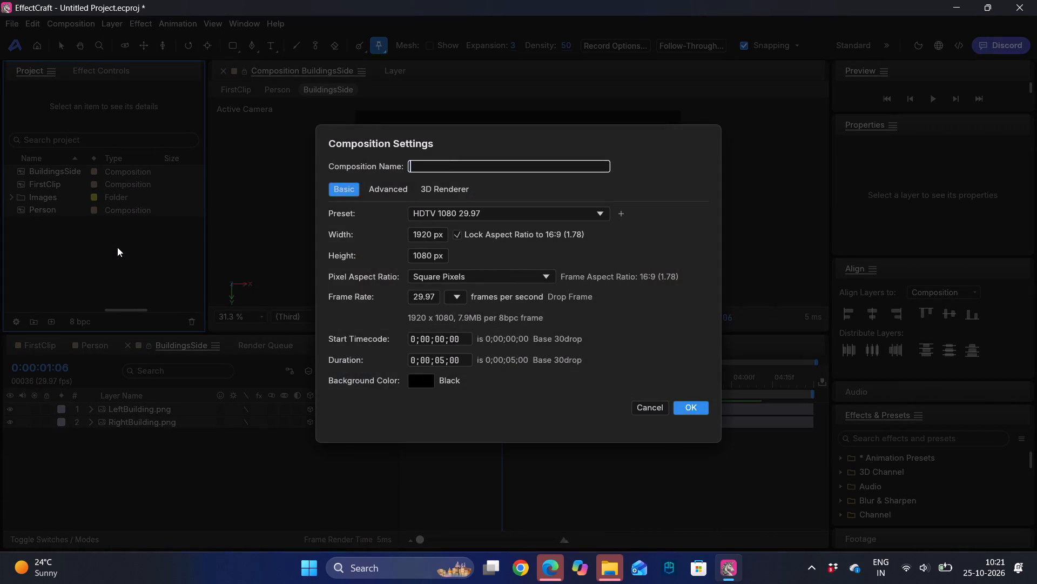
text(RightWa)
text(ll)
click(688, 404)
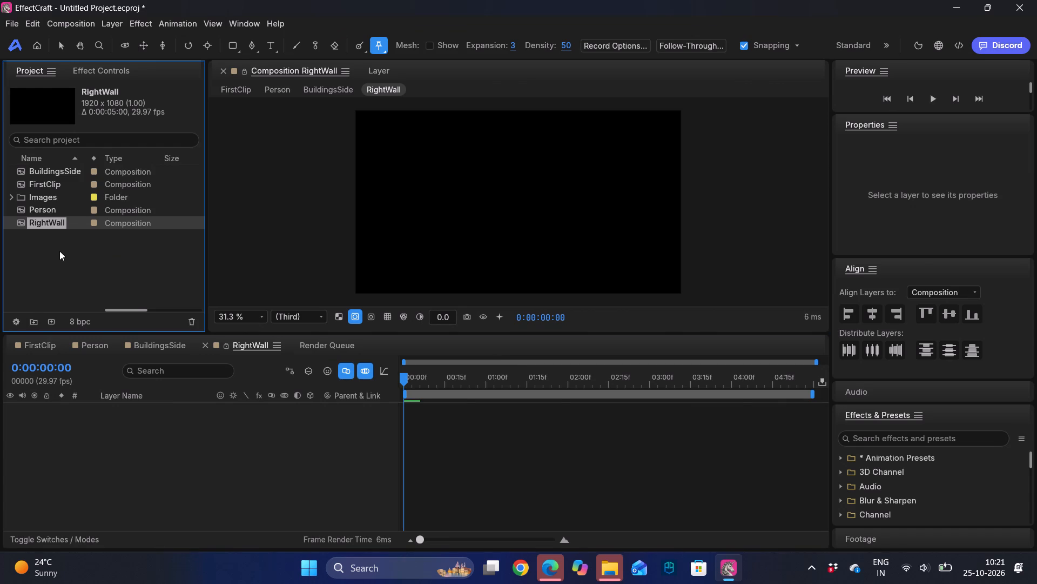
Add RightWall.png from the Images folder to the RightWall composition and centre it horizontally and vertically in the frame.
click(14, 198)
scroll(86, 241, down, 1)
drag(51, 261, 93, 457)
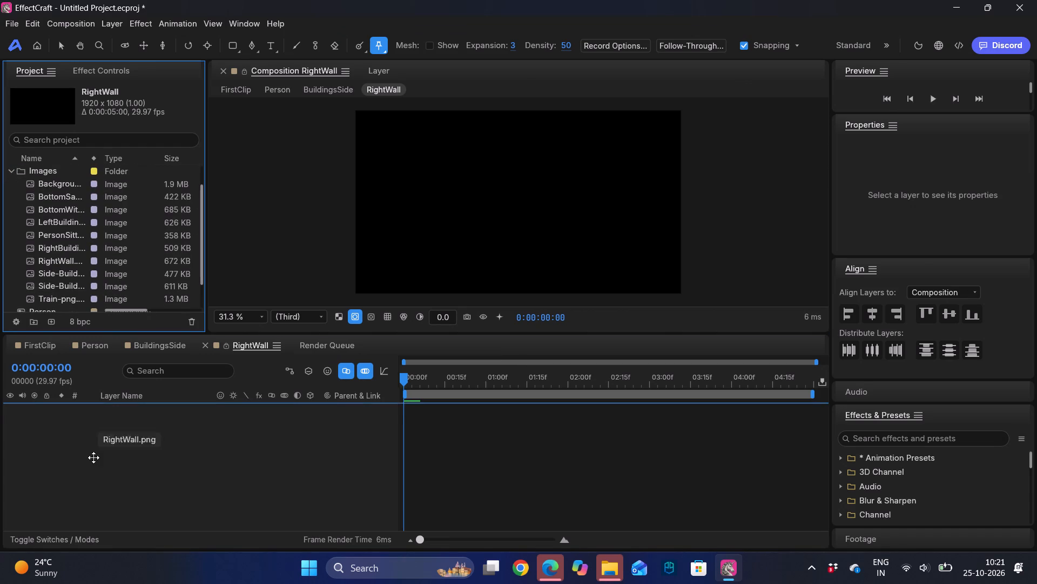
drag(93, 457, 93, 458)
click(9, 170)
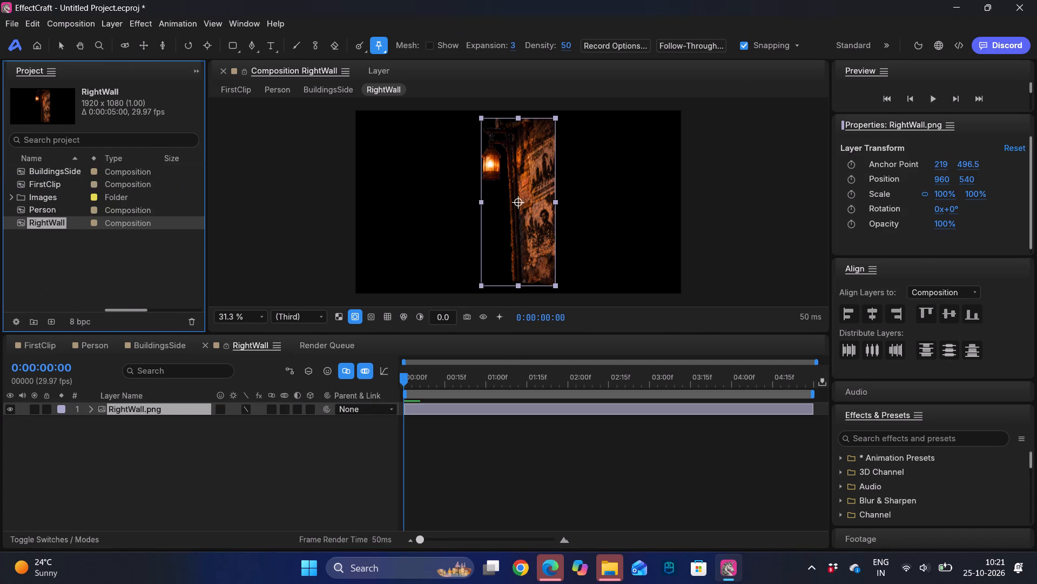
click(883, 317)
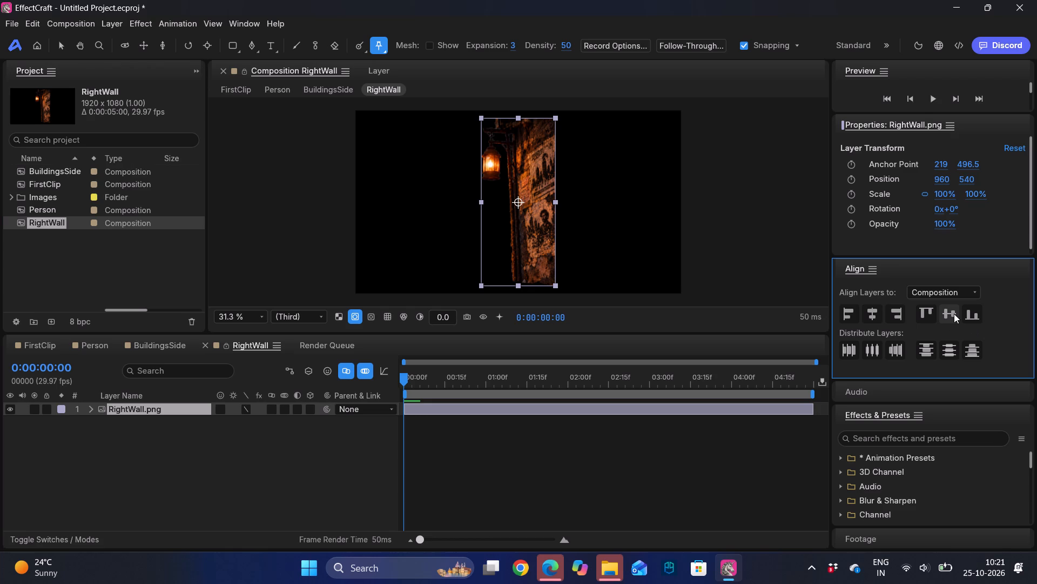
click(954, 314)
Draw a closed eight-point Pen mask on the RightWall.png layer around the hanging lamp, starting just above its top.
ctrl+scroll(513, 180, up, 3)
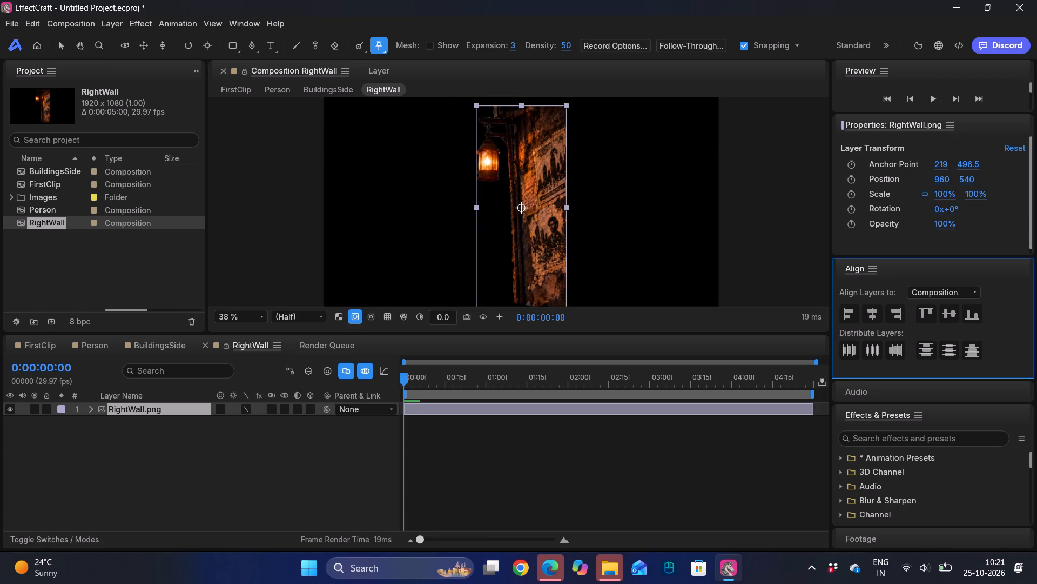
ctrl+scroll(513, 180, up, 2)
ctrl+scroll(513, 180, down, 4)
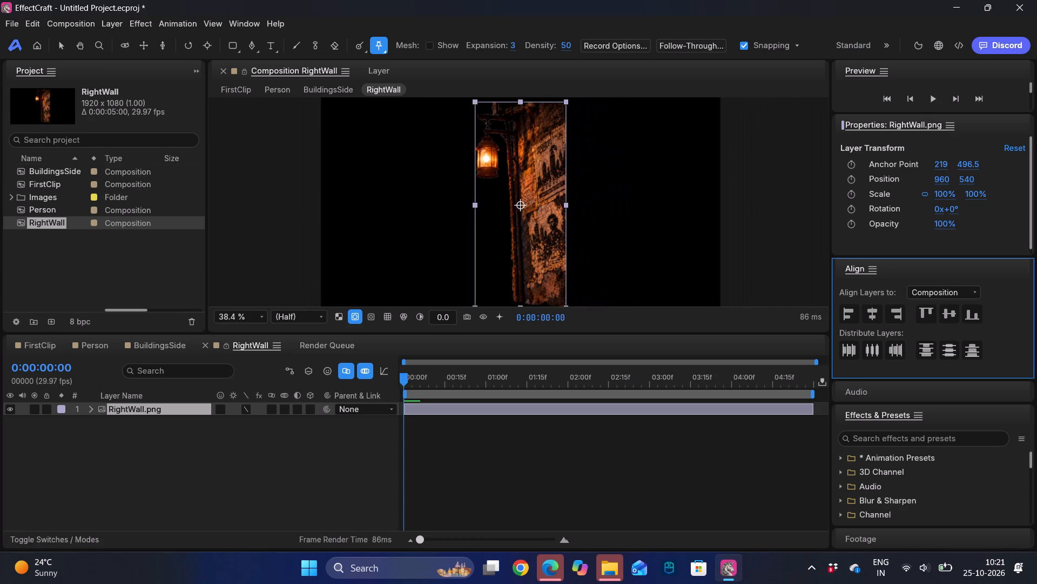
ctrl+scroll(513, 180, down, 3)
ctrl+scroll(513, 180, up, 5)
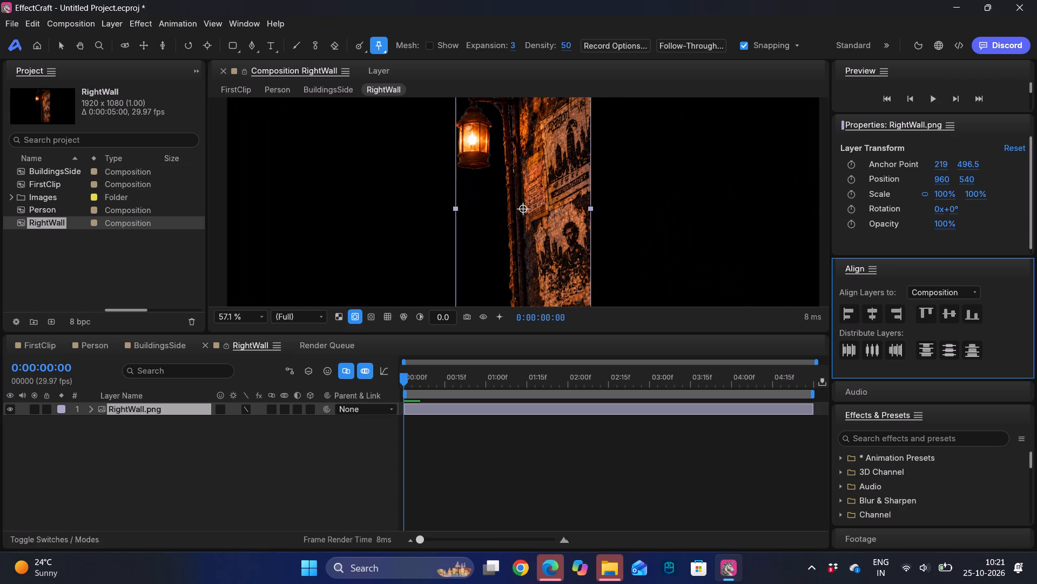
key(h)
drag(548, 177, 560, 258)
ctrl+scroll(560, 258, up, 1)
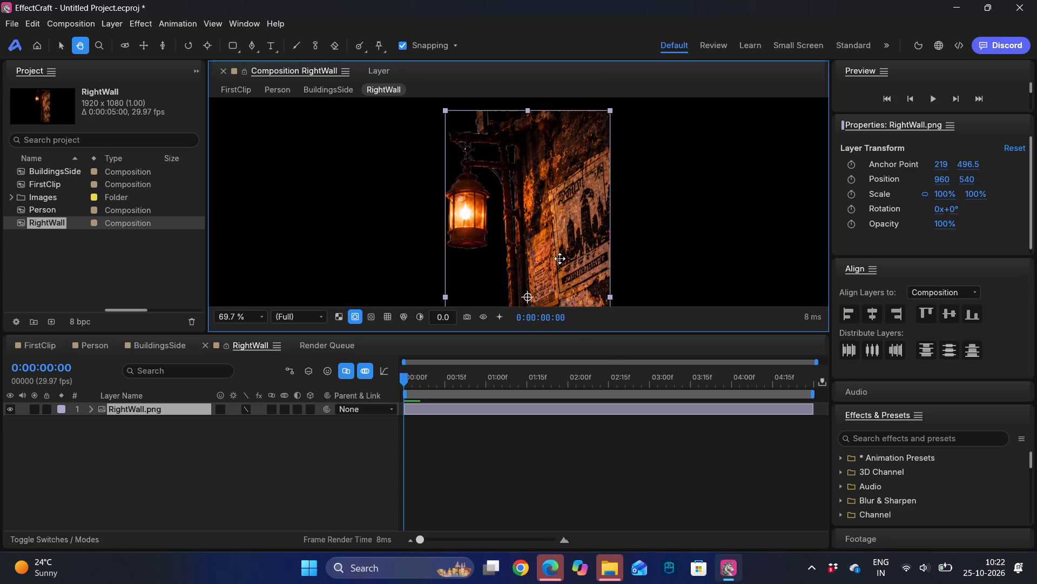
drag(522, 214, 549, 222)
ctrl+scroll(549, 222, up, 2)
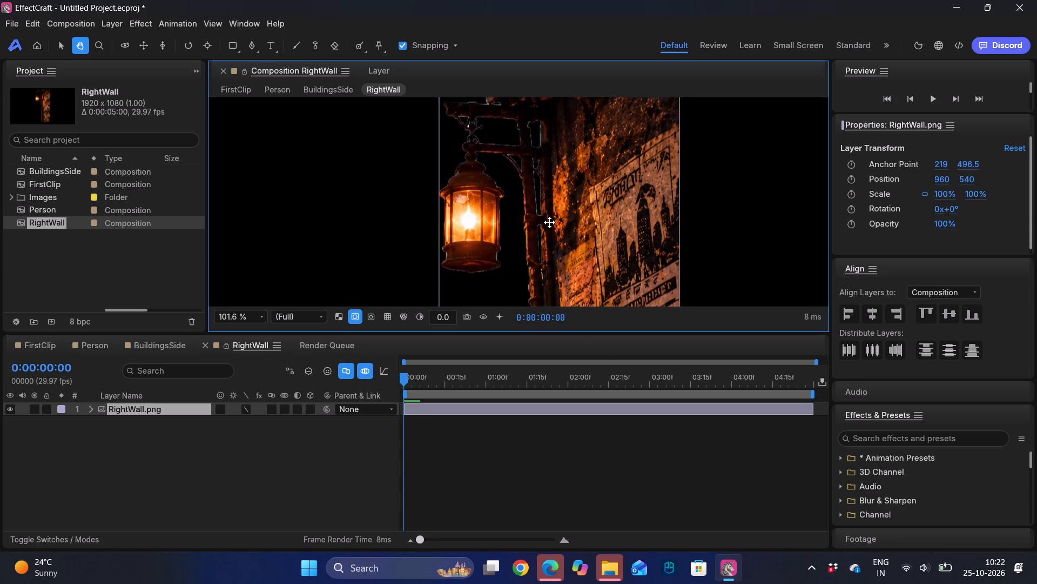
drag(549, 222, 569, 216)
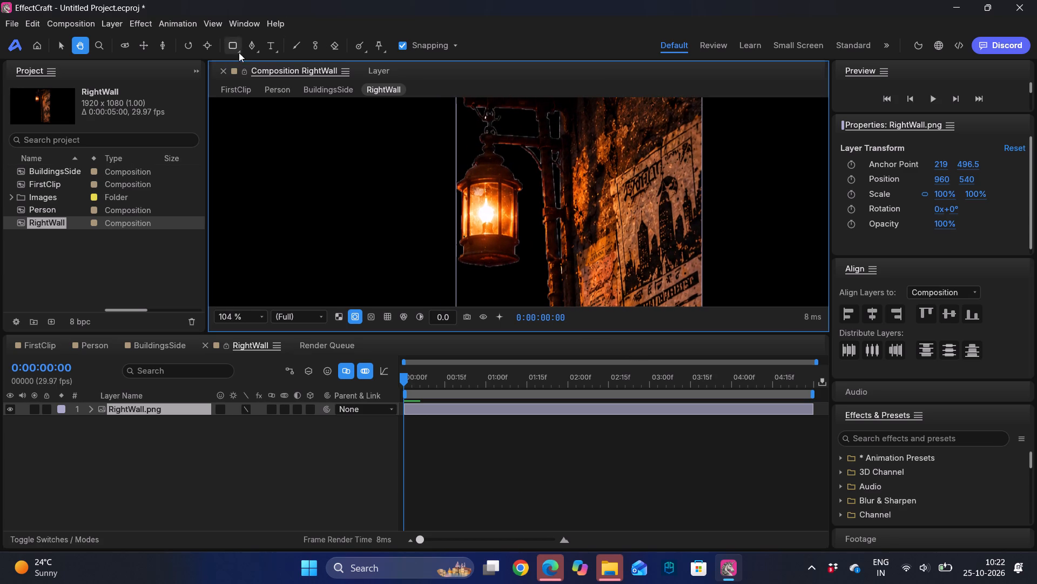
click(258, 47)
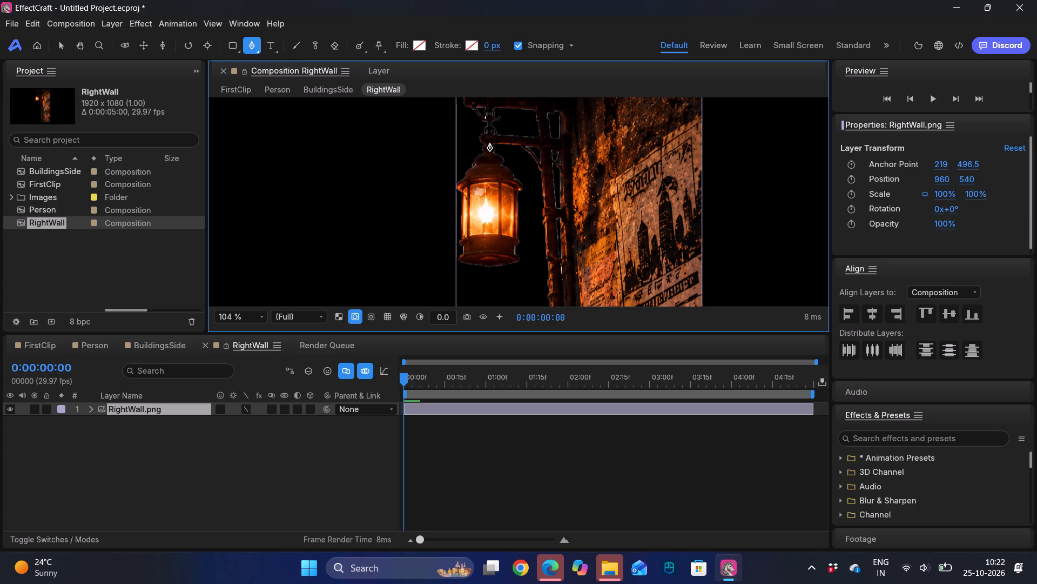
click(474, 146)
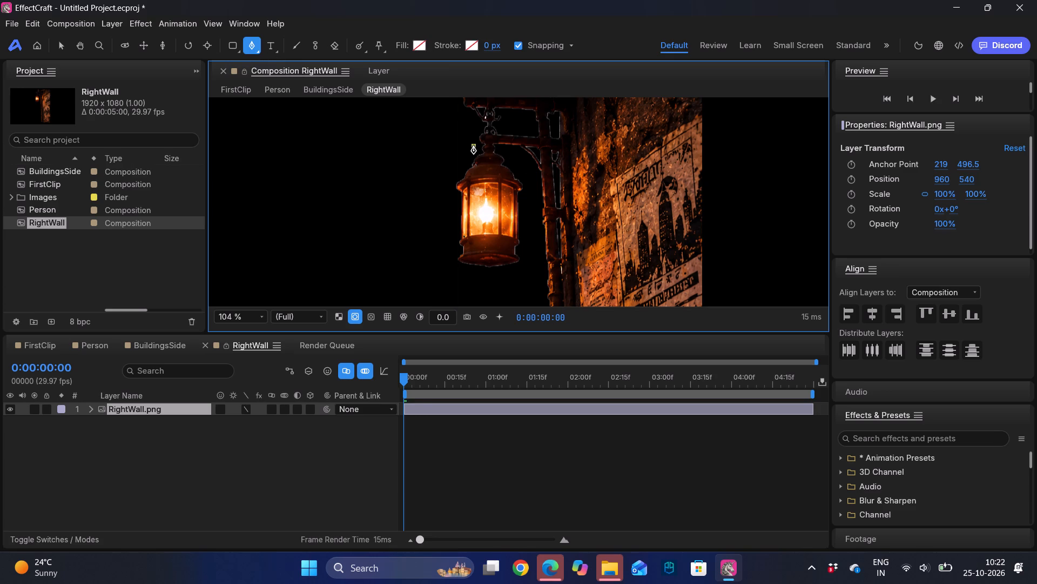
click(509, 146)
click(526, 174)
click(527, 230)
click(528, 272)
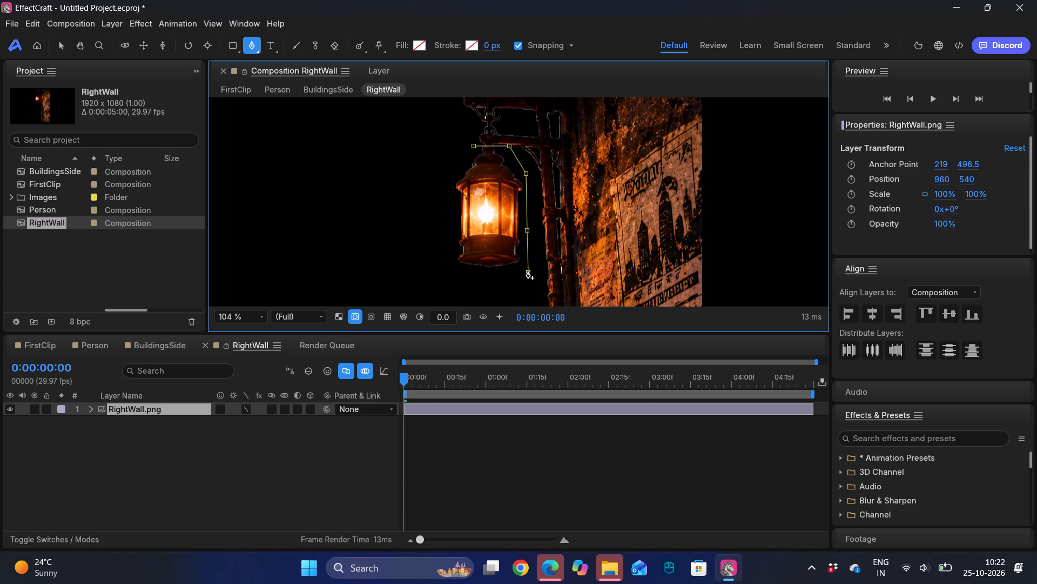
click(468, 285)
click(440, 260)
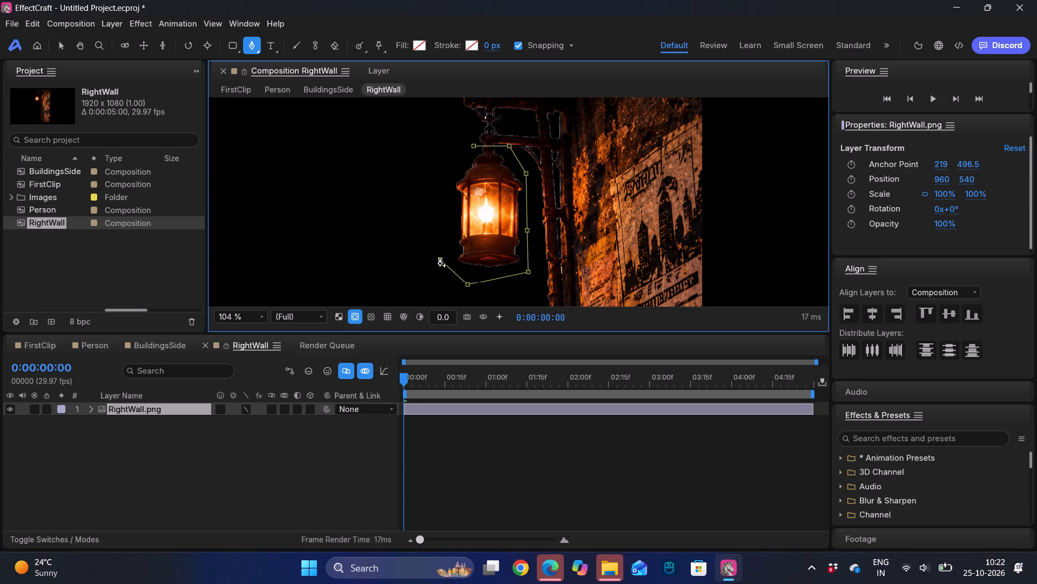
click(445, 165)
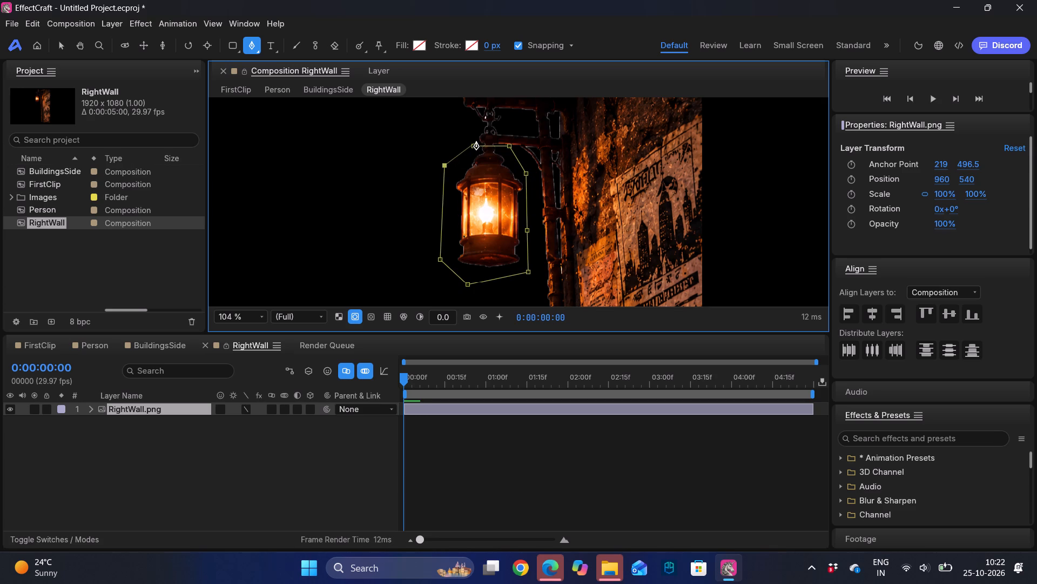
click(475, 146)
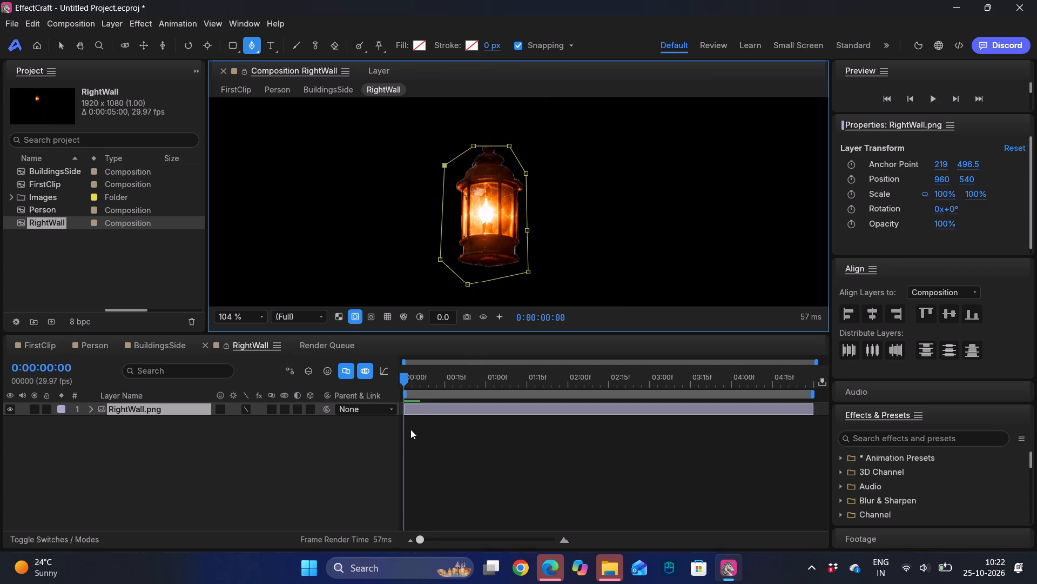
Duplicate the masked RightWall.png layer and rename the duplicate as Lamp.
click(181, 406)
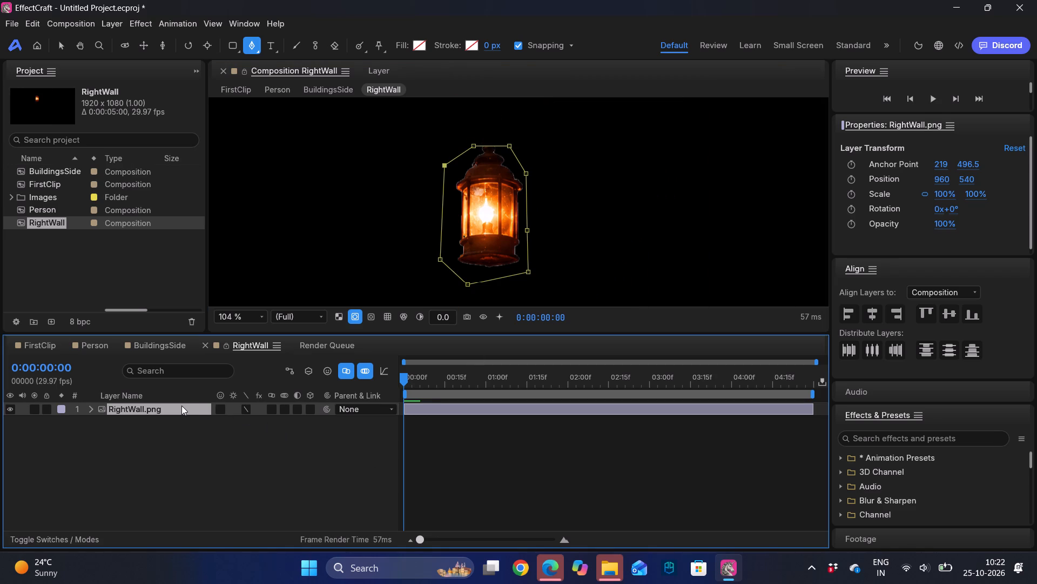
key(ctrl+d)
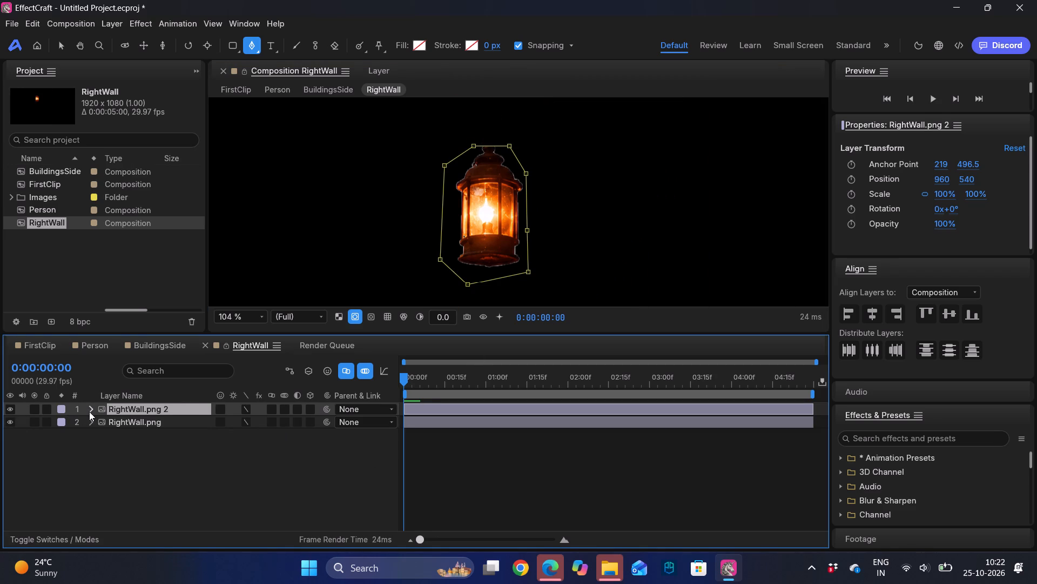
key(Return)
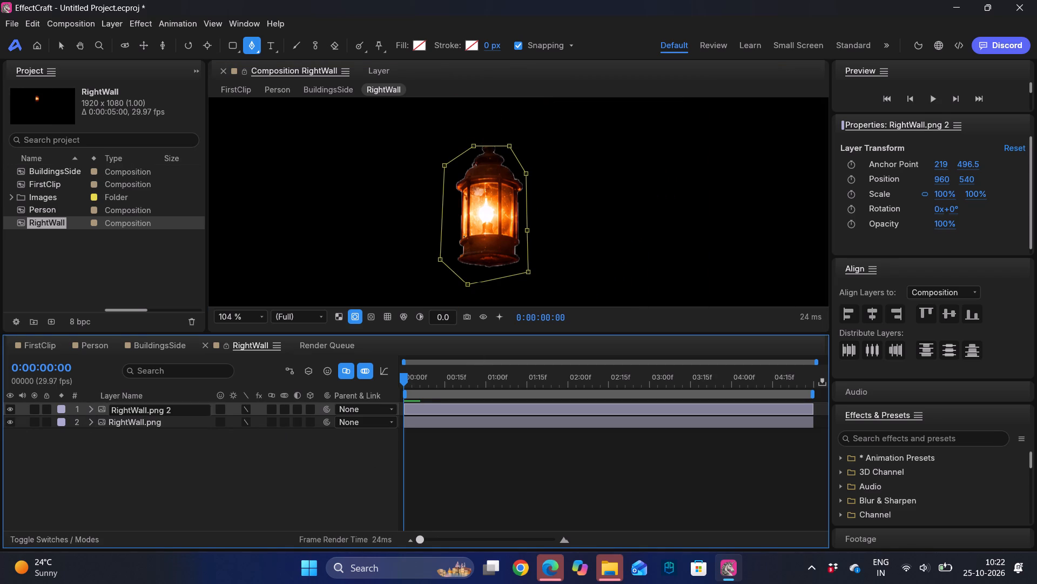
key(BackSpace)
text(Lamp)
key(Return)
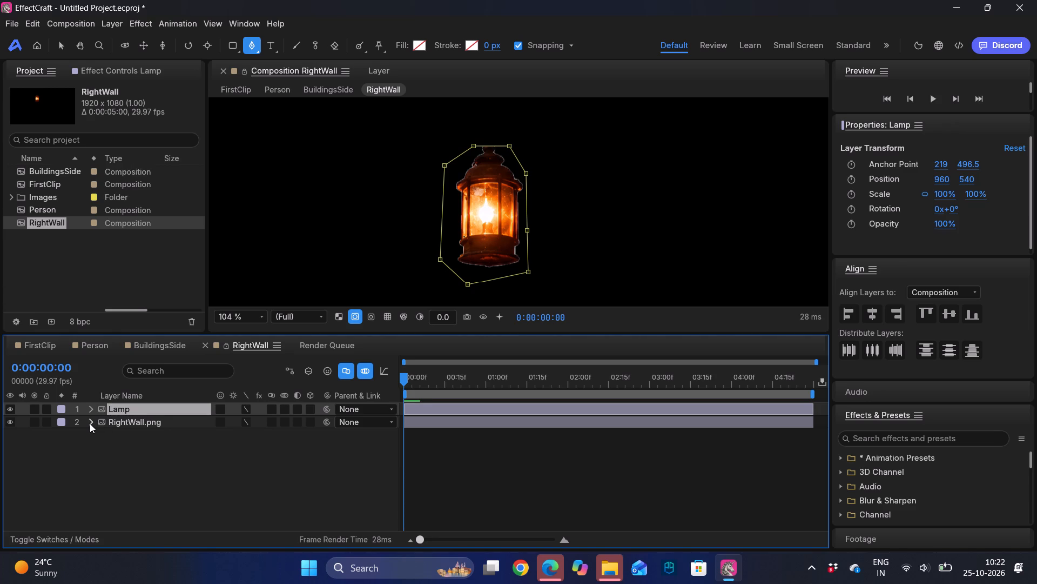
Set Mask 1 of the original RightWall.png layer to Subtract, and collapse the layer's properties.
click(90, 423)
click(97, 433)
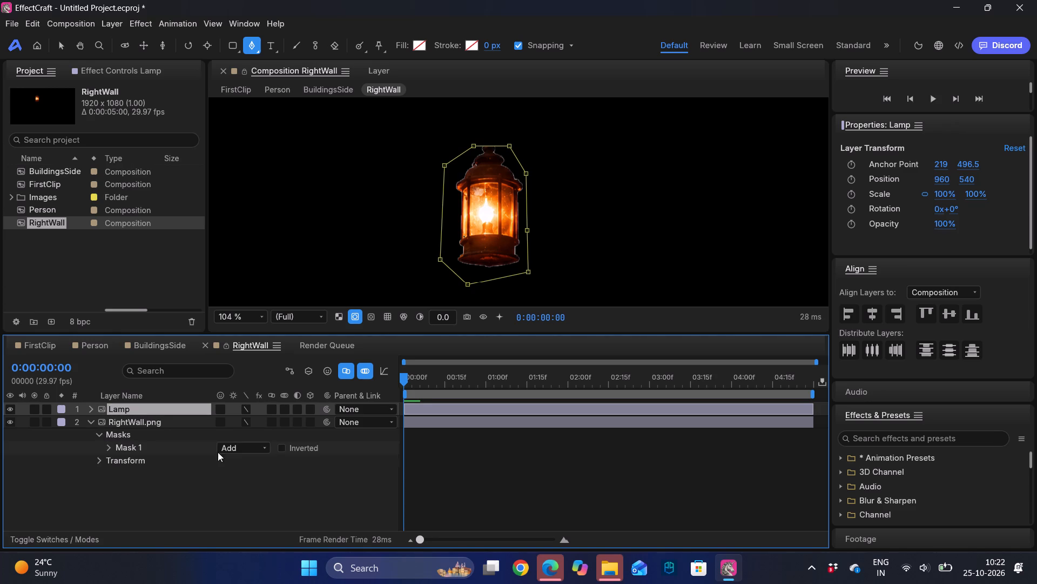
click(234, 447)
click(249, 450)
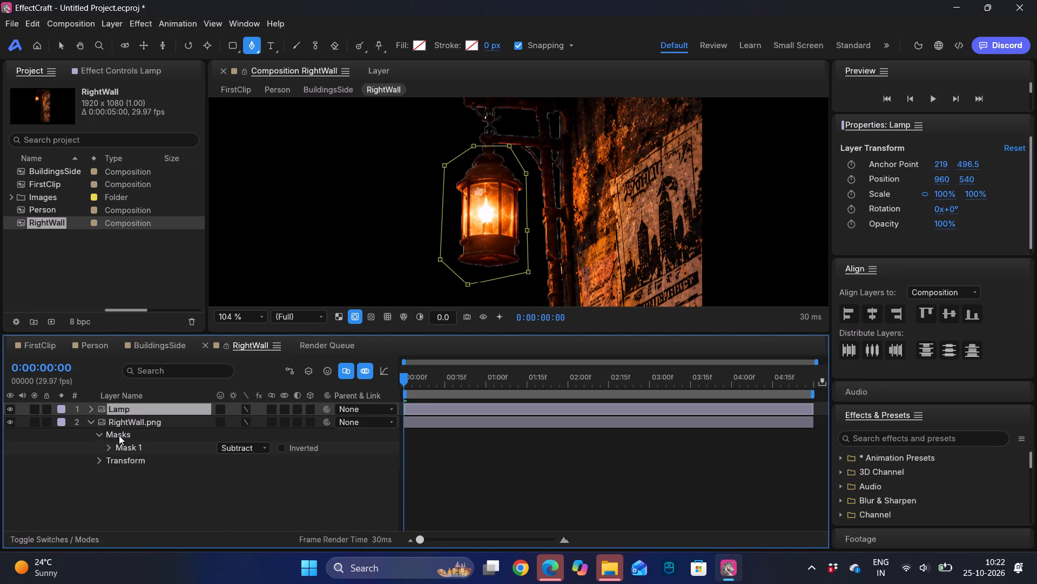
click(91, 421)
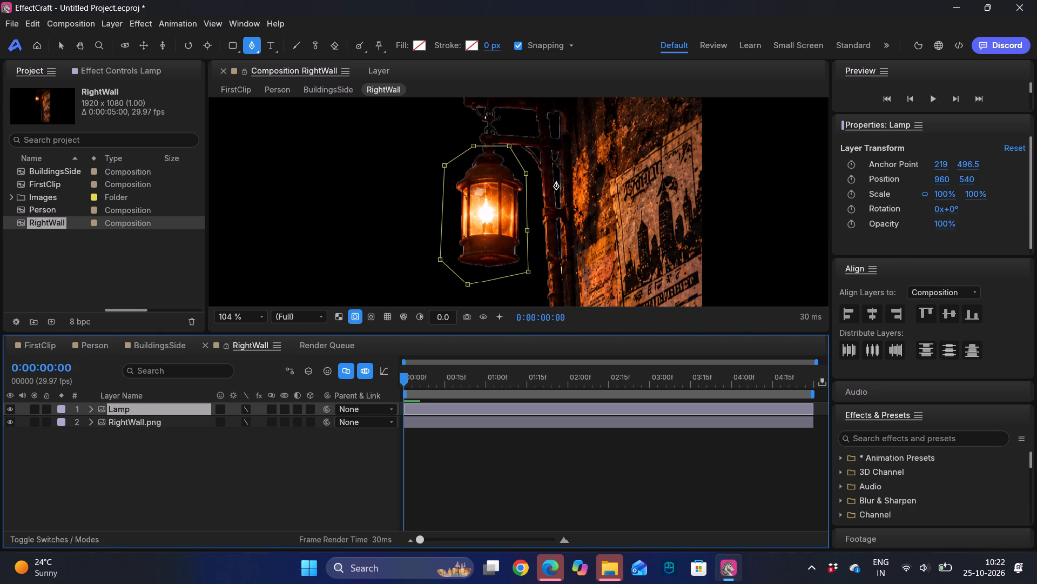
Place three Puppet pins down the Lamp layer: on the lamp's cap, at the centre of the flame and on the base.
ctrl+scroll(542, 192, up, 2)
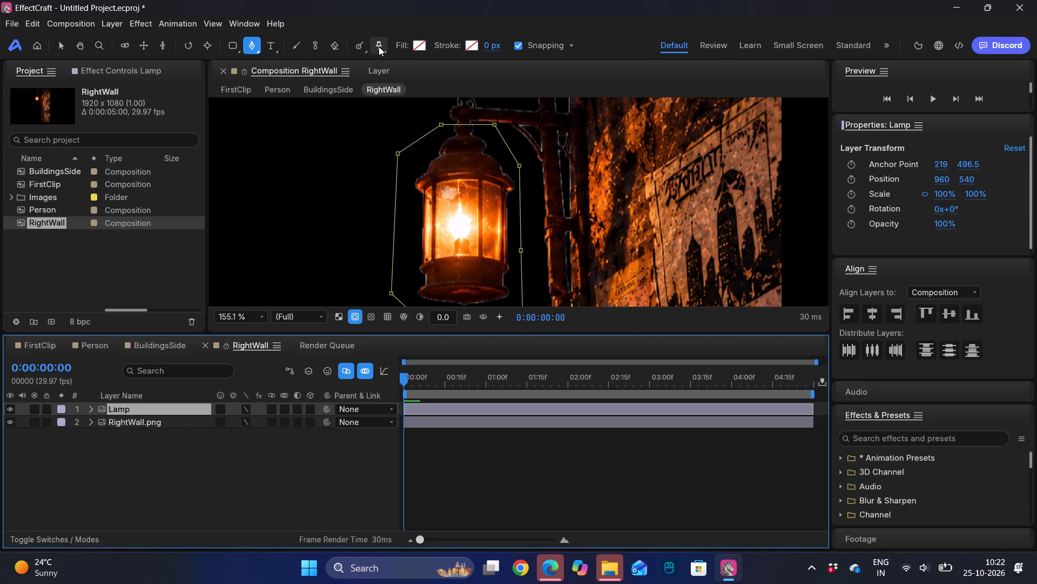
click(379, 47)
click(466, 172)
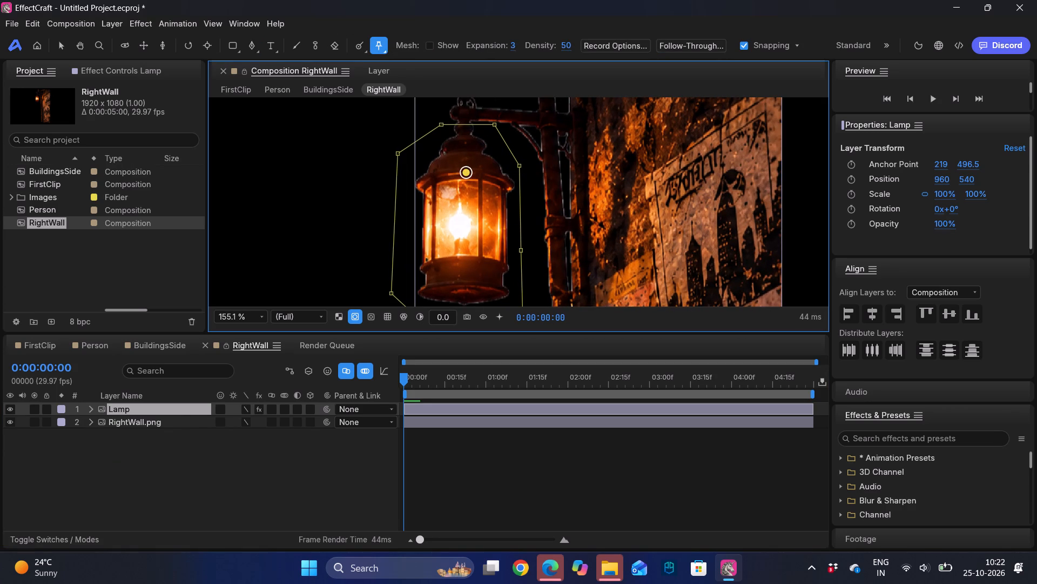
click(462, 227)
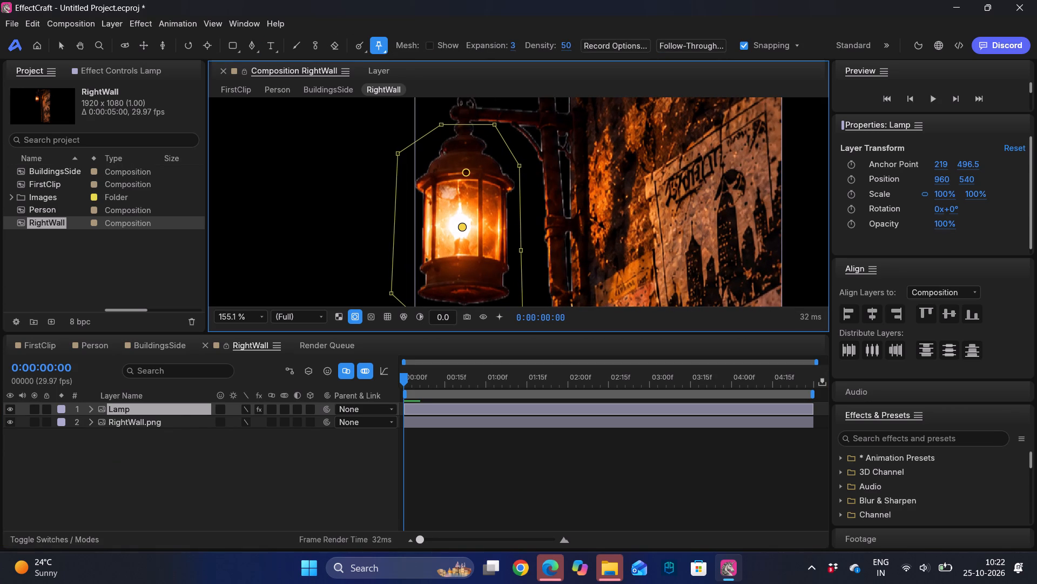
click(459, 288)
At 0:00, tilt the lamp by moving its middle and base pins away from the wall, and shift the cap pin slightly the same way.
drag(463, 226, 450, 223)
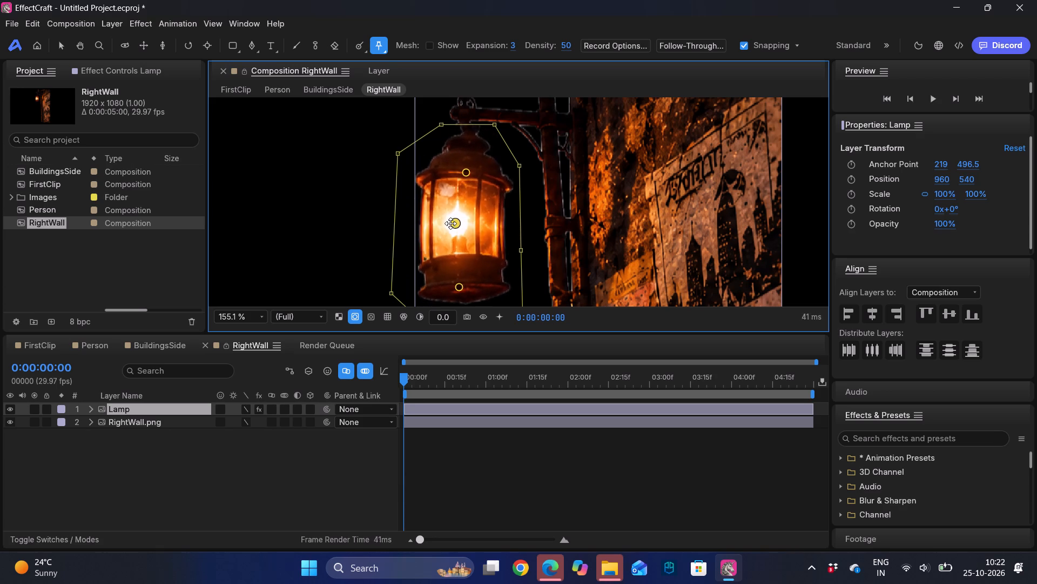
drag(450, 223, 447, 223)
drag(459, 289, 436, 289)
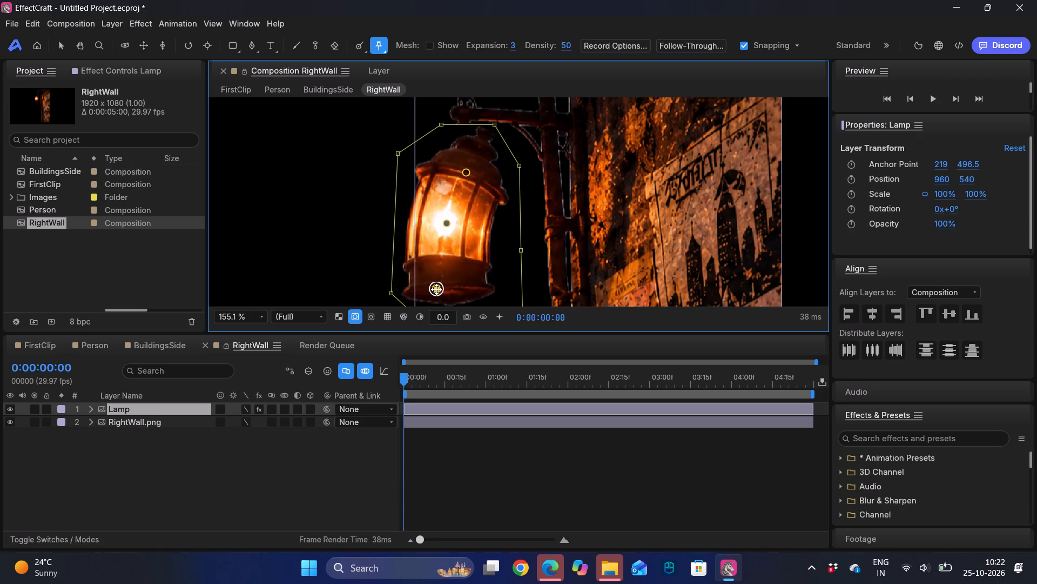
drag(436, 289, 406, 281)
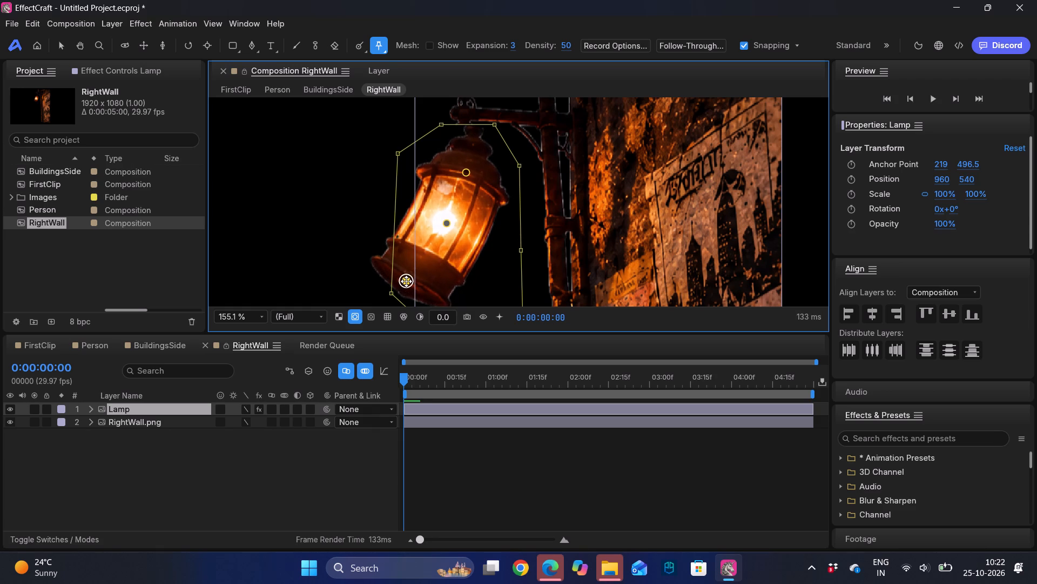
drag(406, 281, 410, 284)
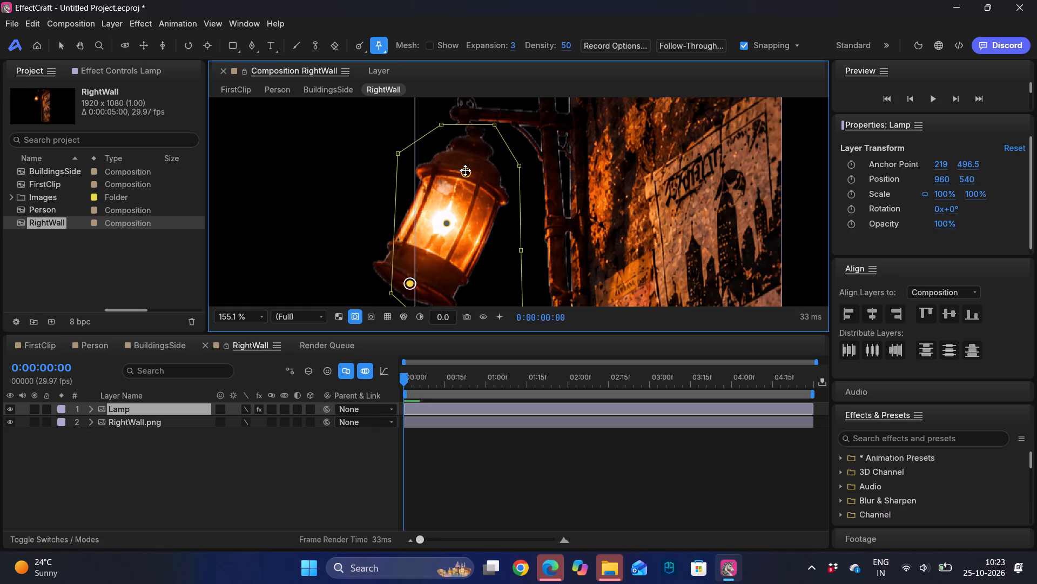
drag(467, 171, 460, 169)
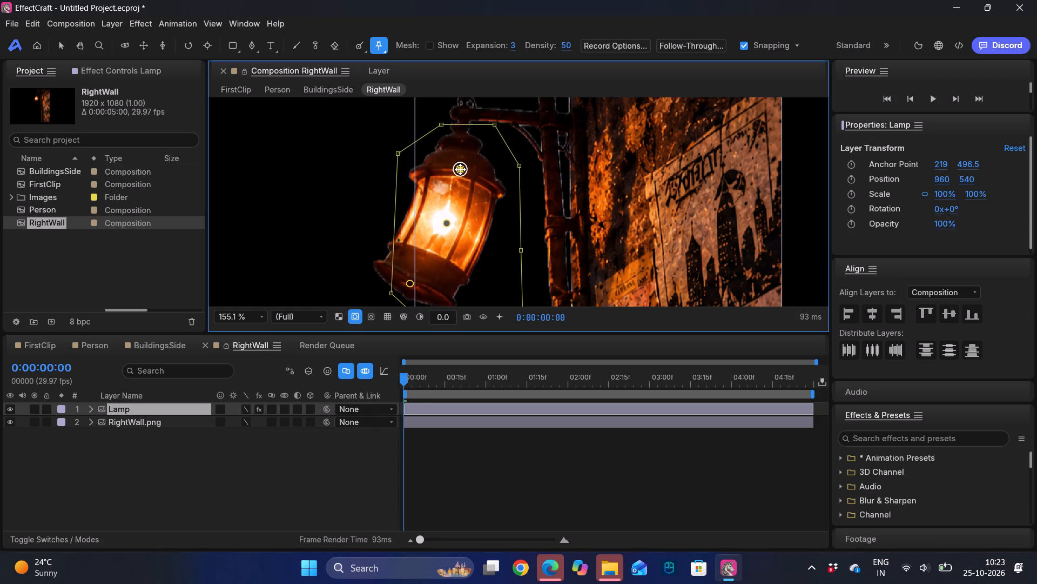
drag(460, 169, 462, 170)
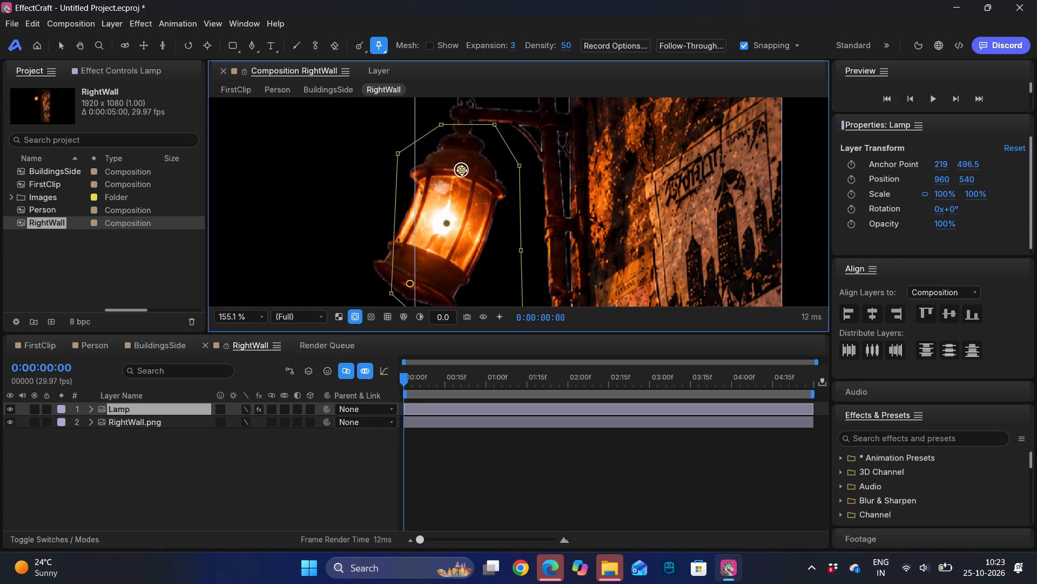
drag(462, 170, 462, 170)
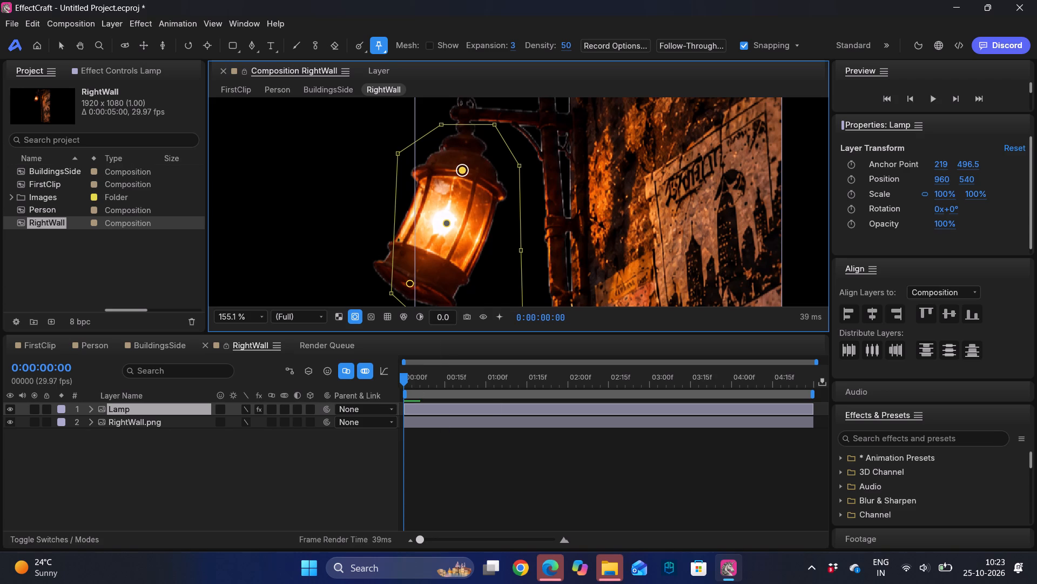
At 0:00, refine the outward tilt by nudging the lamp's base pin slightly back toward the wall and fine-tuning the cap pin.
drag(410, 284, 414, 284)
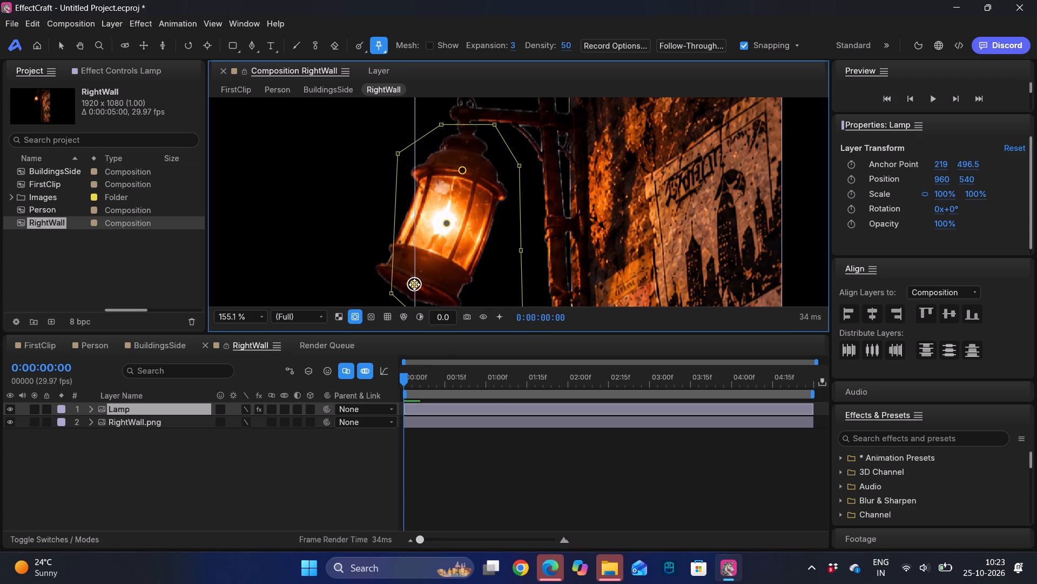
drag(414, 284, 416, 286)
click(462, 167)
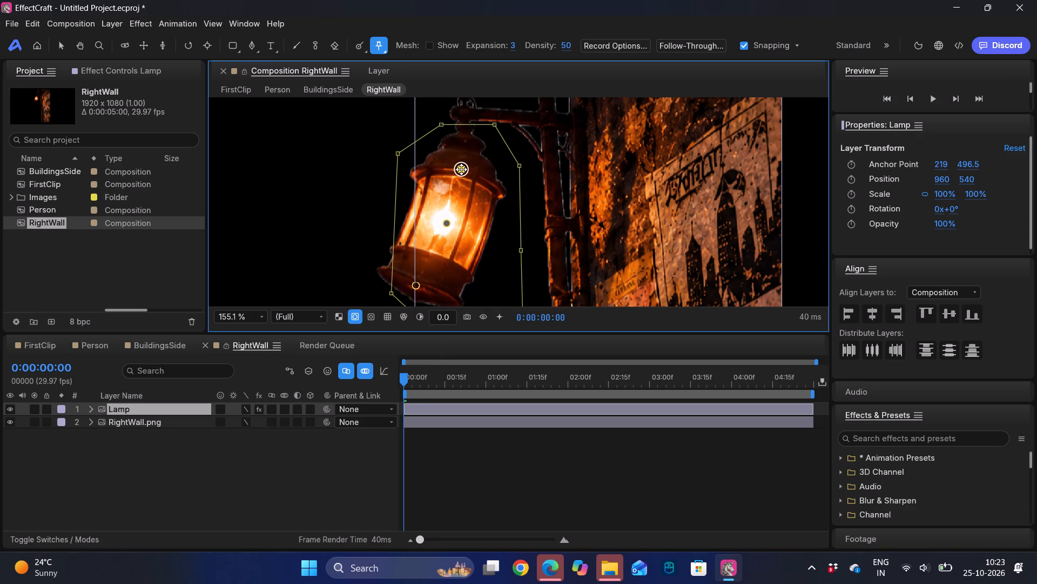
At 0:00:00:25, straighten the lamp to hang upright by moving its base and middle pins toward the wall and adjusting the cap pin.
drag(402, 377, 473, 383)
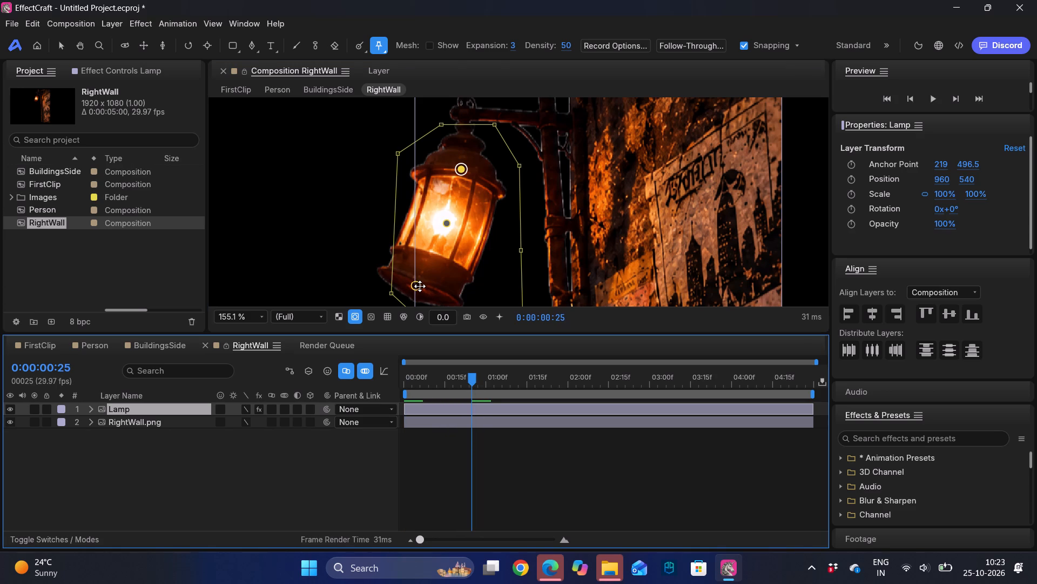
drag(420, 286, 453, 290)
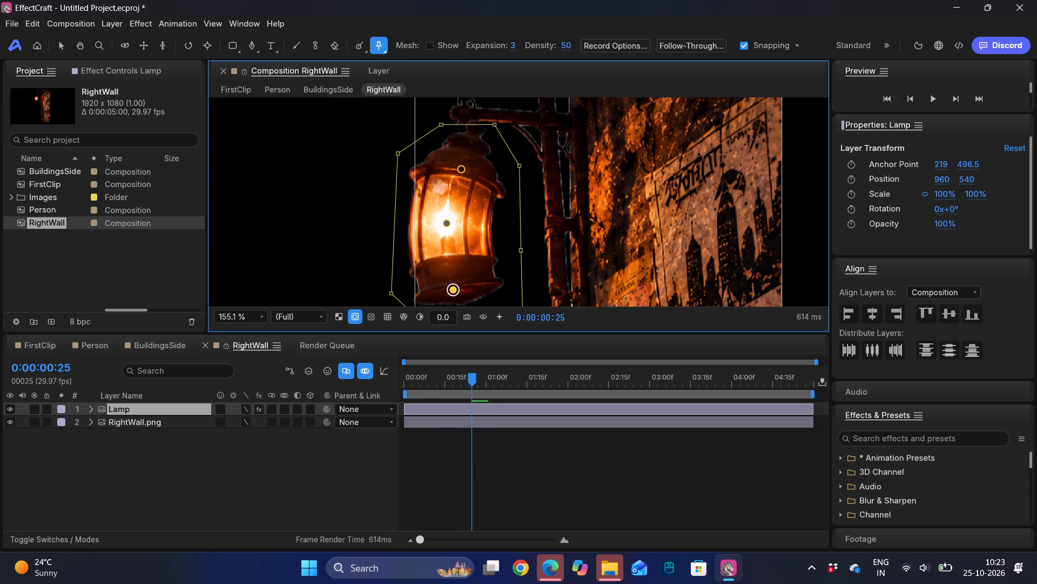
drag(446, 223, 457, 224)
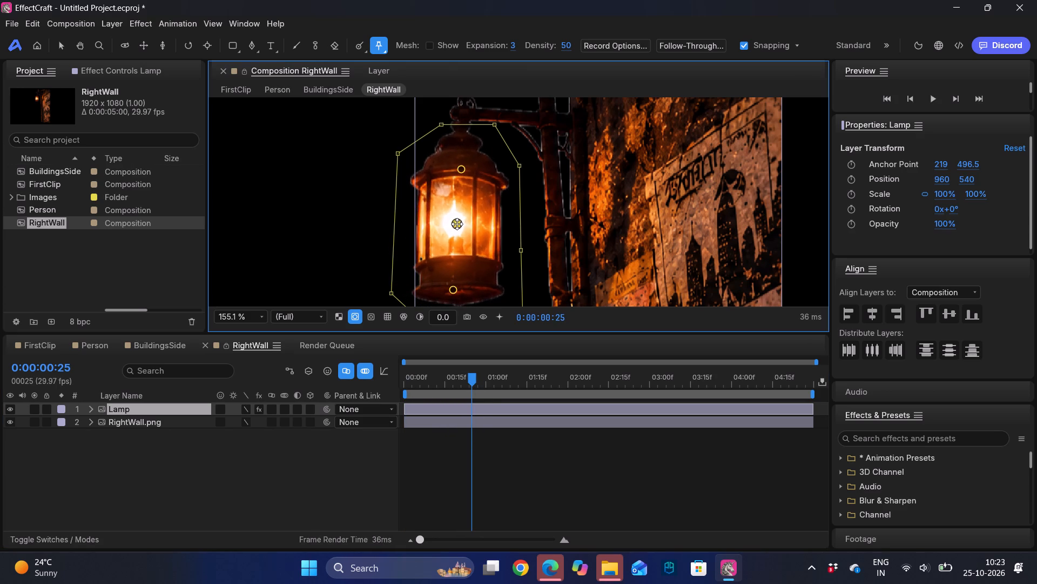
drag(457, 224, 453, 227)
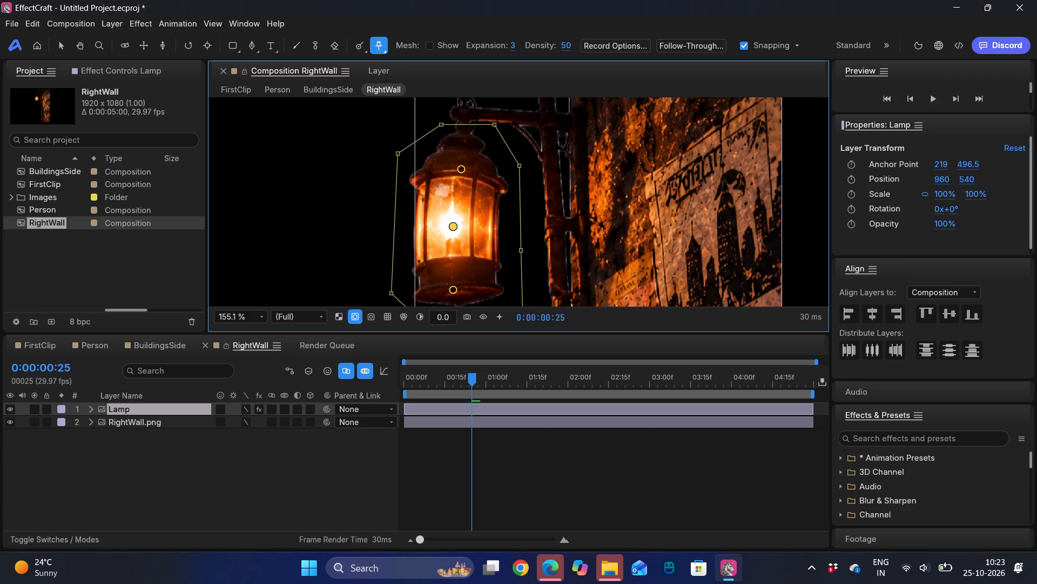
click(462, 171)
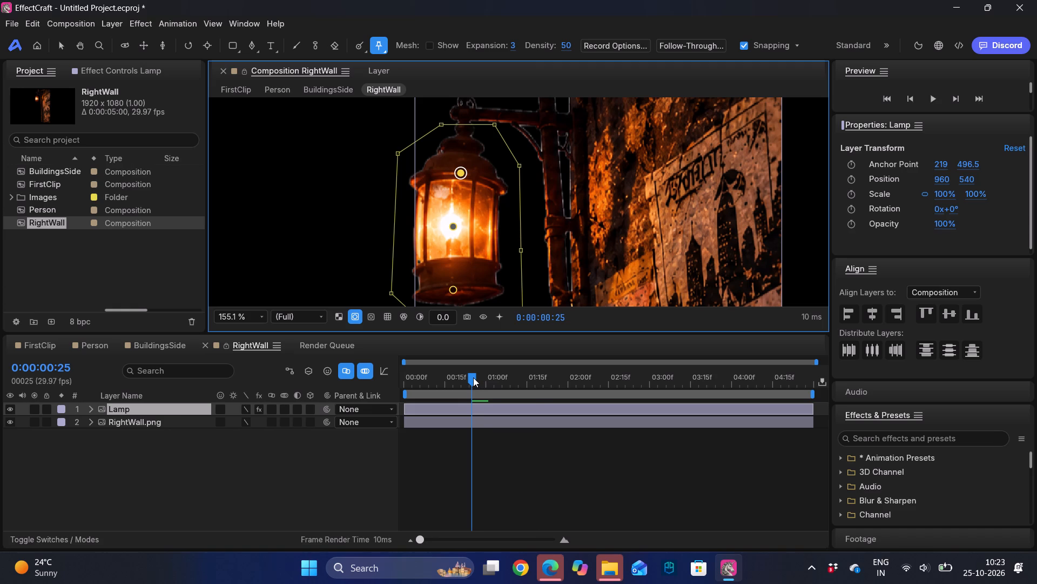
At 0:00:01:25, swing the lamp toward the wall by moving its base, middle and cap pins in that direction.
drag(473, 377, 553, 382)
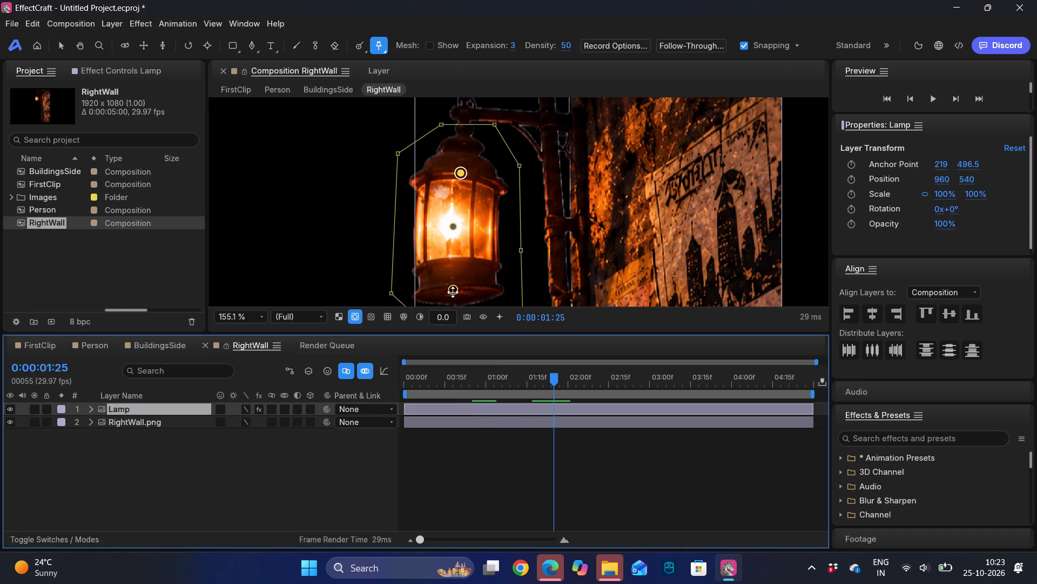
drag(453, 291, 484, 288)
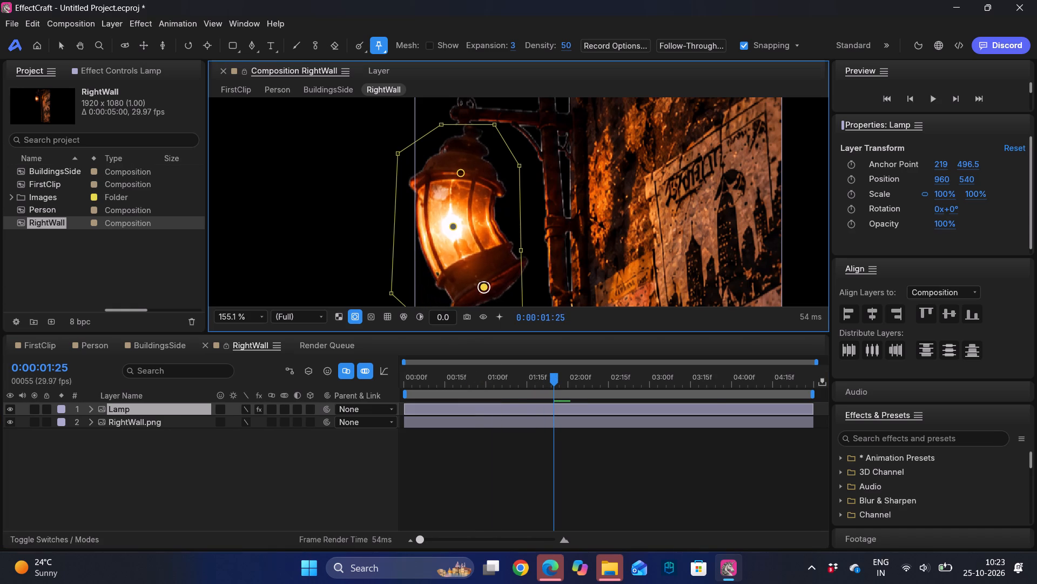
drag(453, 227, 468, 226)
drag(461, 173, 467, 174)
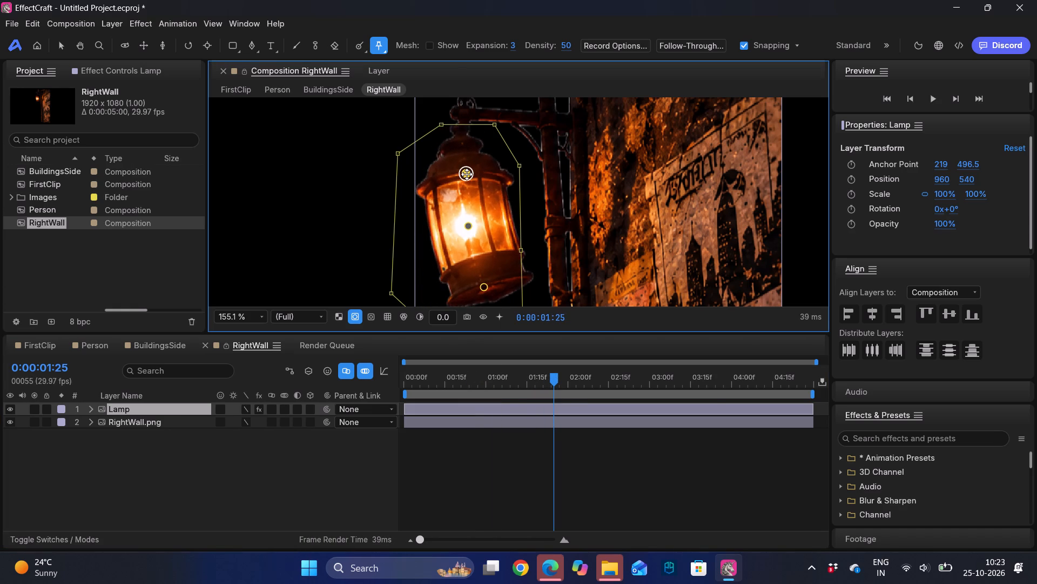
drag(467, 174, 467, 174)
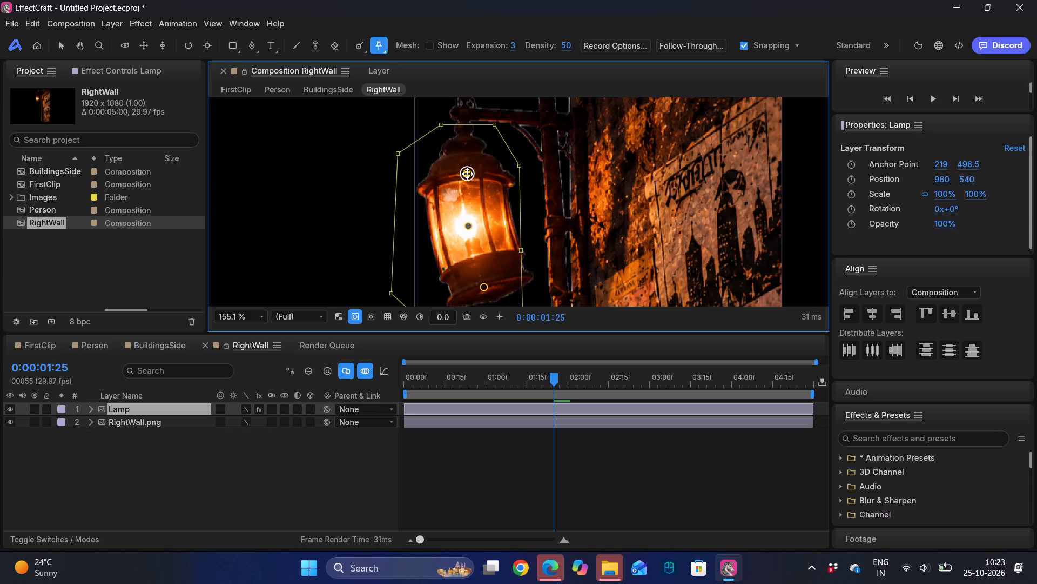
Reveal the Position keyframes of Puppet Pins 1, 2 and 3 on the Lamp layer and apply Easy Ease to all of them.
click(432, 414)
click(445, 493)
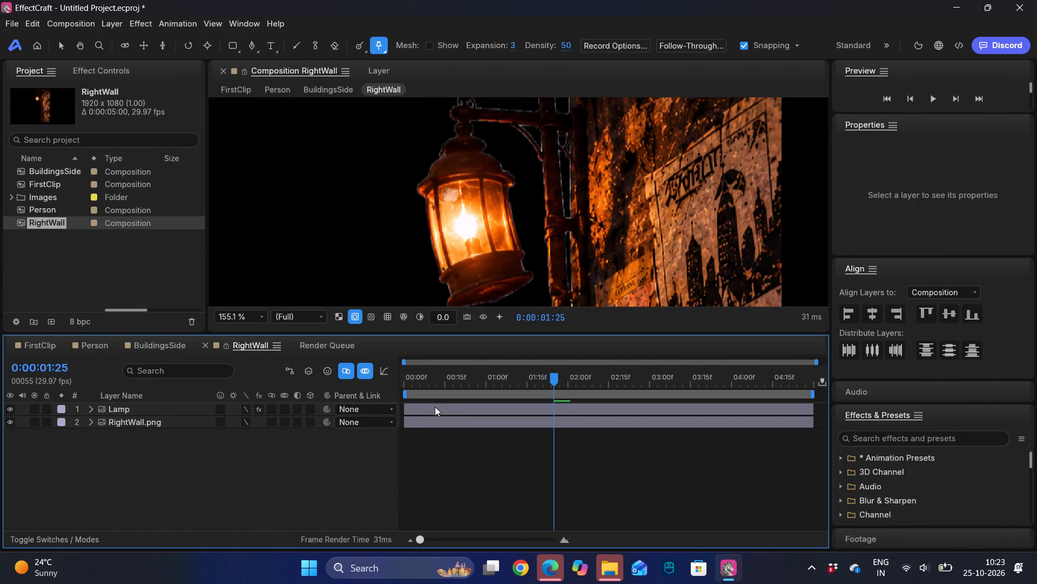
click(434, 407)
key(e)
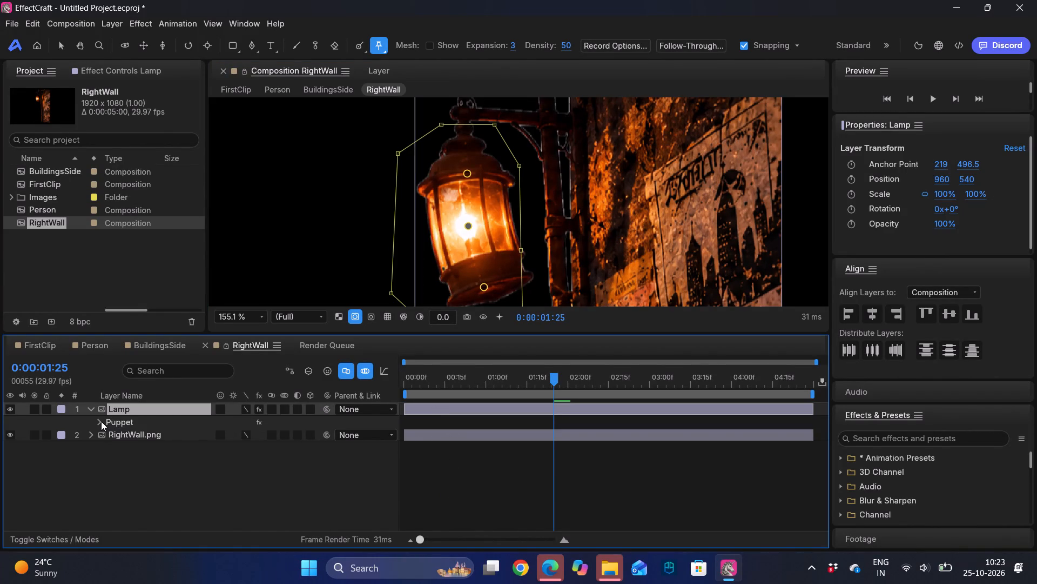
click(97, 419)
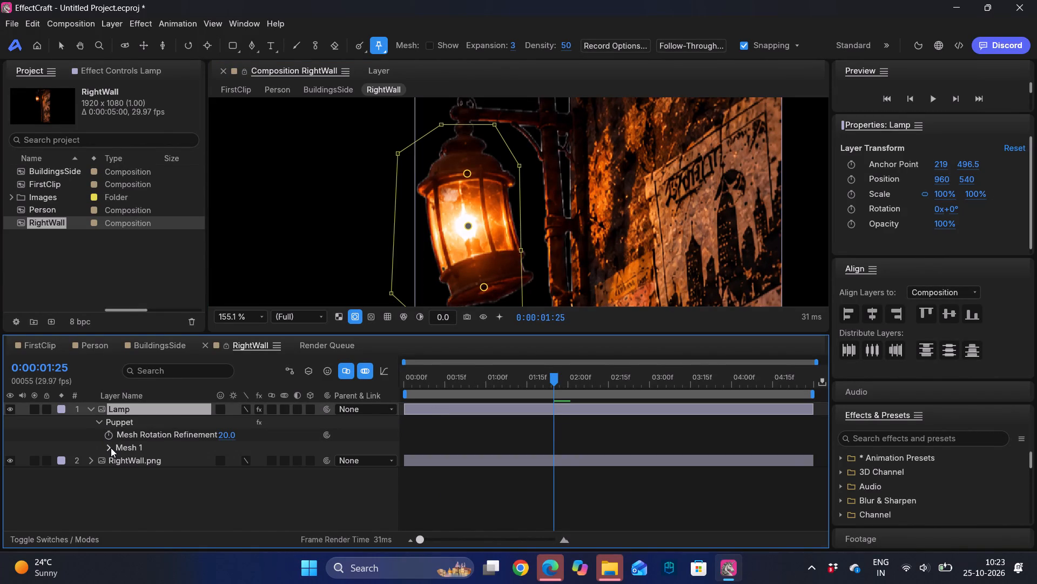
click(111, 448)
click(117, 499)
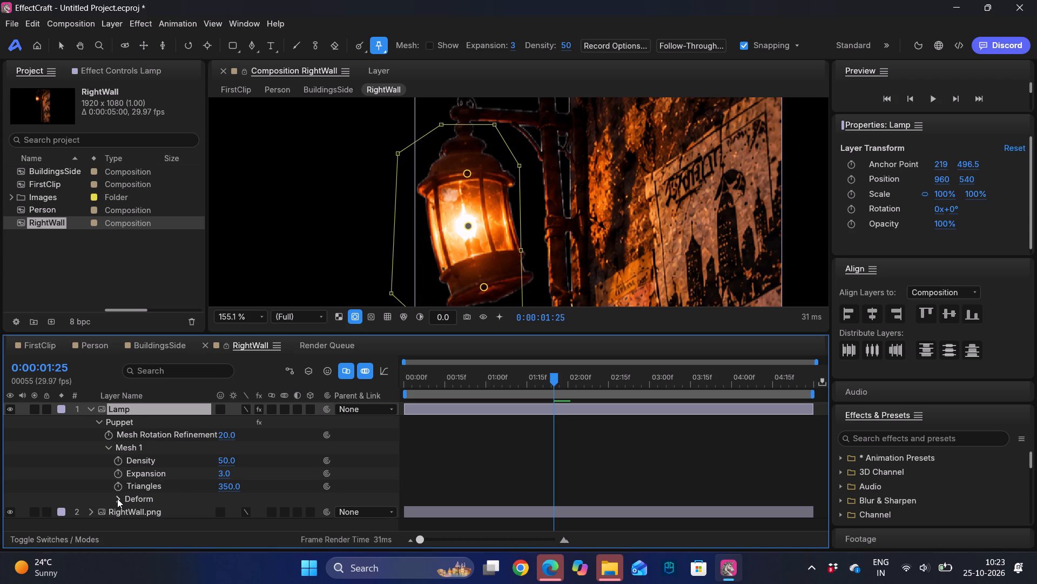
scroll(117, 499, down, 1)
click(126, 478)
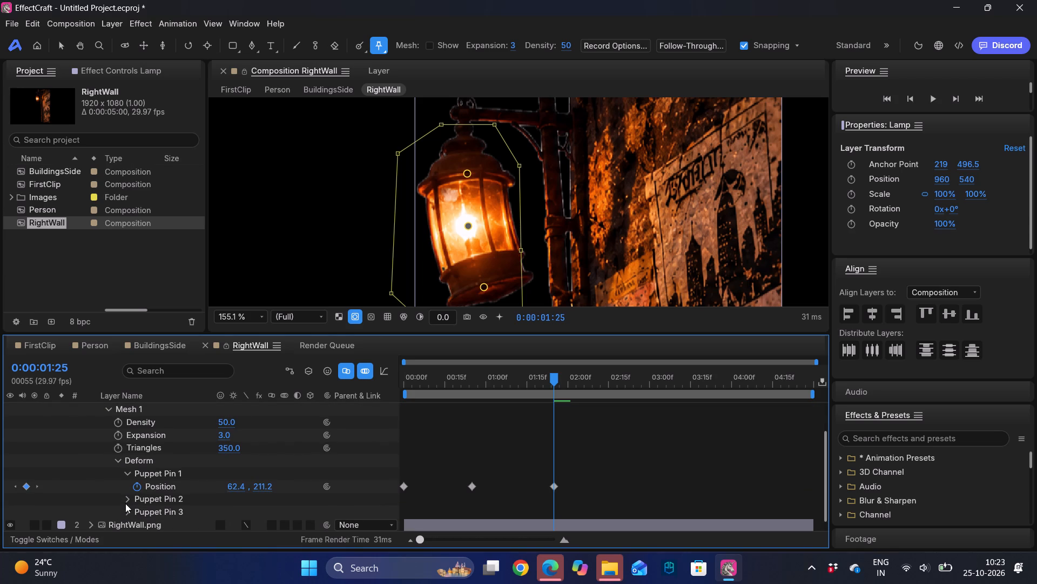
click(126, 499)
scroll(126, 511, down, 1)
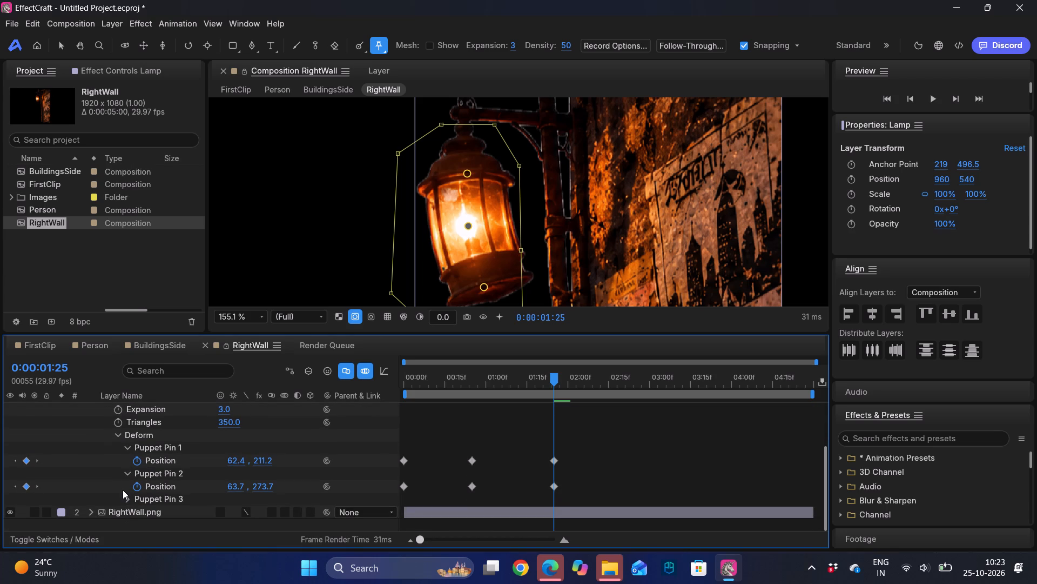
click(126, 497)
scroll(440, 430, down, 1)
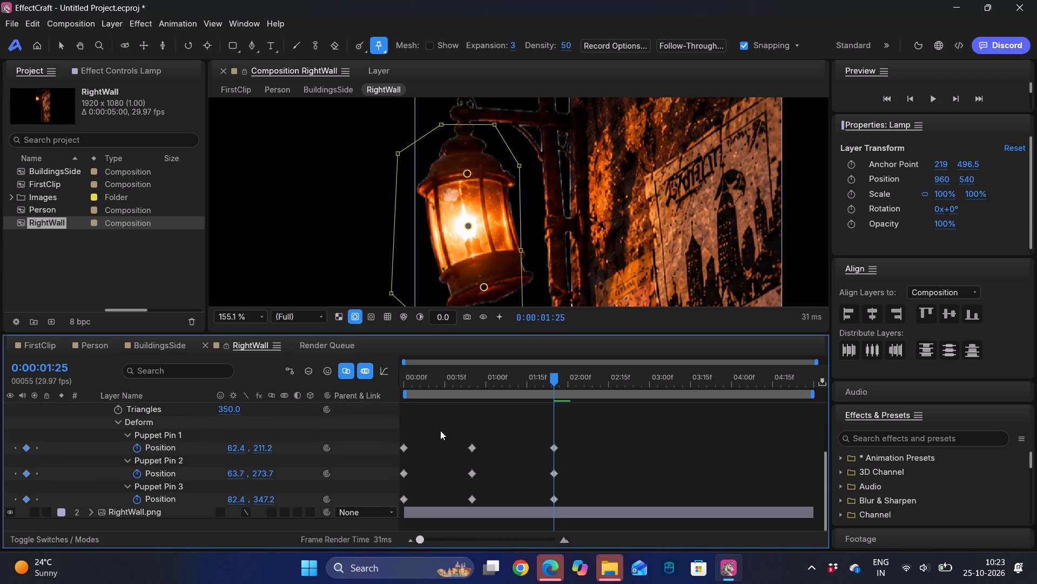
drag(601, 415, 293, 583)
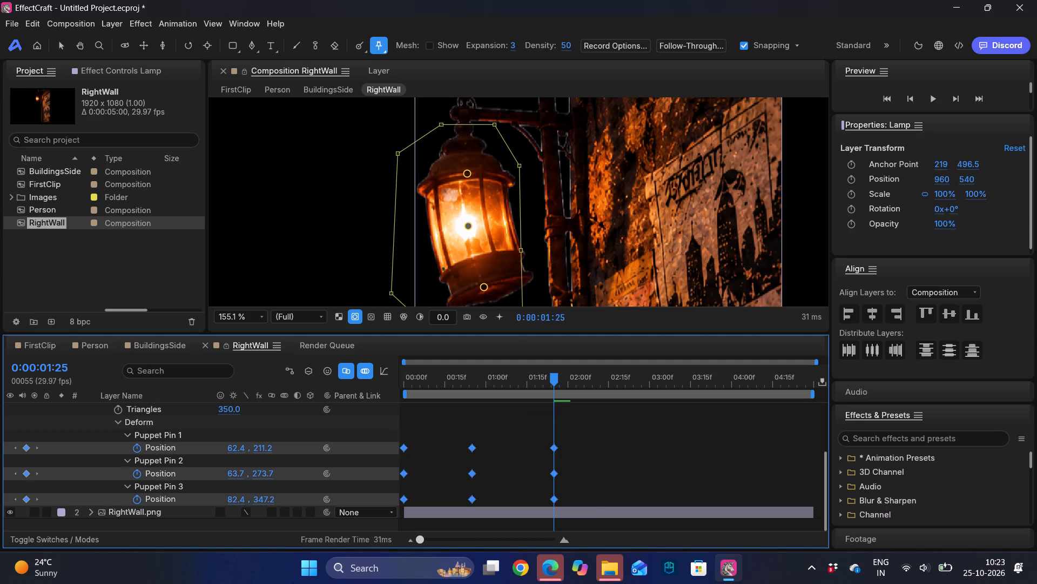
key(F9)
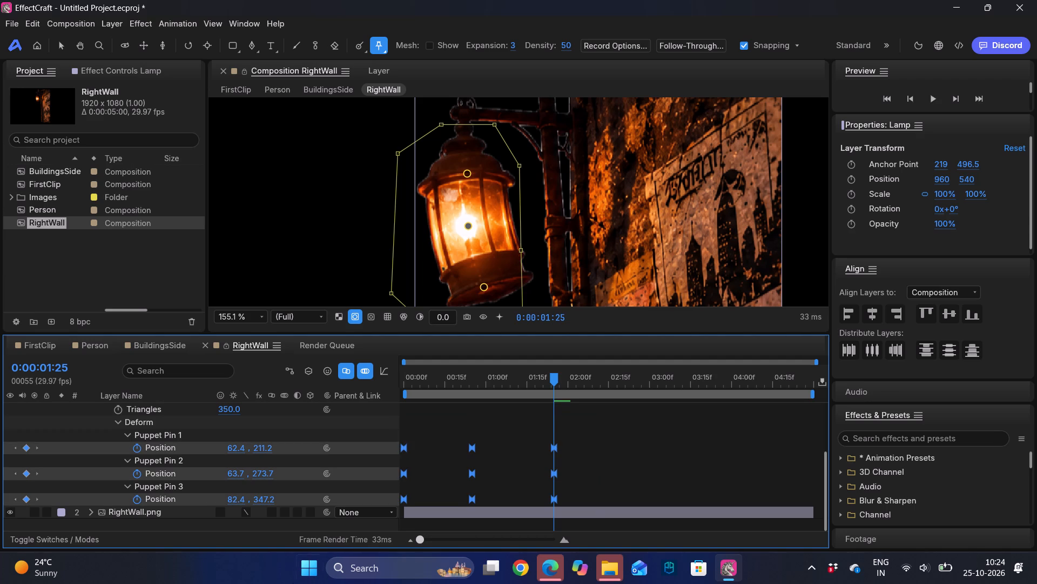
Preview the eased lamp swing from 0:00 and return to the start.
drag(554, 378, 223, 421)
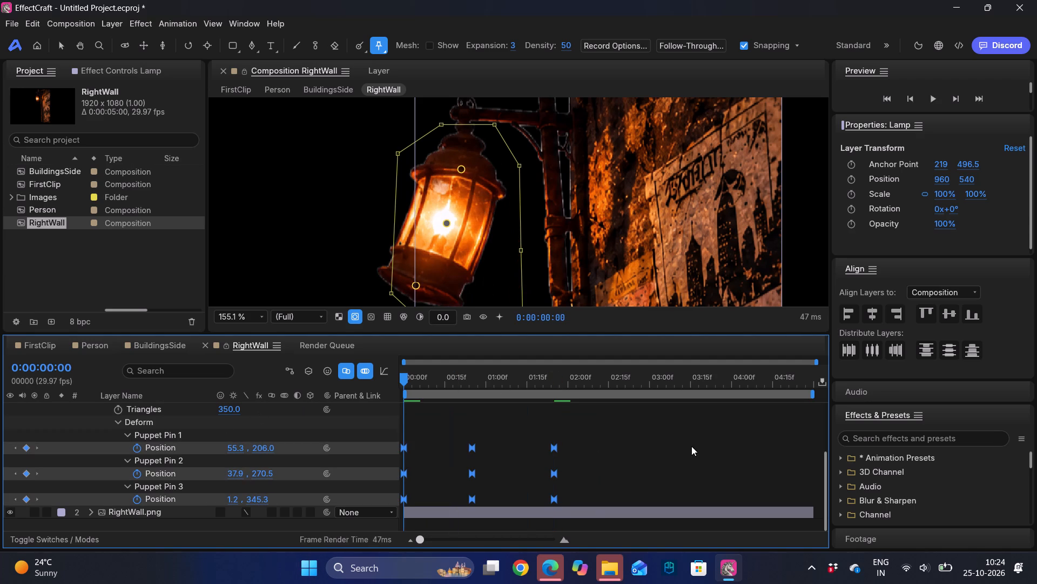
key(space)
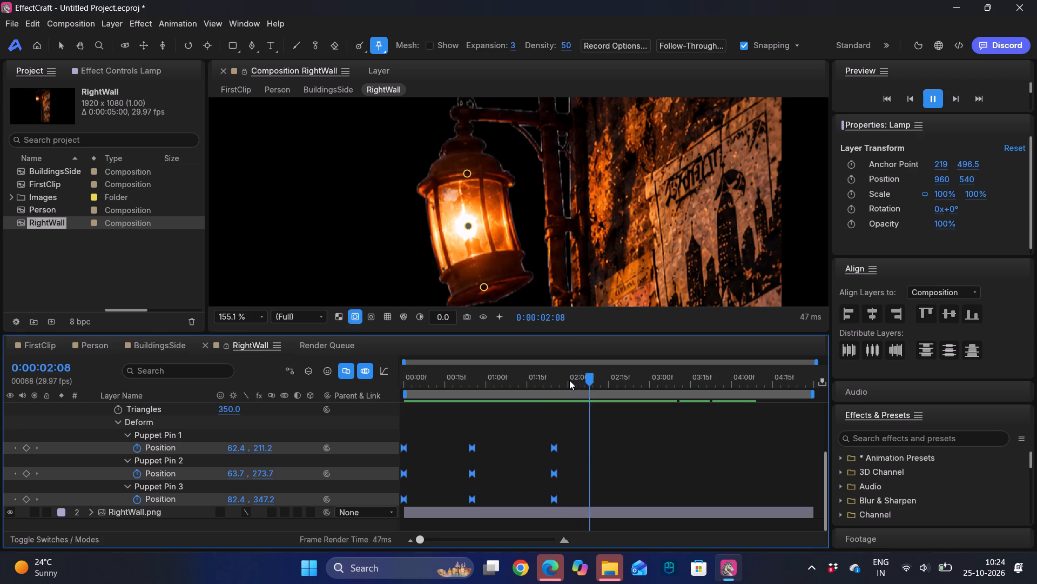
drag(619, 380, 285, 399)
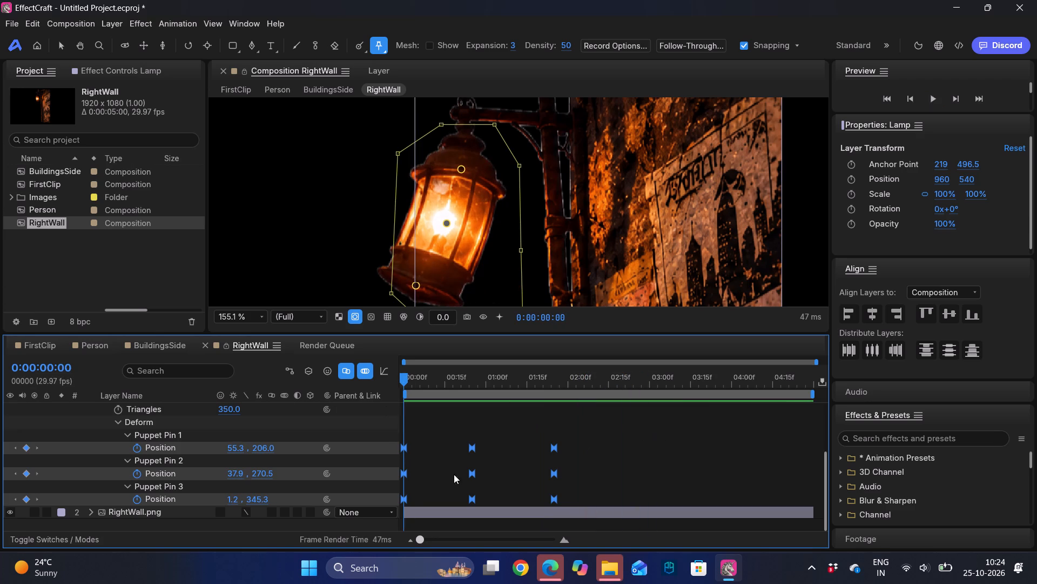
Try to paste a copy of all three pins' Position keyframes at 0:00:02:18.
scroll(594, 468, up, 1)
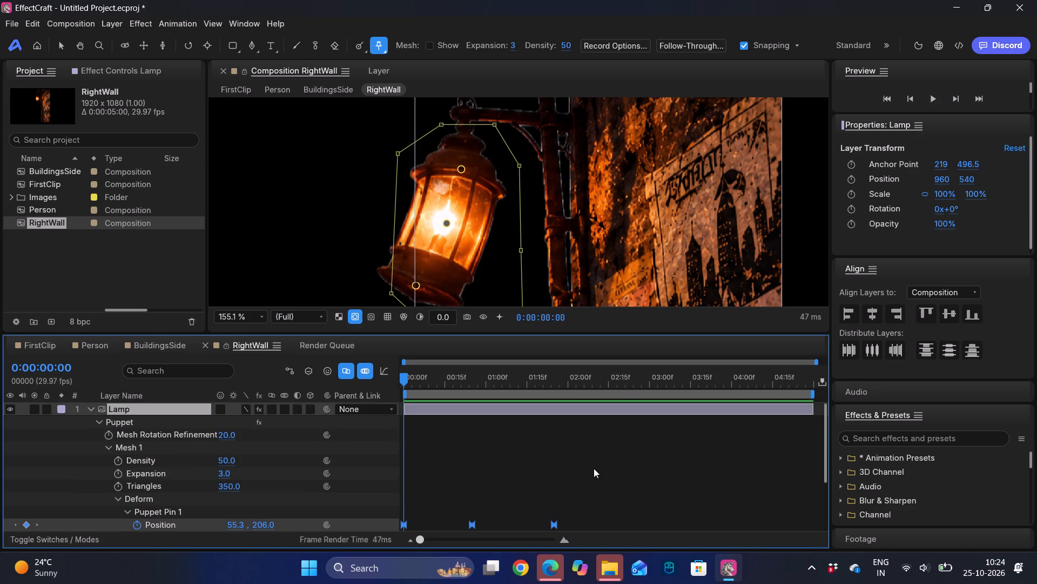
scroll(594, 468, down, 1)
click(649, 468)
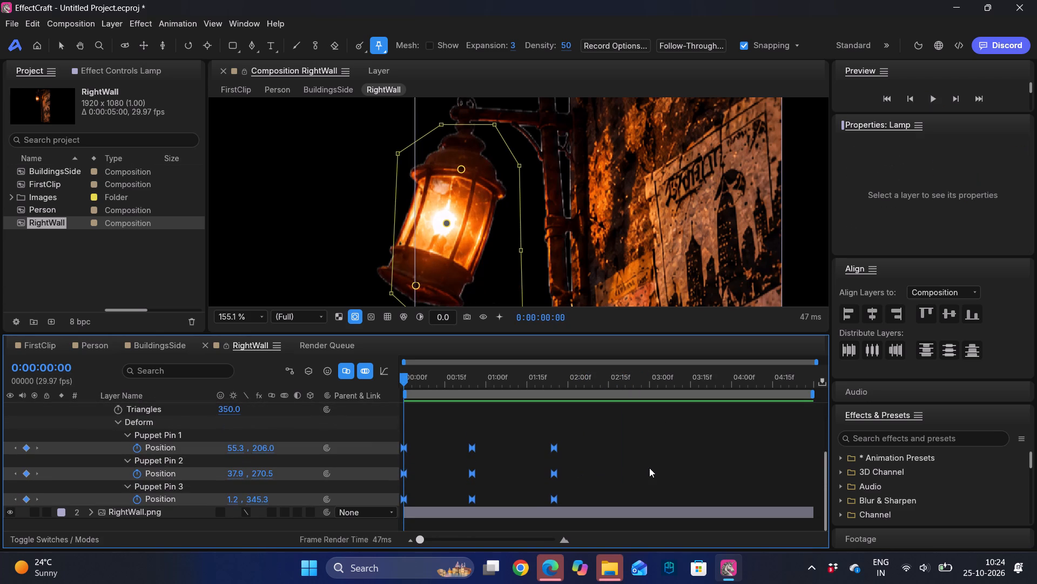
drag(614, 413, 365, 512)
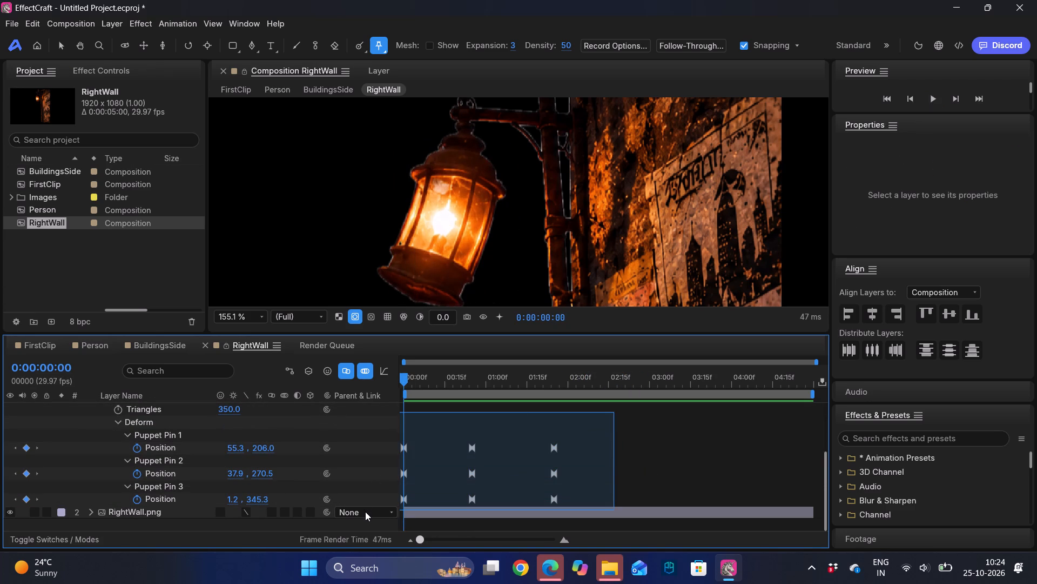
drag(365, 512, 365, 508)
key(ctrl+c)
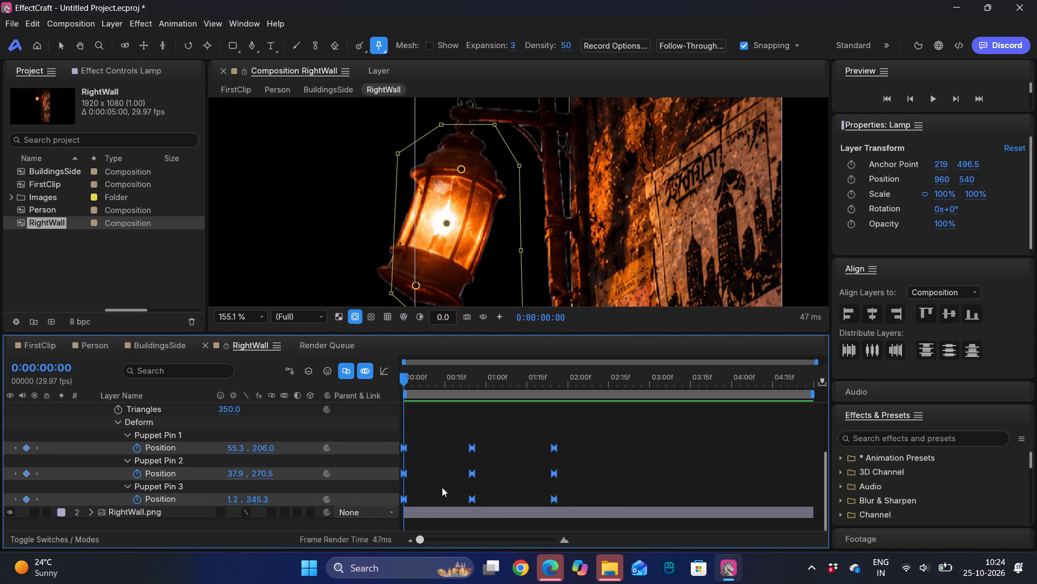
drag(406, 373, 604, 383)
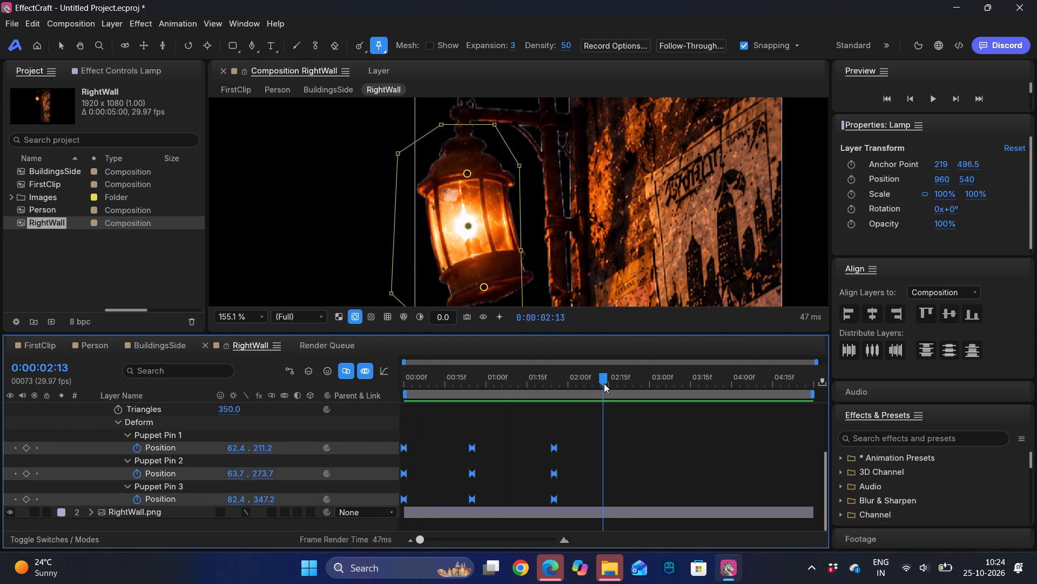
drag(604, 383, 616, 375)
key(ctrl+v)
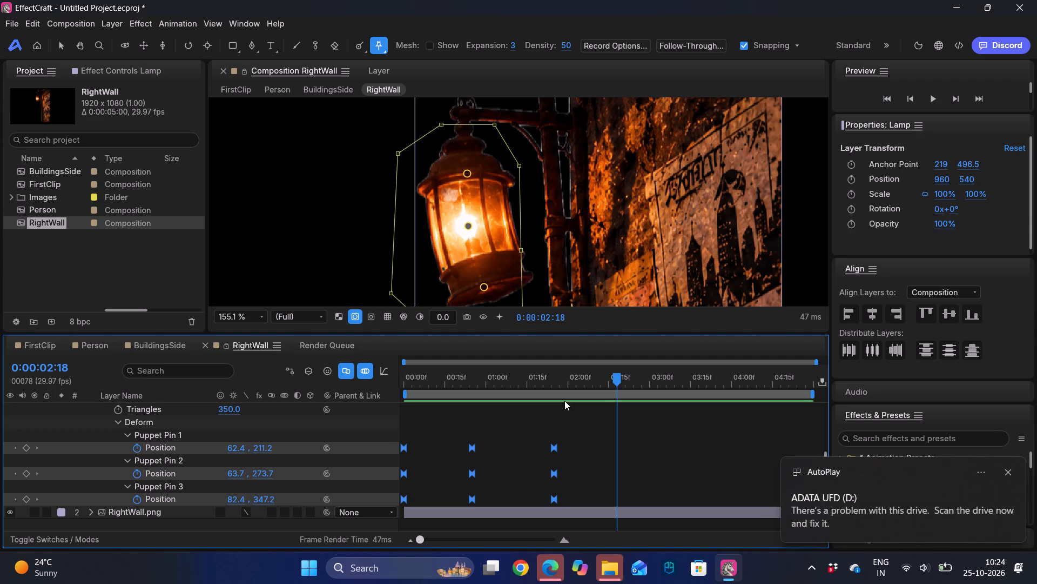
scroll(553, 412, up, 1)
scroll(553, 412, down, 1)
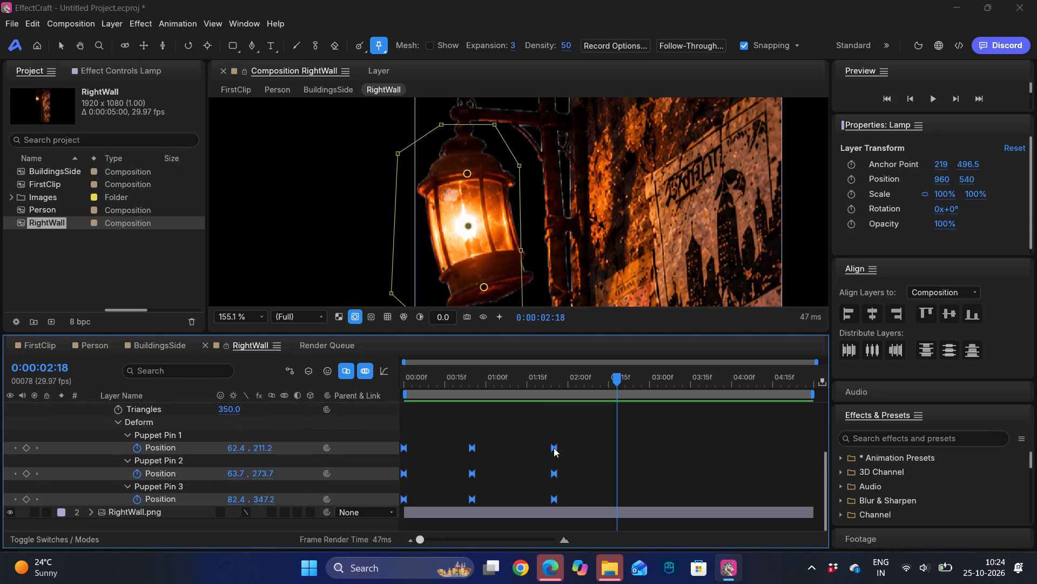
Stretch the selected pin keyframes proportionally from 0:00 until the last ones sit at about 3:24, slowing the swing.
alt+drag(554, 448, 678, 448)
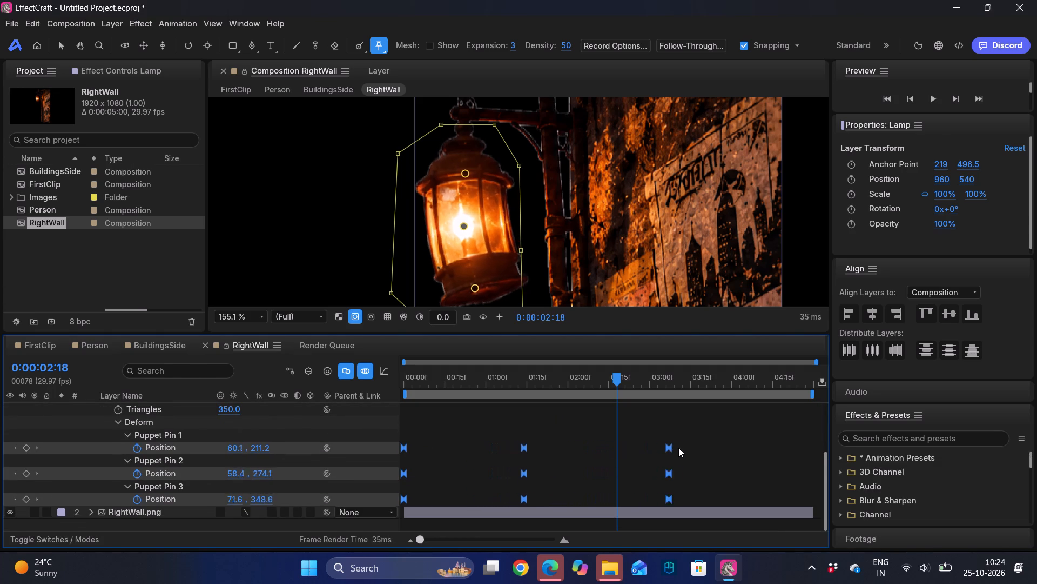
alt+drag(678, 448, 731, 451)
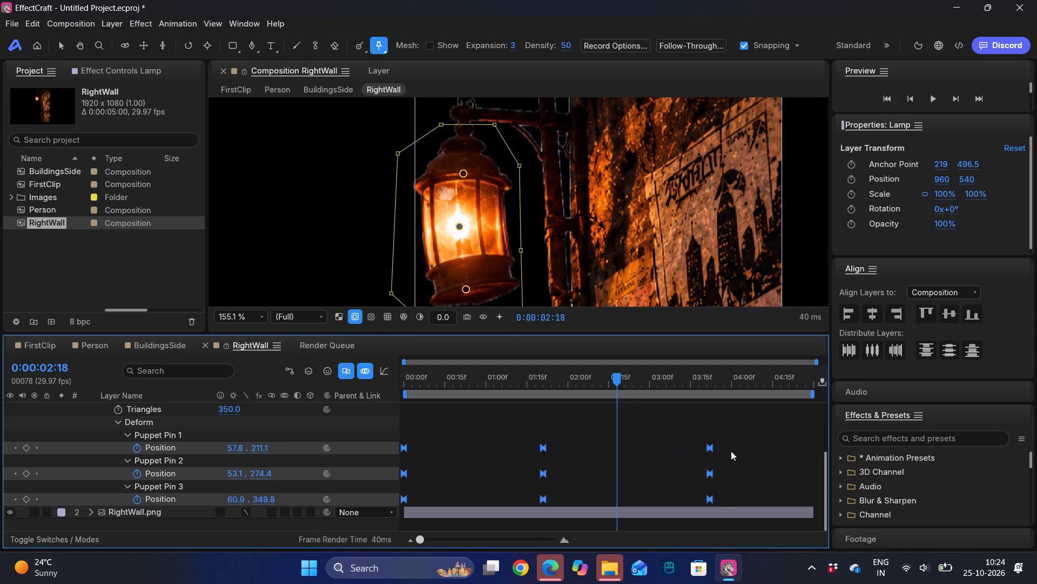
alt+drag(731, 451, 715, 455)
Preview the slowed lamp swing from 0:00 and return to the start.
drag(618, 377, 201, 415)
key(space)
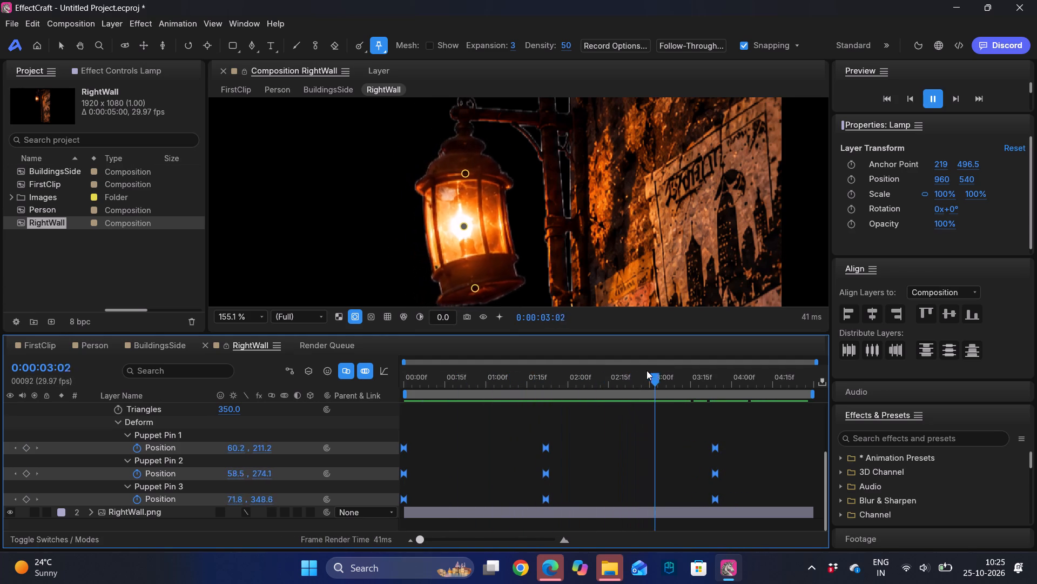
drag(647, 370, 197, 387)
Collapse the Lamp layer's properties in the timeline.
scroll(534, 457, up, 3)
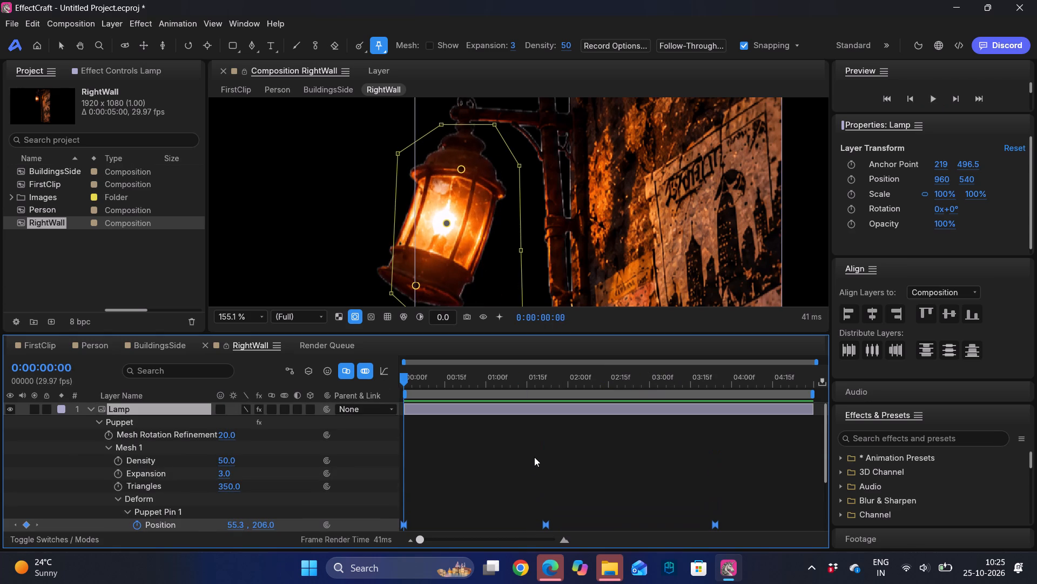
scroll(534, 457, up, 1)
click(90, 413)
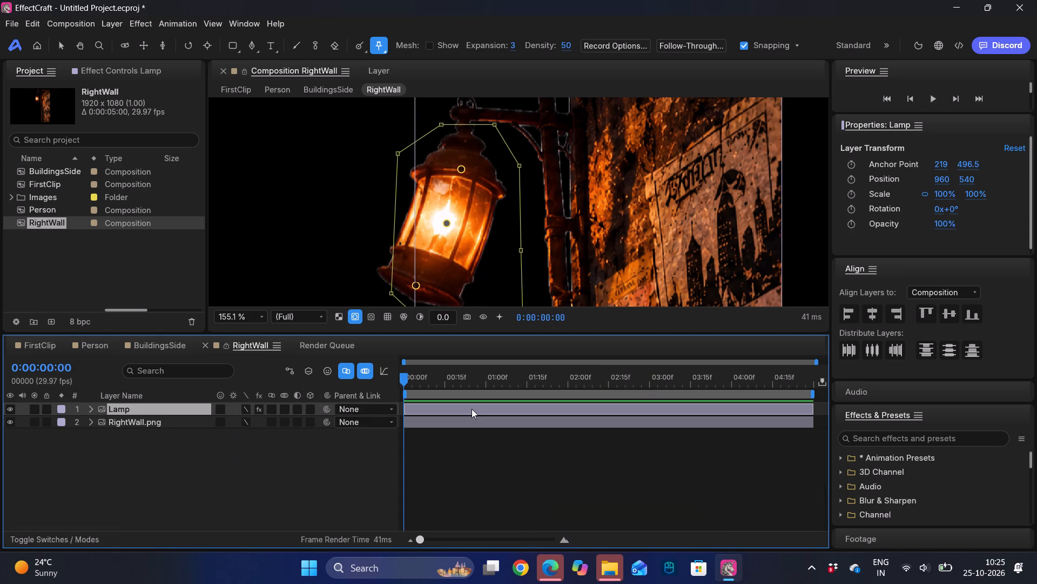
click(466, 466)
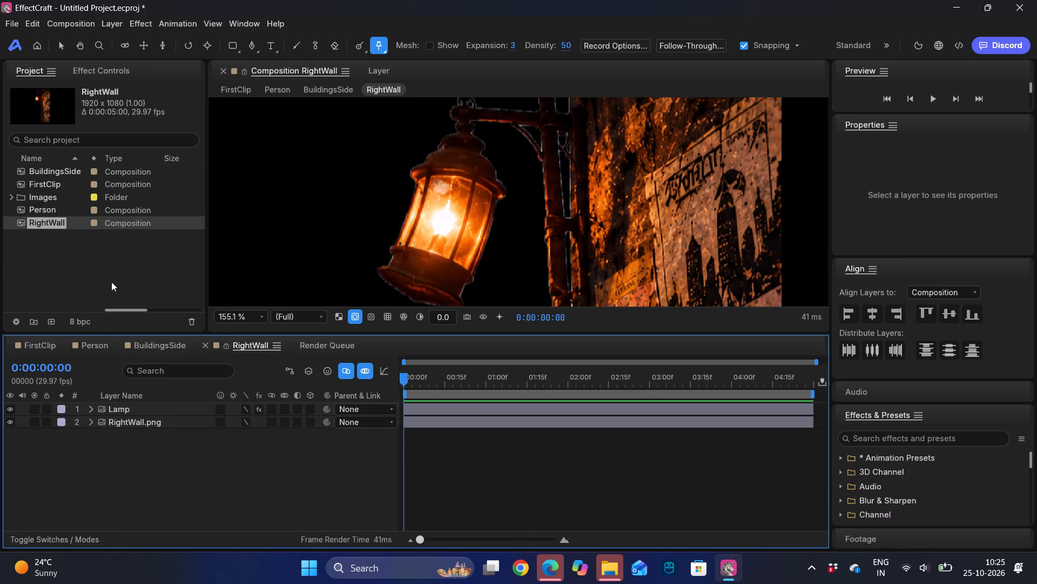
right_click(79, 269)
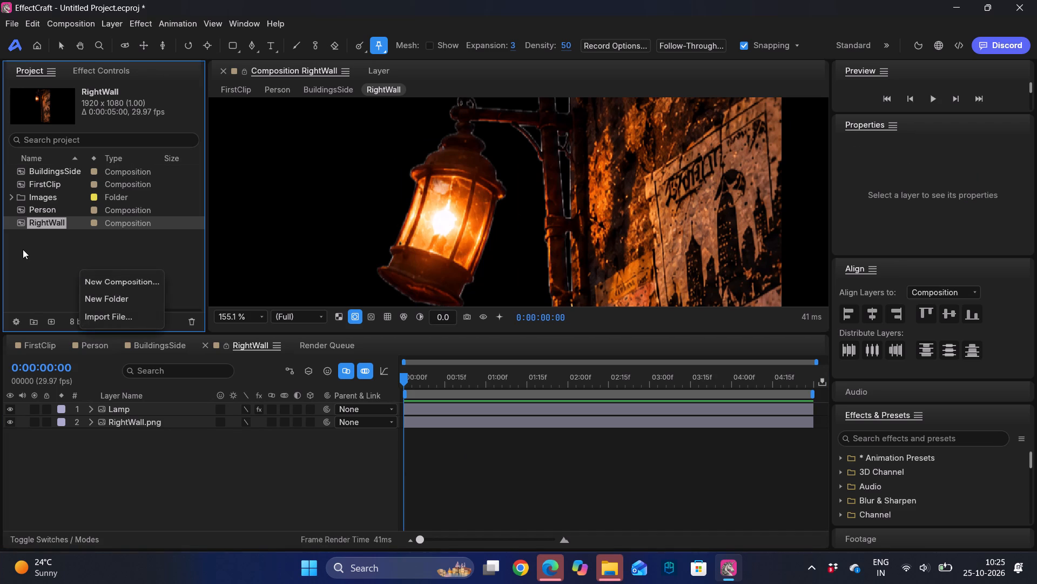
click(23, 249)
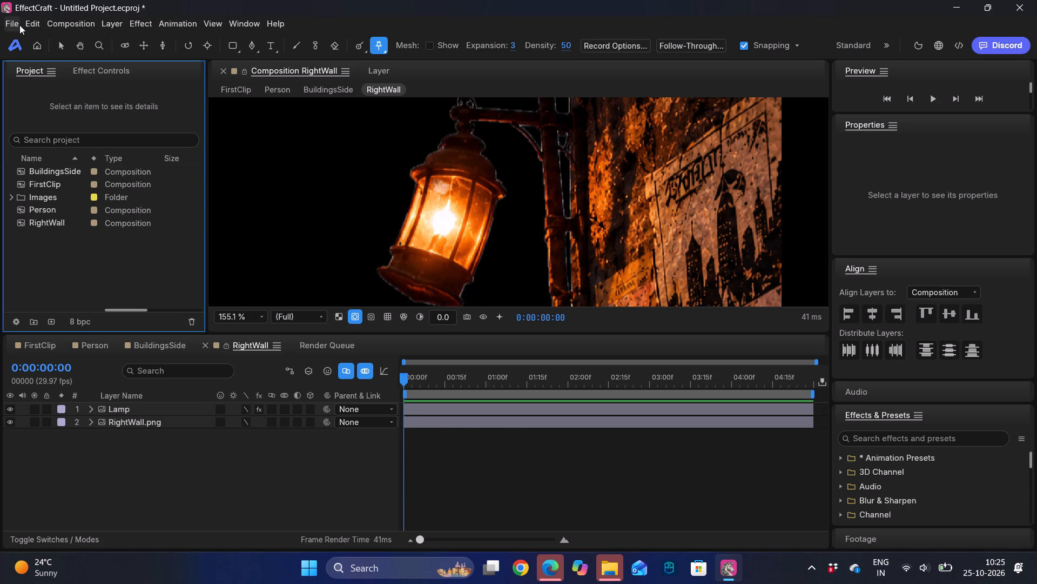
Launch a second EffectCraft window and return to the one with the RightWall composition.
right_click(727, 572)
click(672, 492)
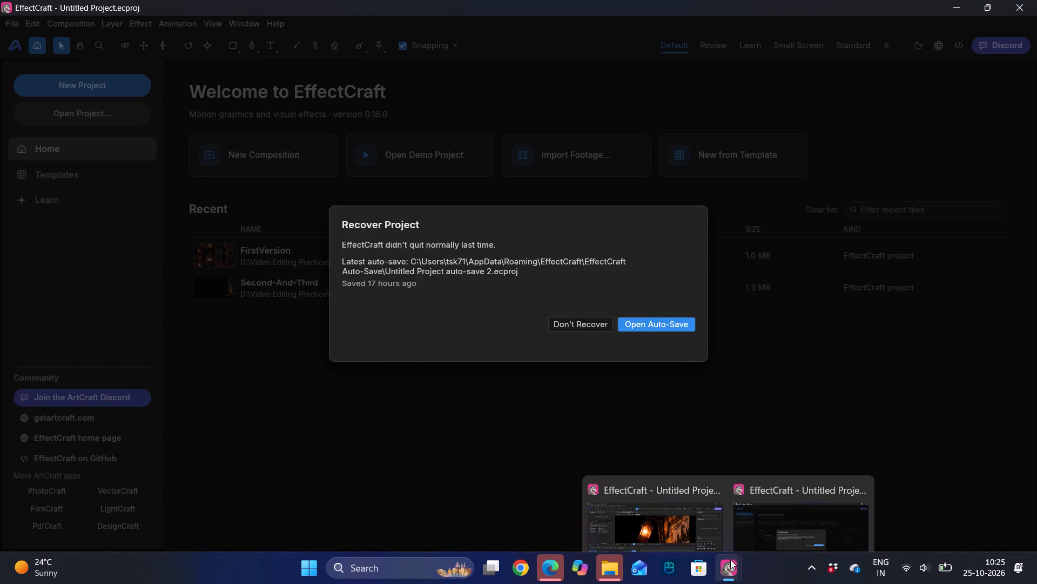
click(659, 491)
click(502, 467)
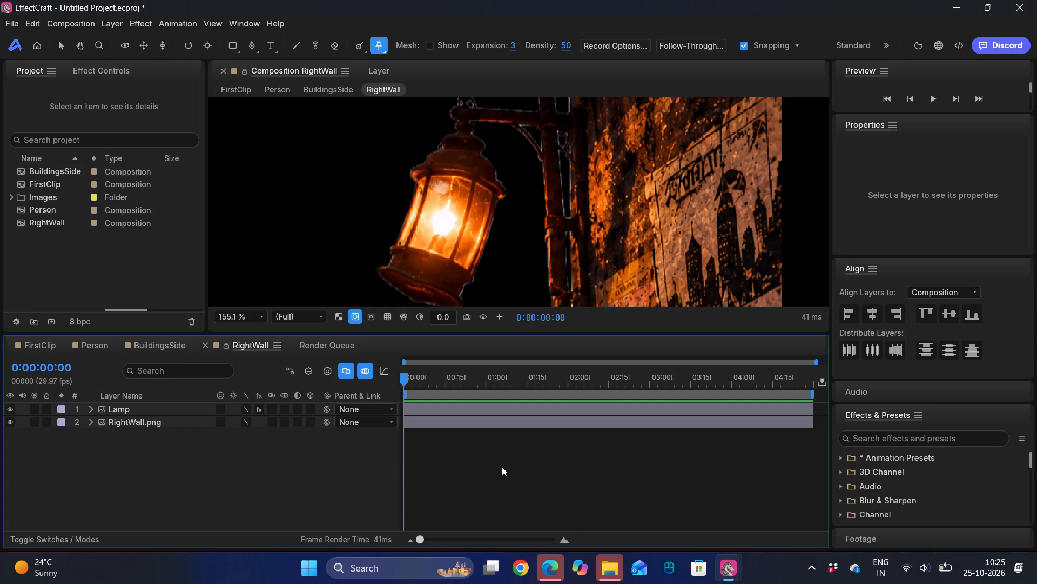
Save the project as FirstClip in the D: drive's Video Editing Practice > FirstProfessionalEdit > All Images > First Frame folder.
key(ctrl+s)
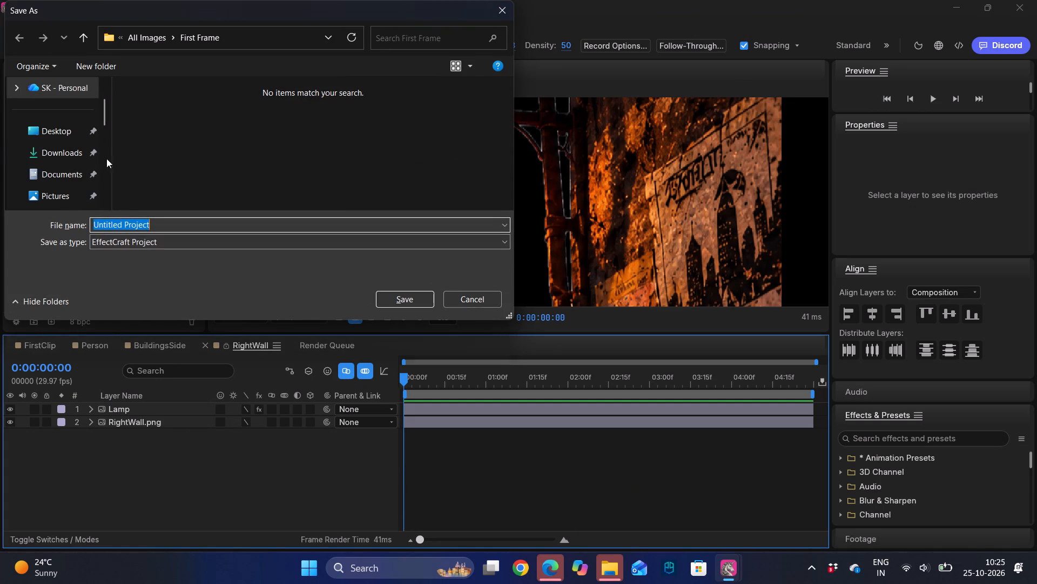
scroll(52, 172, down, 4)
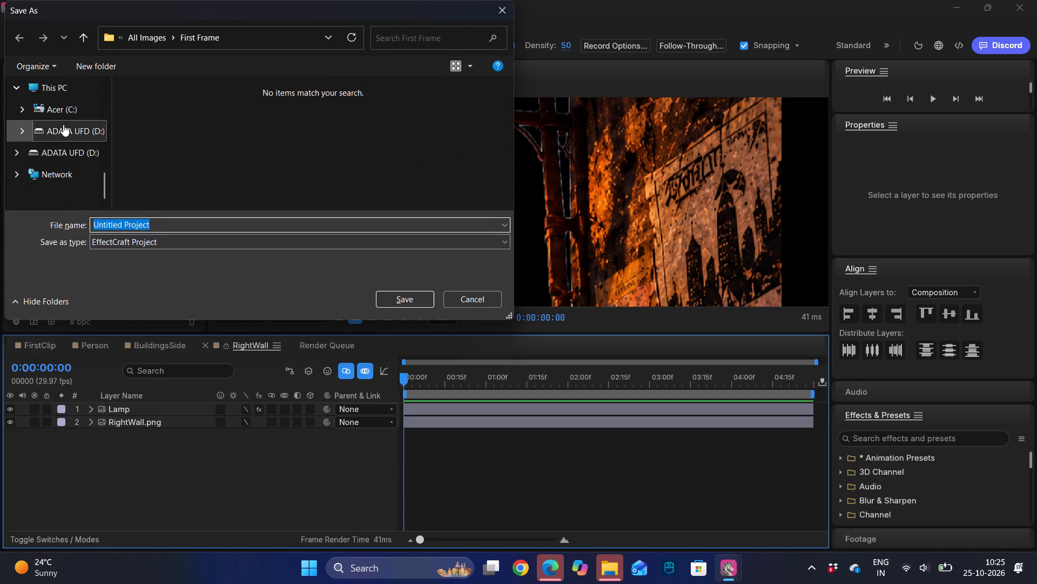
click(63, 124)
double_click(142, 125)
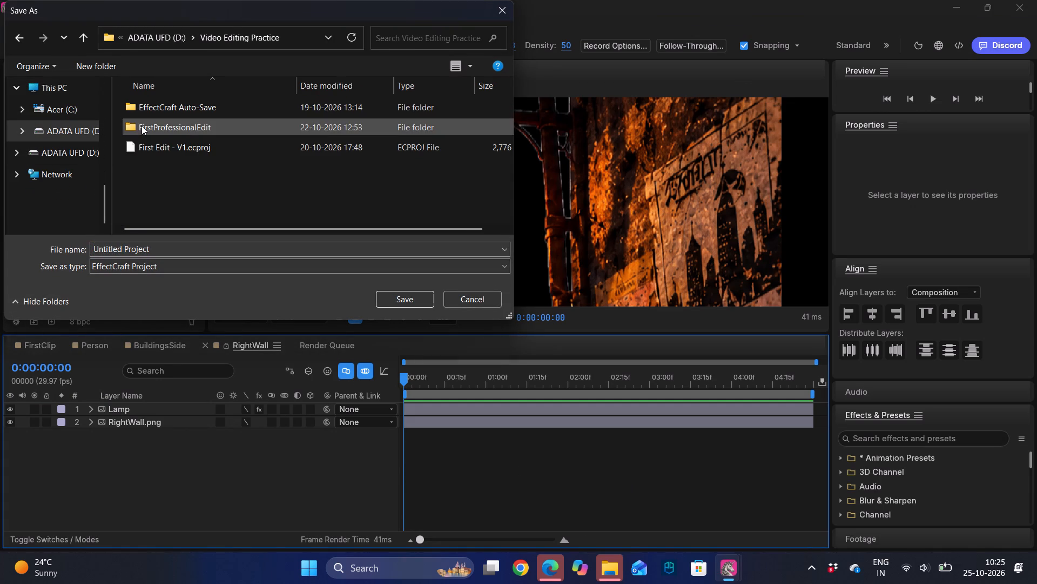
double_click(174, 124)
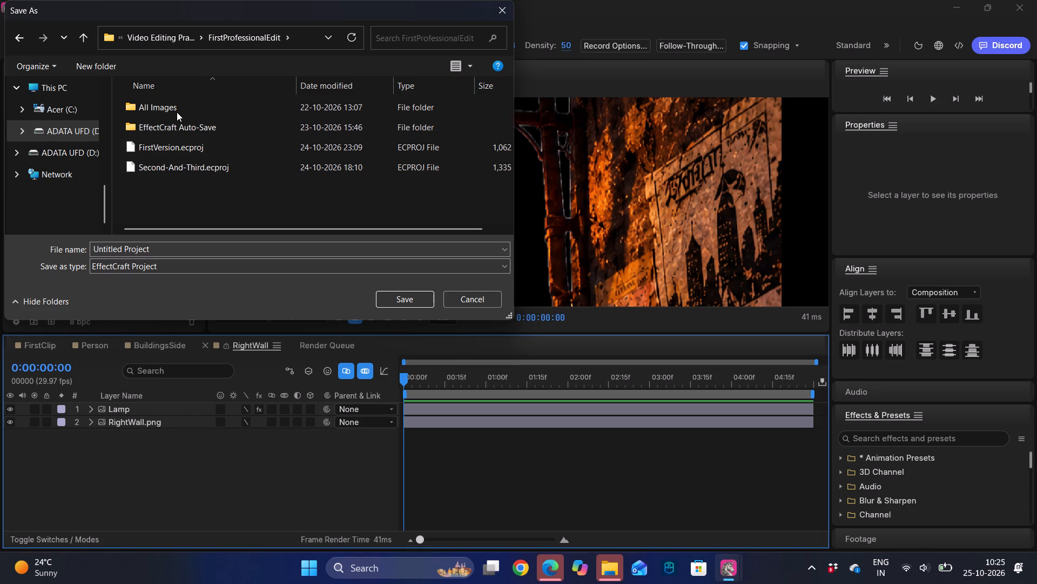
double_click(177, 112)
double_click(184, 110)
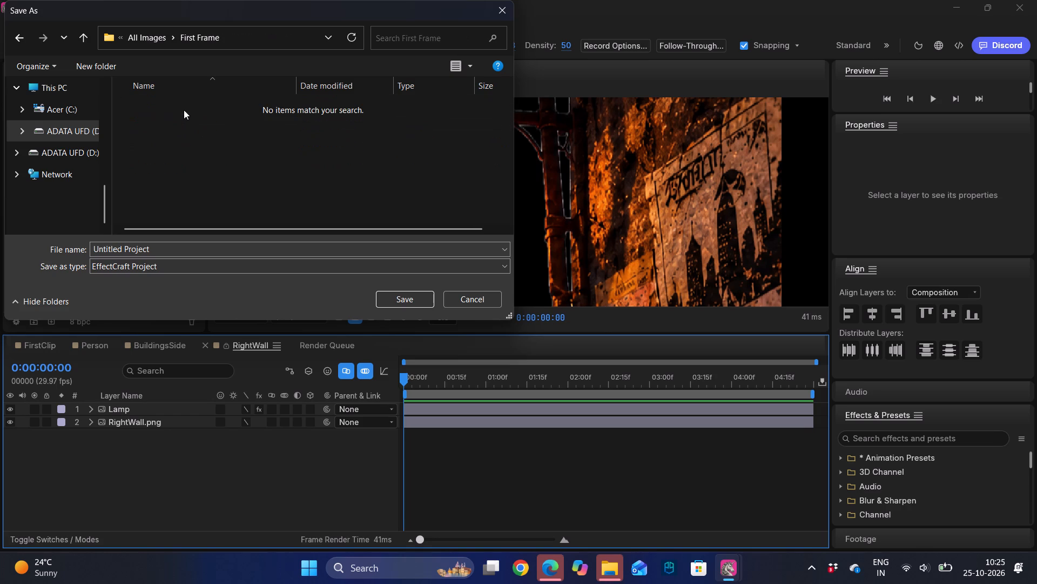
scroll(207, 206, down, 1)
click(166, 248)
key(BackSpace)
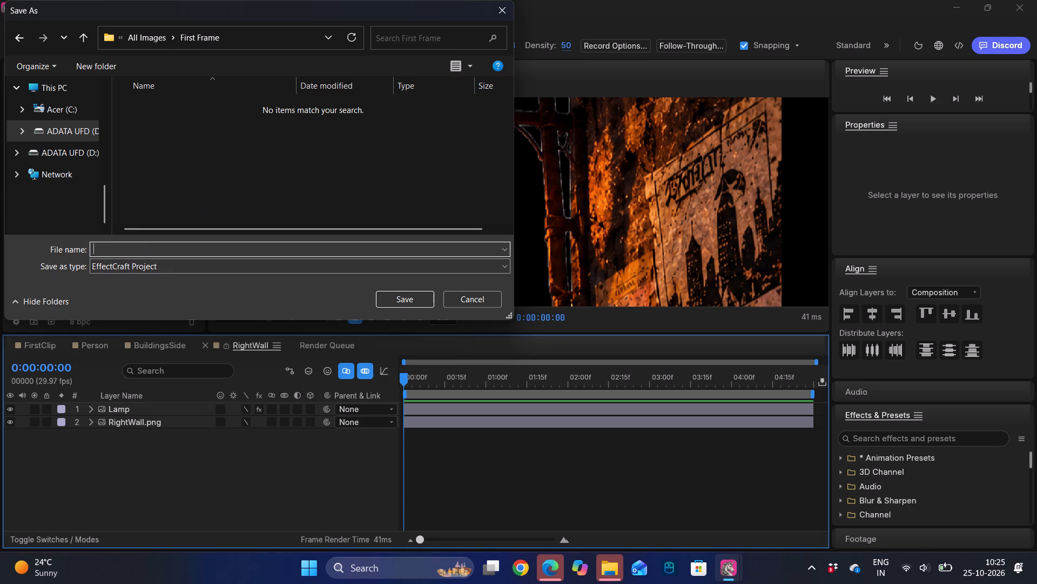
text(FirstClip)
click(421, 291)
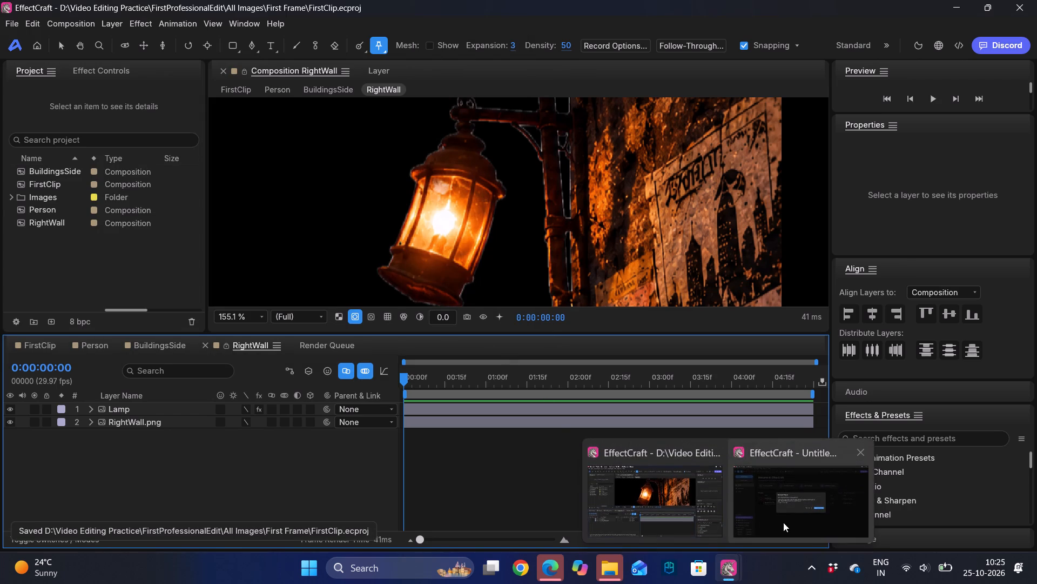
Switch to the second EffectCraft window, decline the auto-save recovery and open the recent FirstVersion project.
click(784, 522)
click(570, 332)
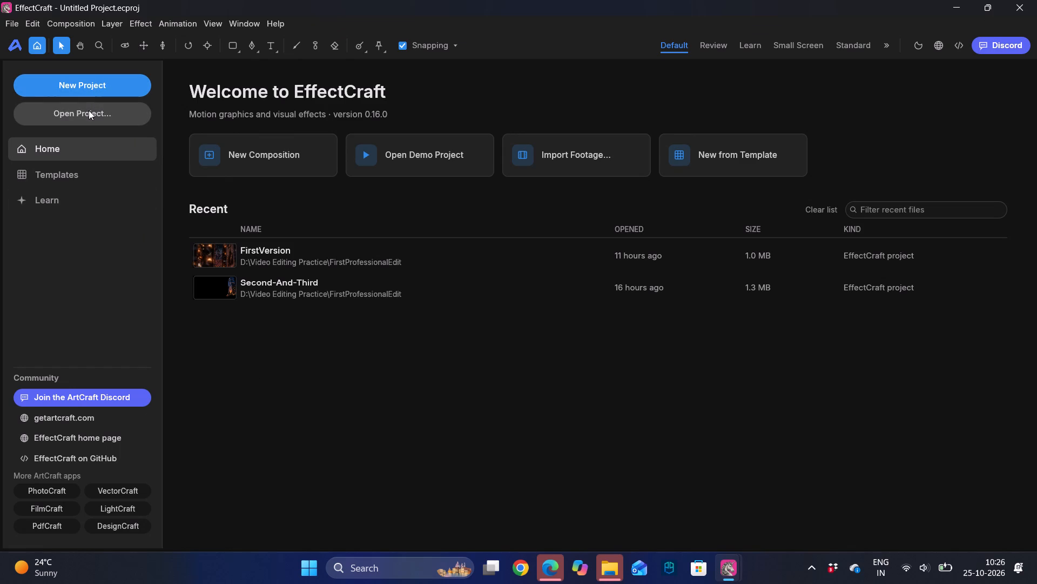
double_click(337, 254)
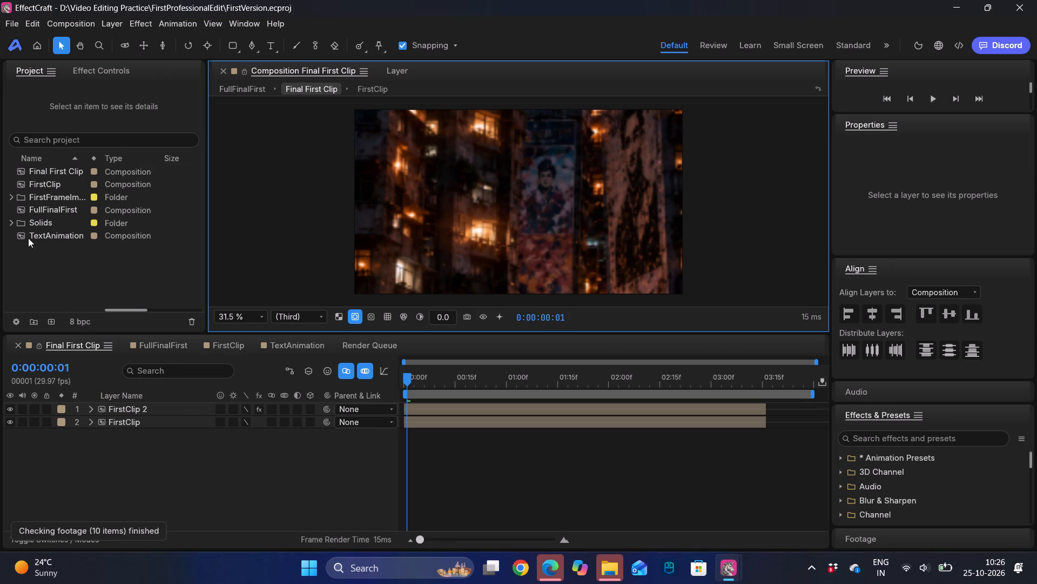
Open the Particle composition stored among the first-frame images in the FirstVersion project.
click(10, 198)
click(10, 198)
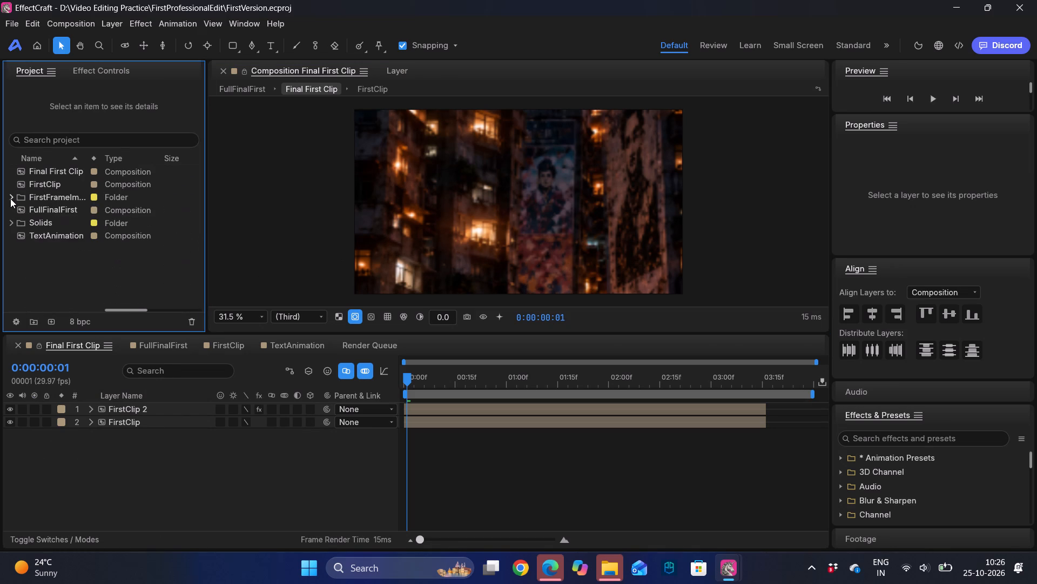
click(10, 198)
scroll(58, 254, down, 1)
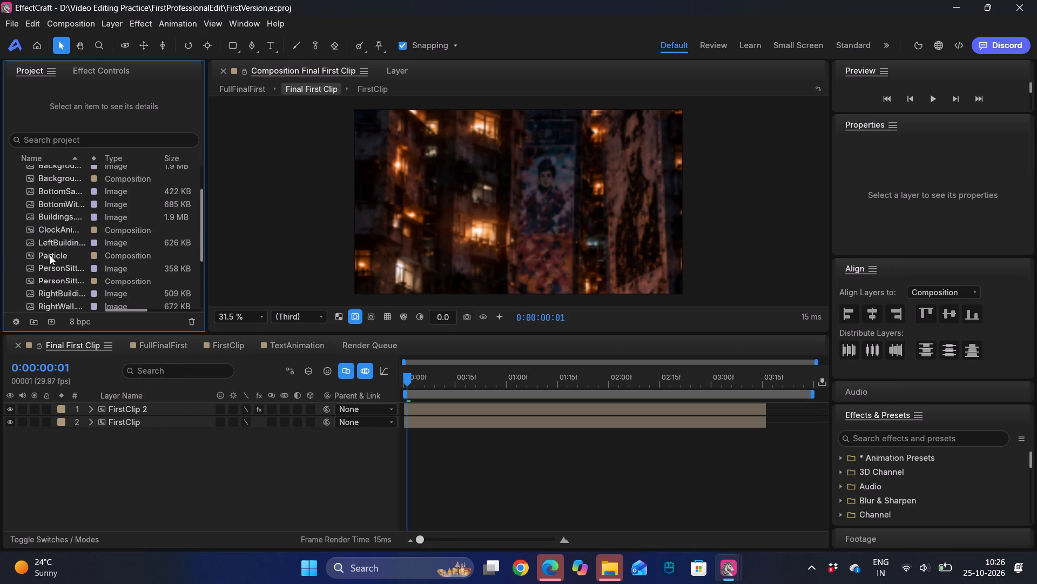
double_click(50, 255)
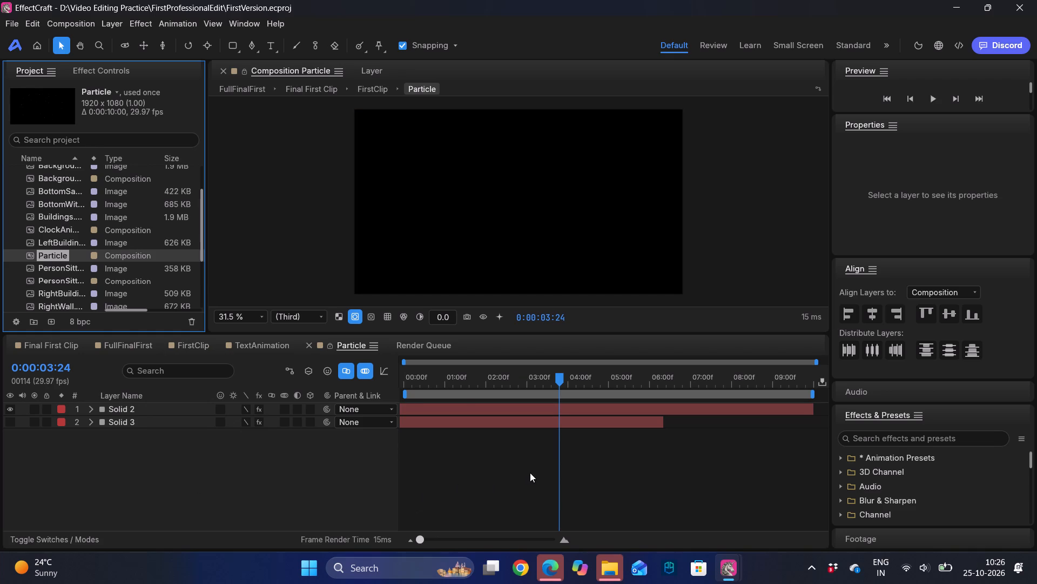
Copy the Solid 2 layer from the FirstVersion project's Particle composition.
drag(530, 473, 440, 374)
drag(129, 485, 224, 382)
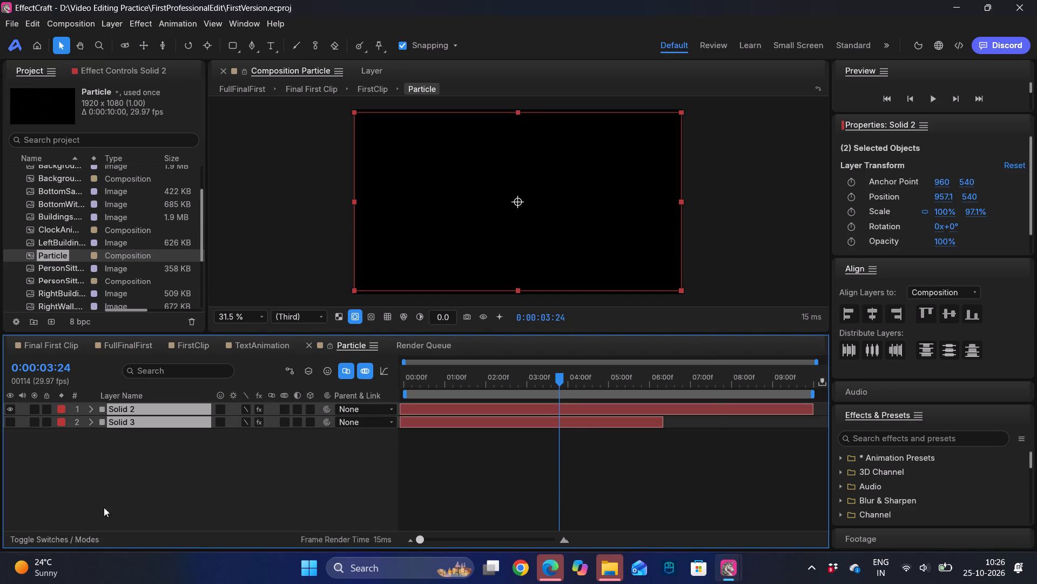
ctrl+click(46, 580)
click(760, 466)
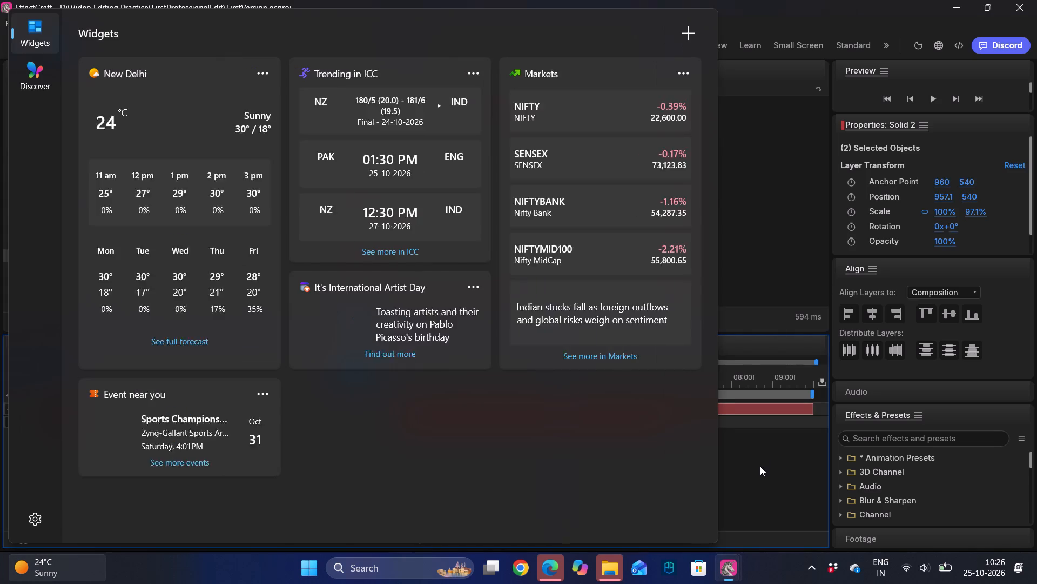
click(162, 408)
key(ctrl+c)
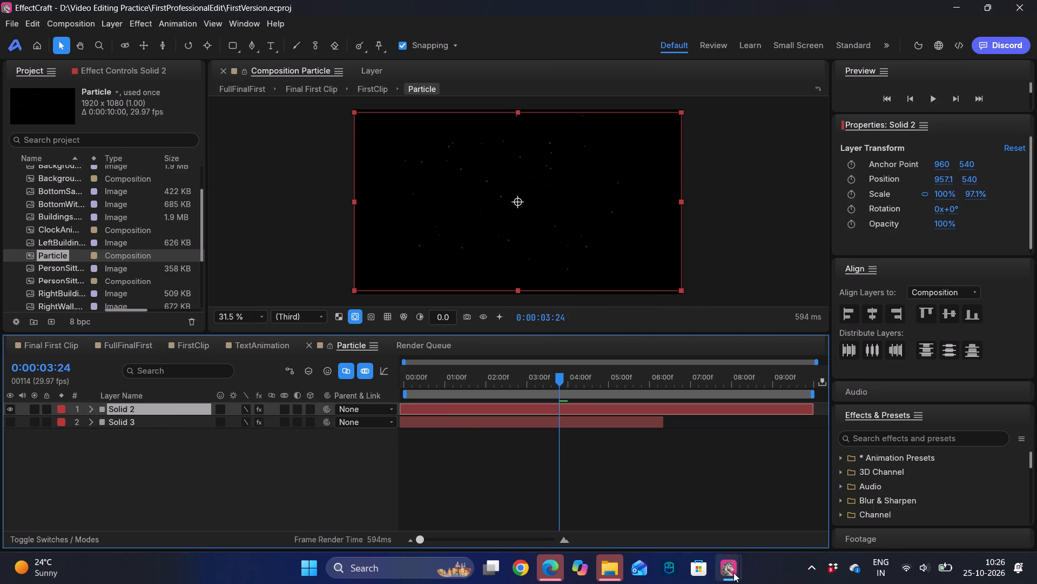
Switch to the FirstClip project window and create a new composition named Particle with the default settings.
click(643, 504)
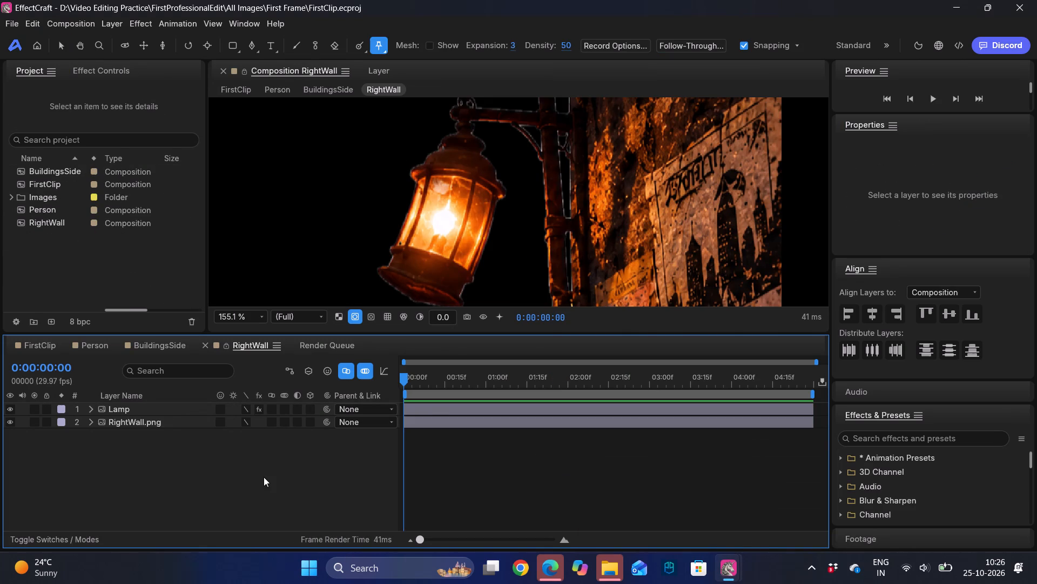
right_click(52, 275)
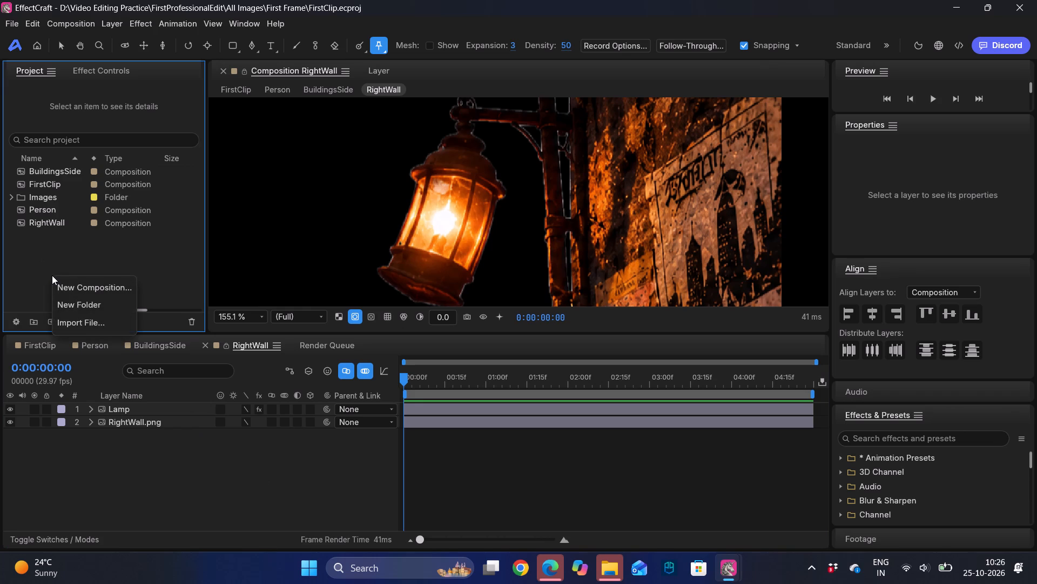
click(79, 279)
right_click(62, 252)
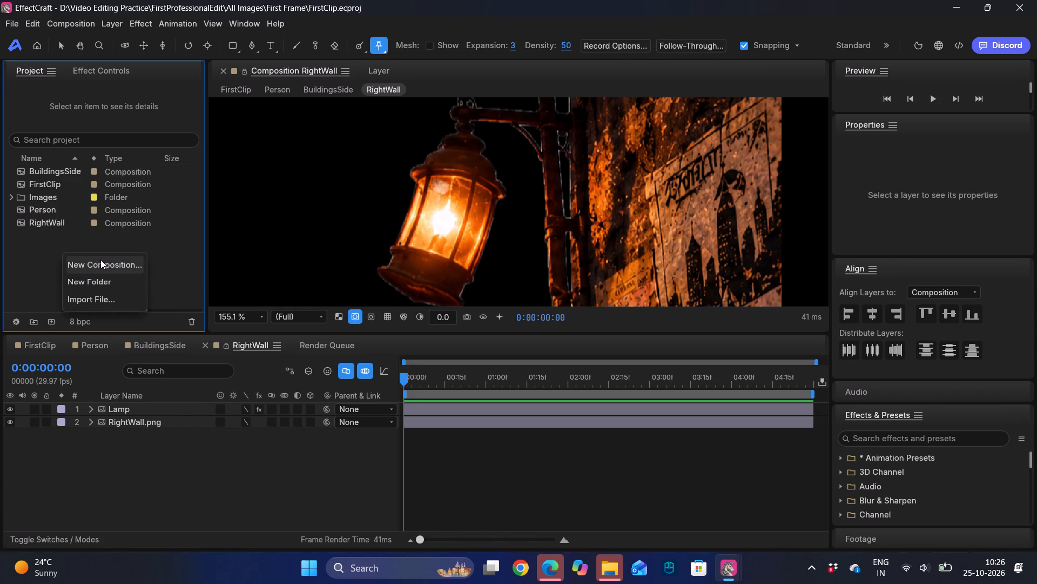
click(100, 260)
key(BackSpace)
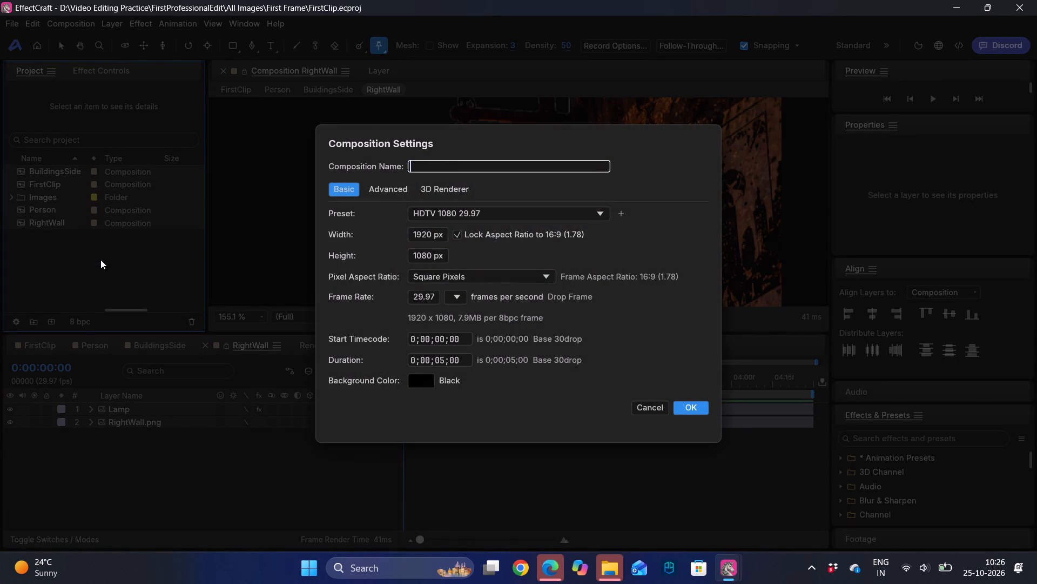
text(Particle)
key(Return)
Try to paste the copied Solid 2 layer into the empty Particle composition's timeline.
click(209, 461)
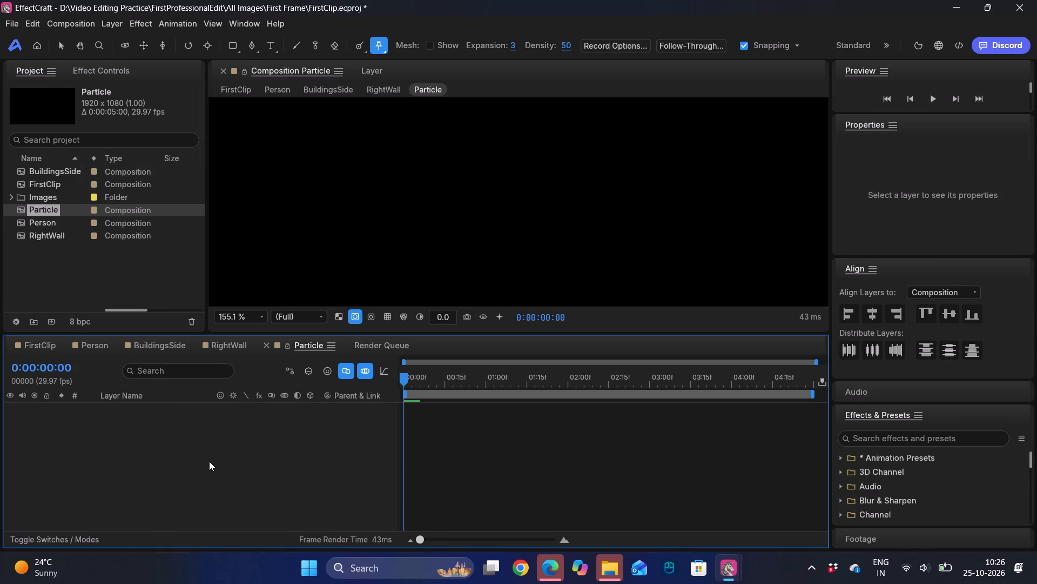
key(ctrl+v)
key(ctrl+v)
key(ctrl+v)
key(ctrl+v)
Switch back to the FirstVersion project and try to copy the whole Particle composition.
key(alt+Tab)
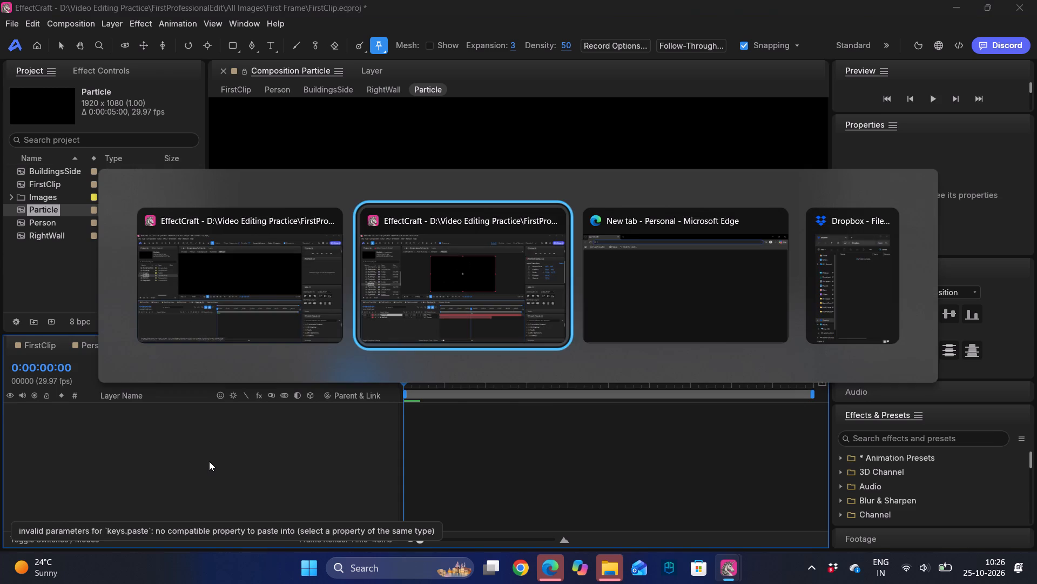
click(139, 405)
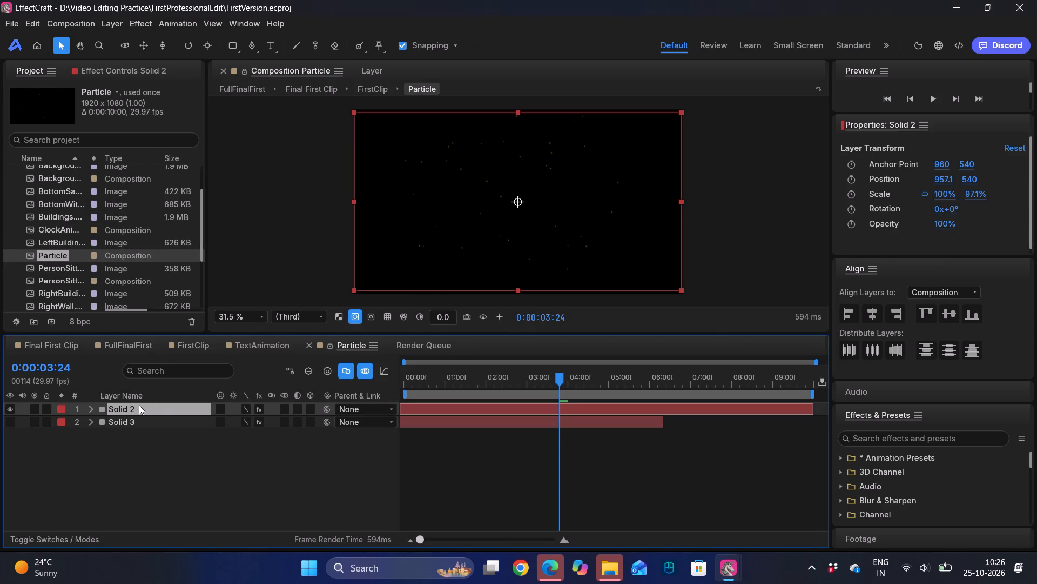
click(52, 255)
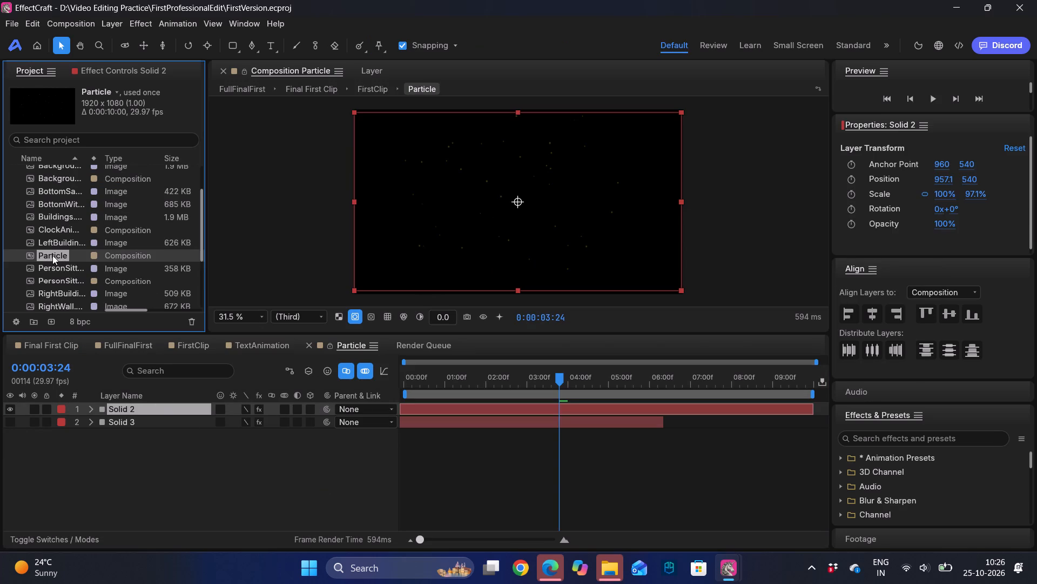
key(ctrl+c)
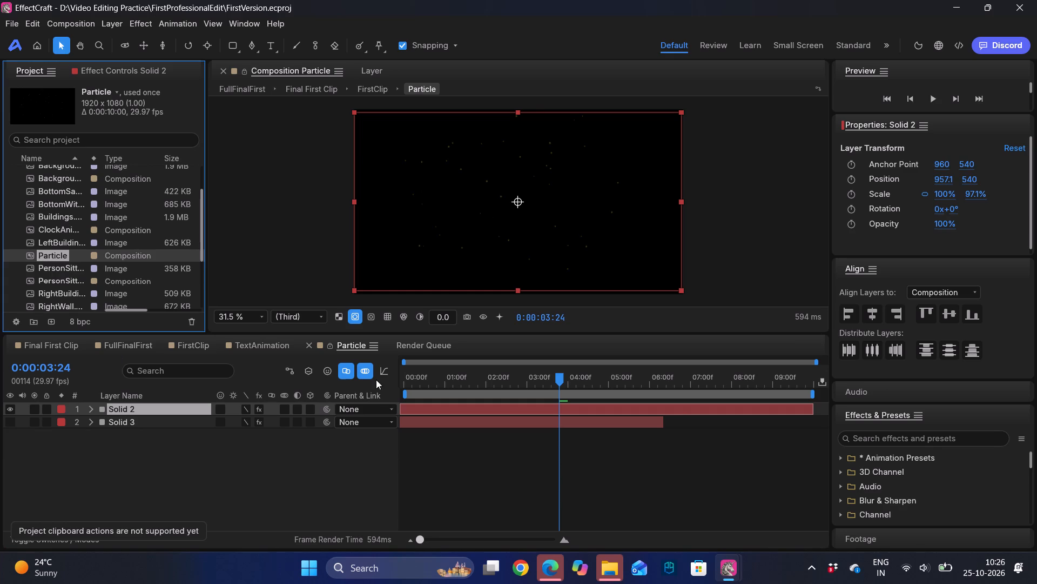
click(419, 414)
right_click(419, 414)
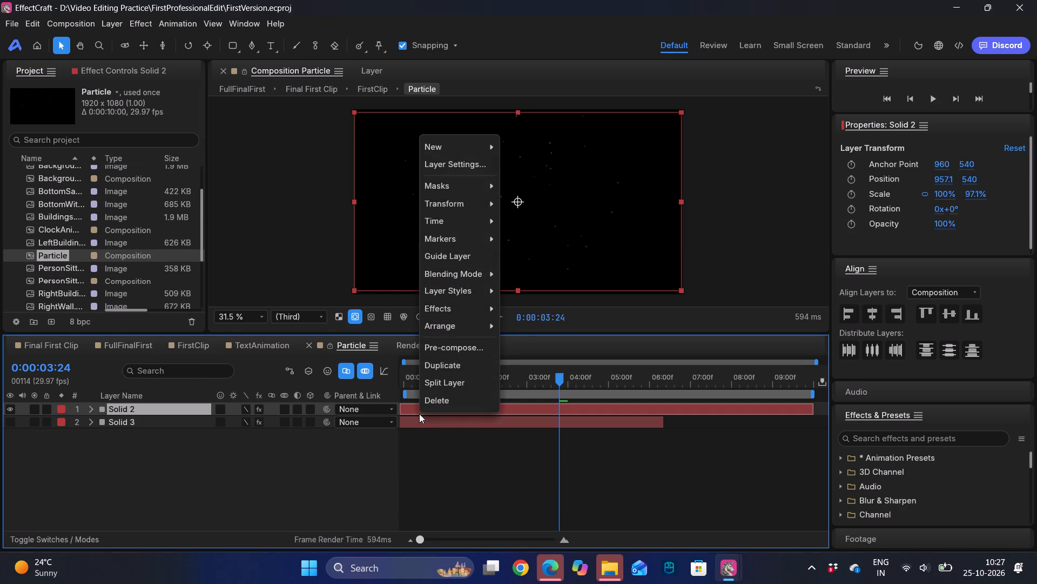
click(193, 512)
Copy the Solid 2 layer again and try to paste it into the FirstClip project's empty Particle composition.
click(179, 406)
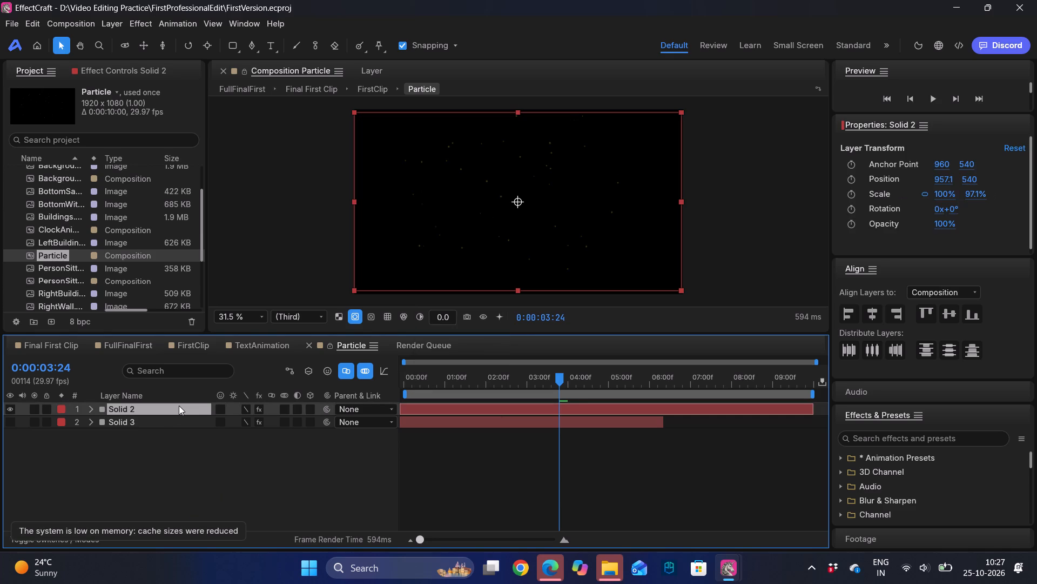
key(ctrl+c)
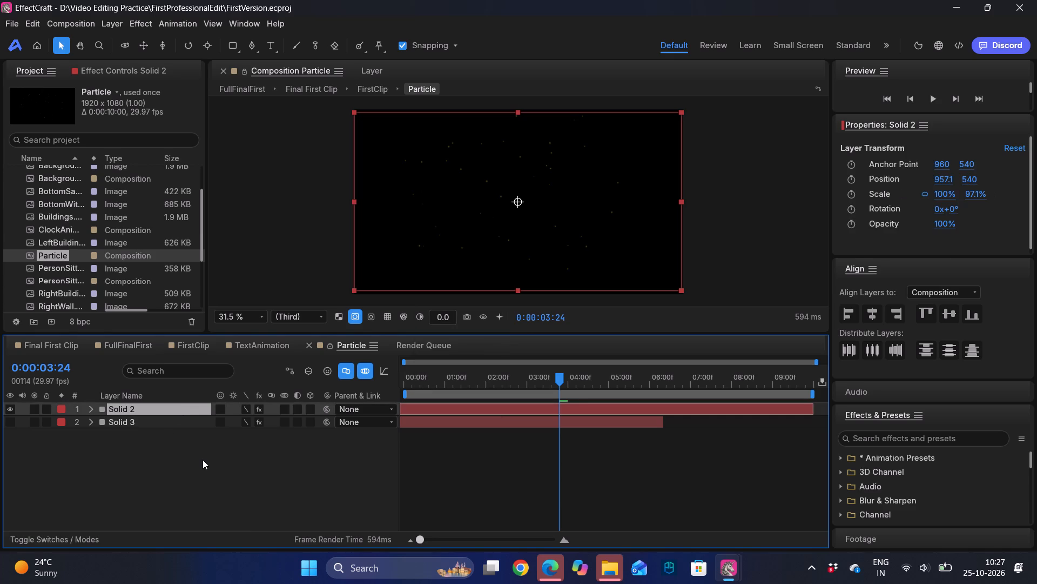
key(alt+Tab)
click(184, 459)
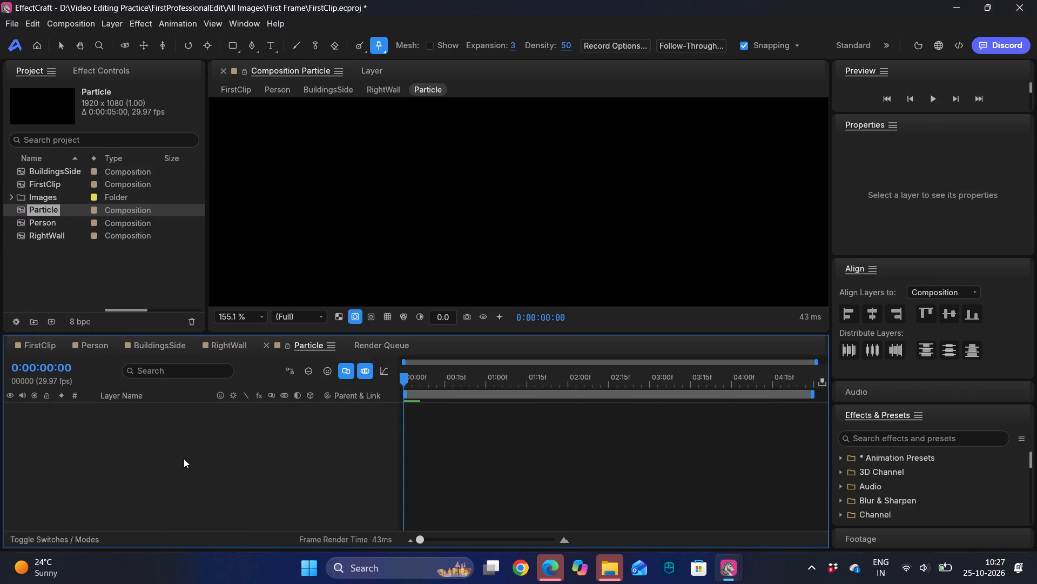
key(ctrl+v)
Switch to the FirstVersion project window and shrink it so the FirstClip project's timeline and project items show beside it.
key(alt+Tab)
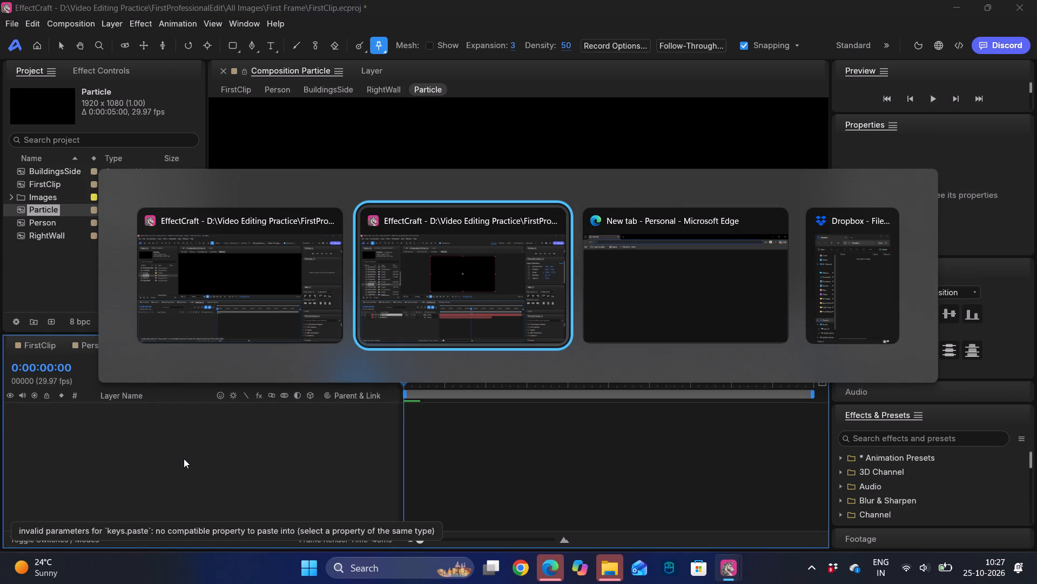
click(990, 14)
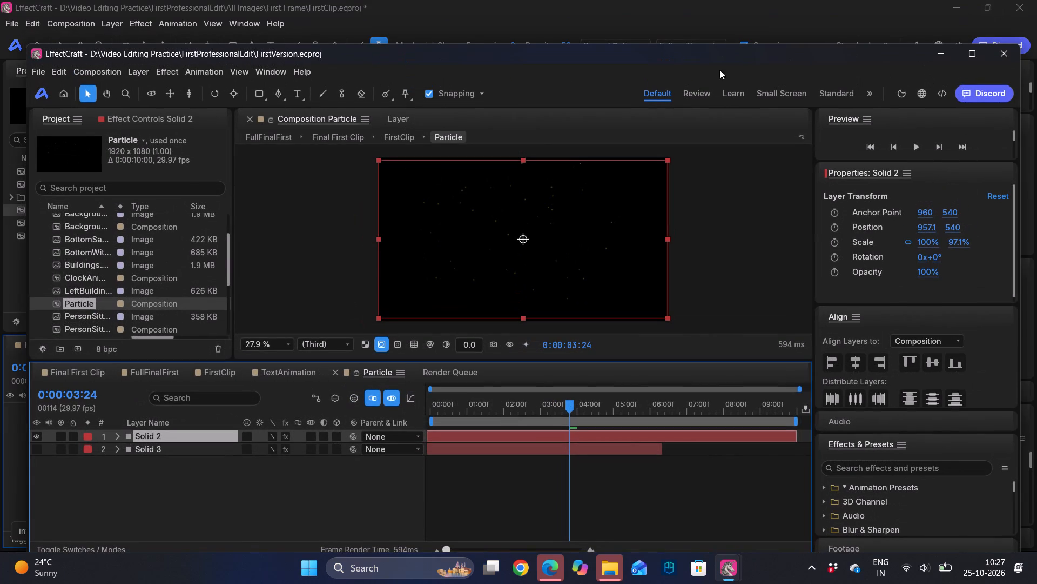
drag(25, 225, 468, 232)
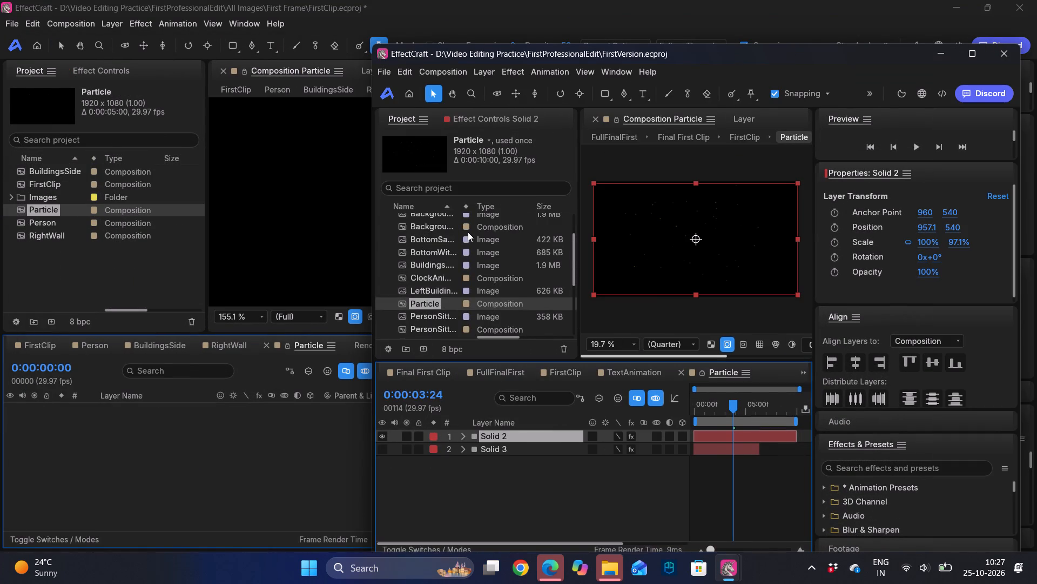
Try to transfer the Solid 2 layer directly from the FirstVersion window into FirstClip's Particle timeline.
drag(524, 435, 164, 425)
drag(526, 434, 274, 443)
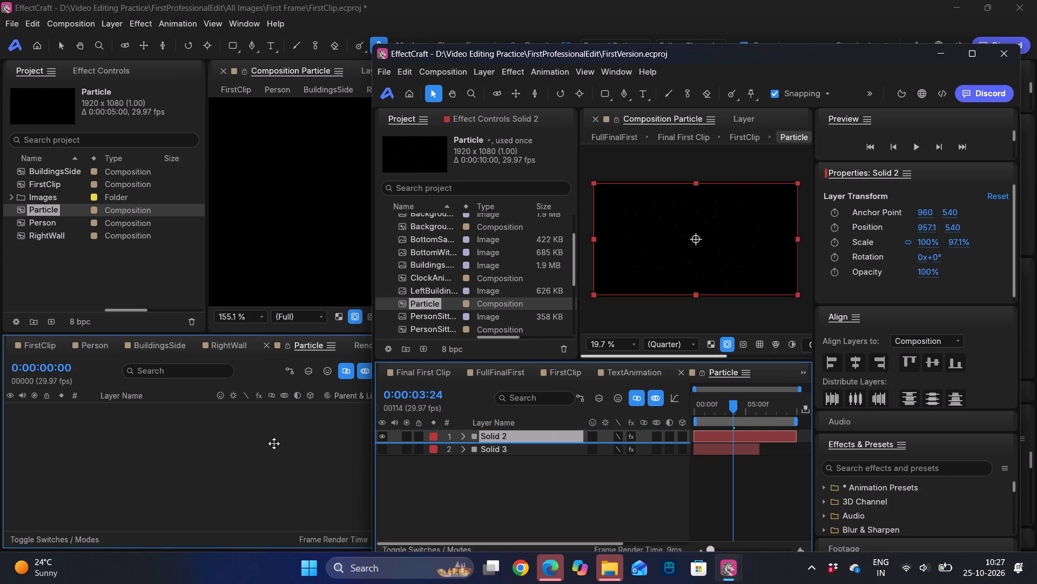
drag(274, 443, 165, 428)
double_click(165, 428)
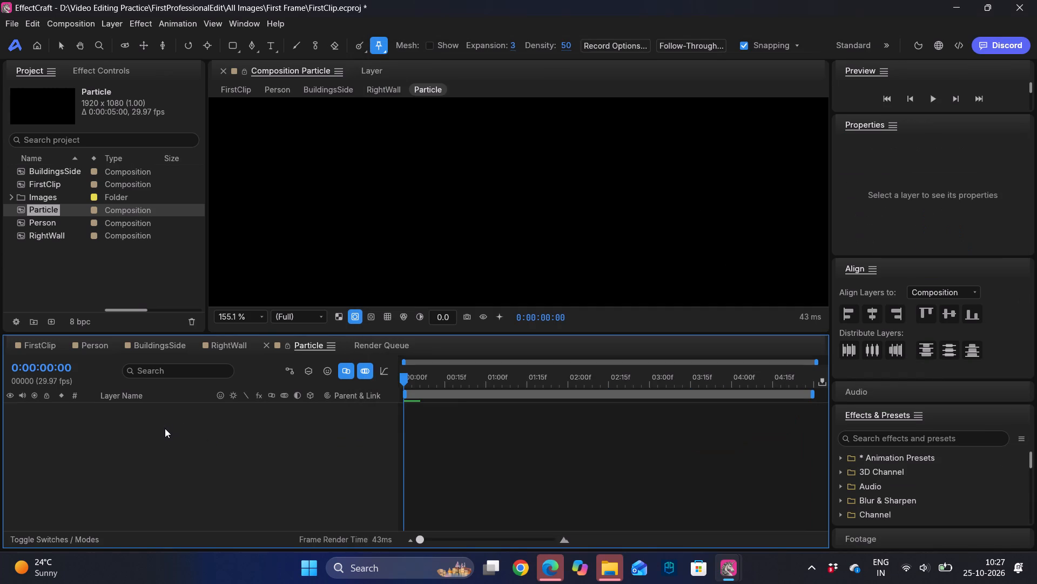
Return to the FirstVersion project and examine the CC Particle Systems II settings of the Solid 2 layer.
key(alt+Tab)
click(450, 434)
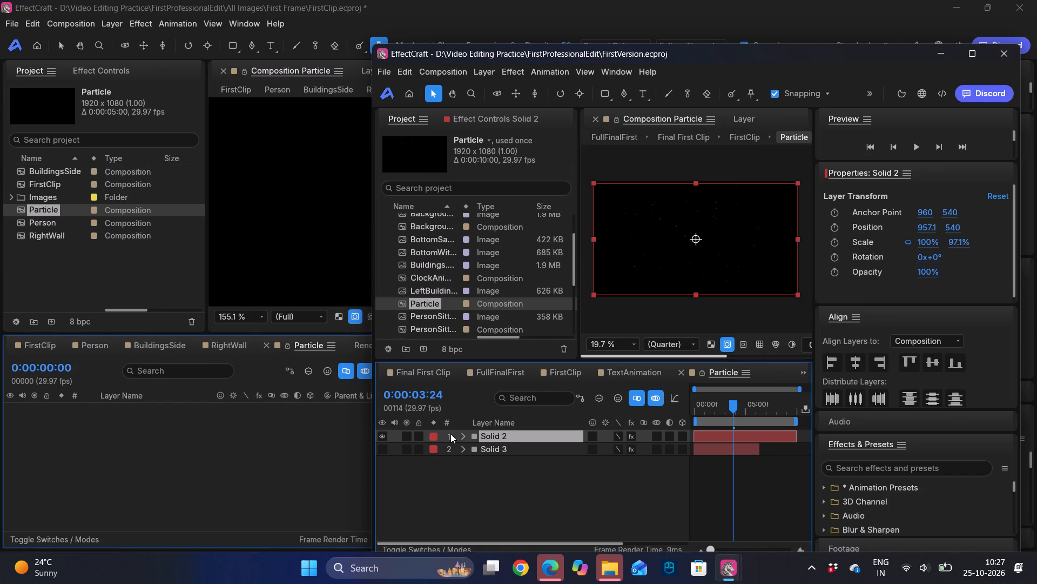
click(506, 441)
click(496, 122)
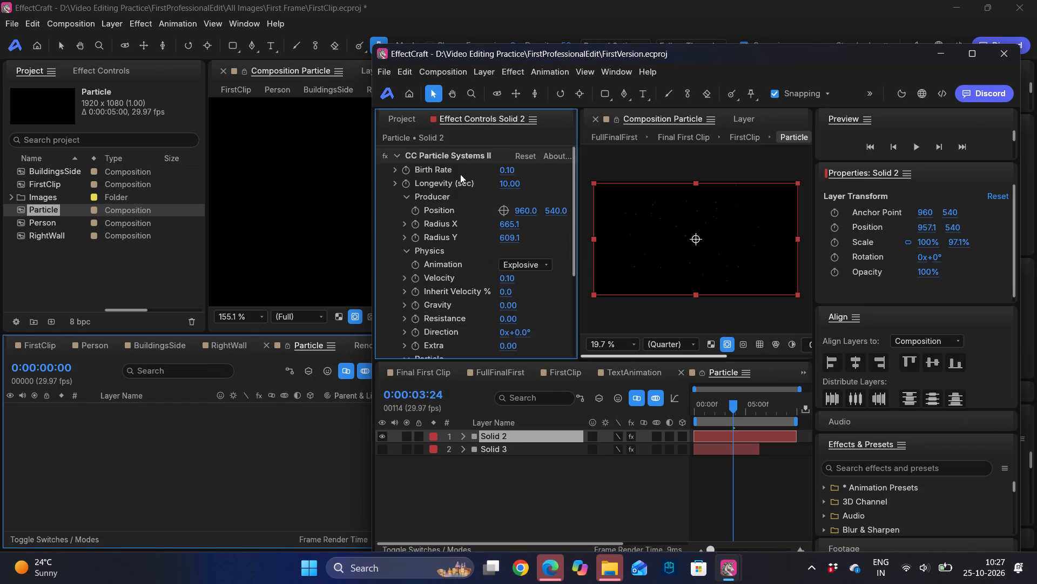
scroll(451, 214, down, 4)
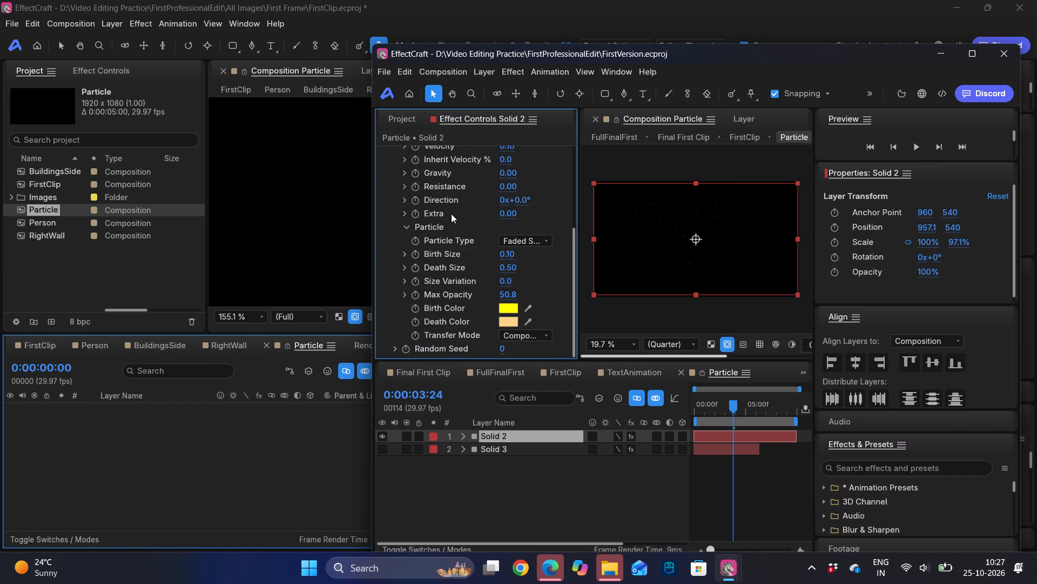
click(199, 421)
right_click(199, 421)
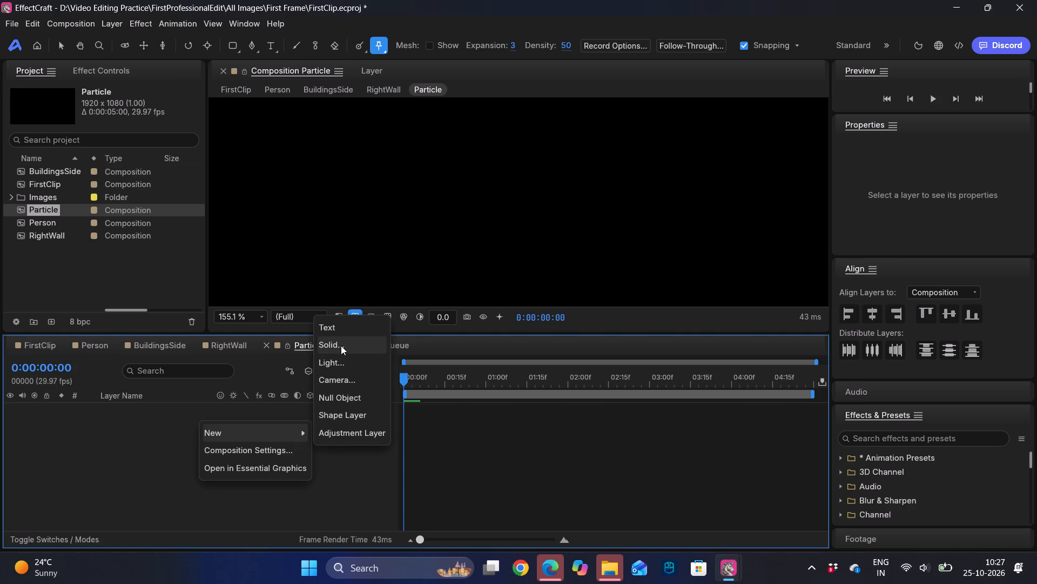
click(358, 344)
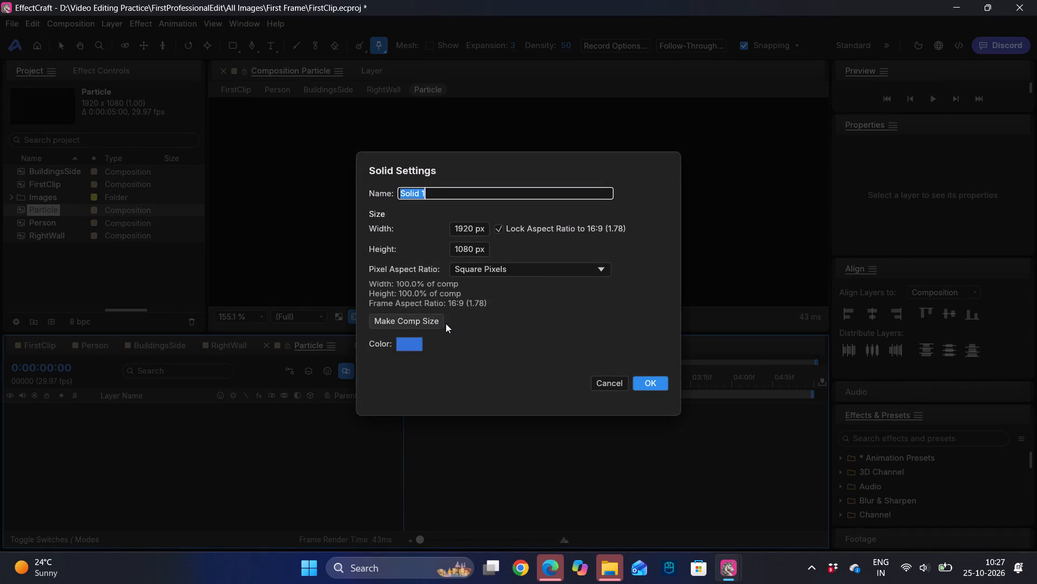
click(522, 274)
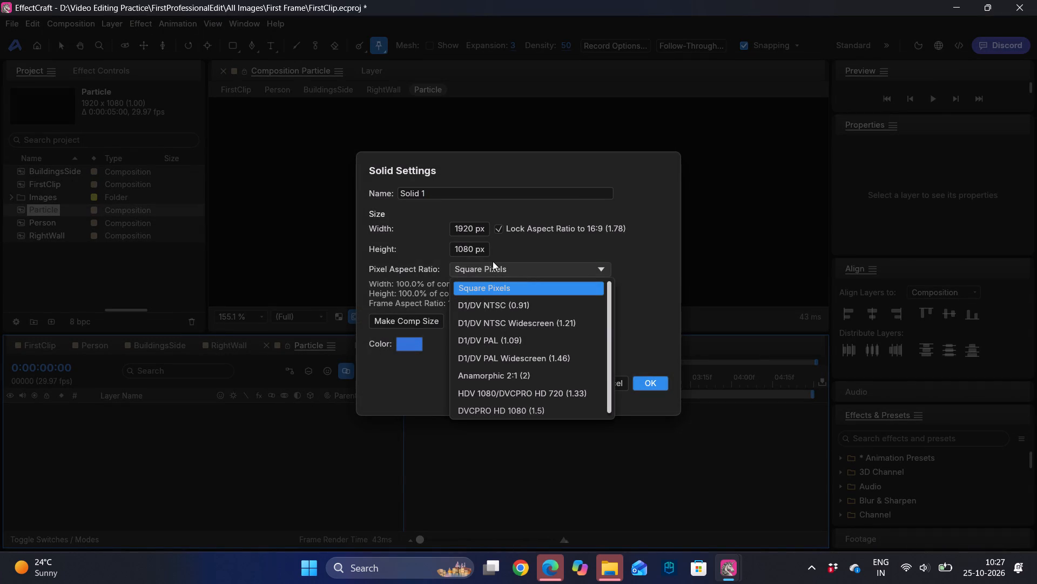
click(500, 270)
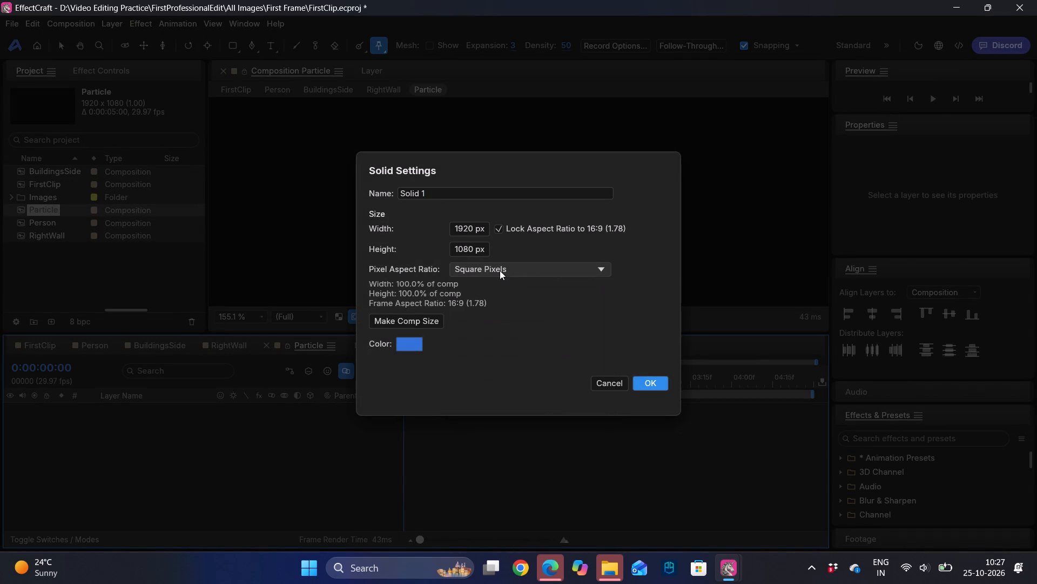
click(398, 347)
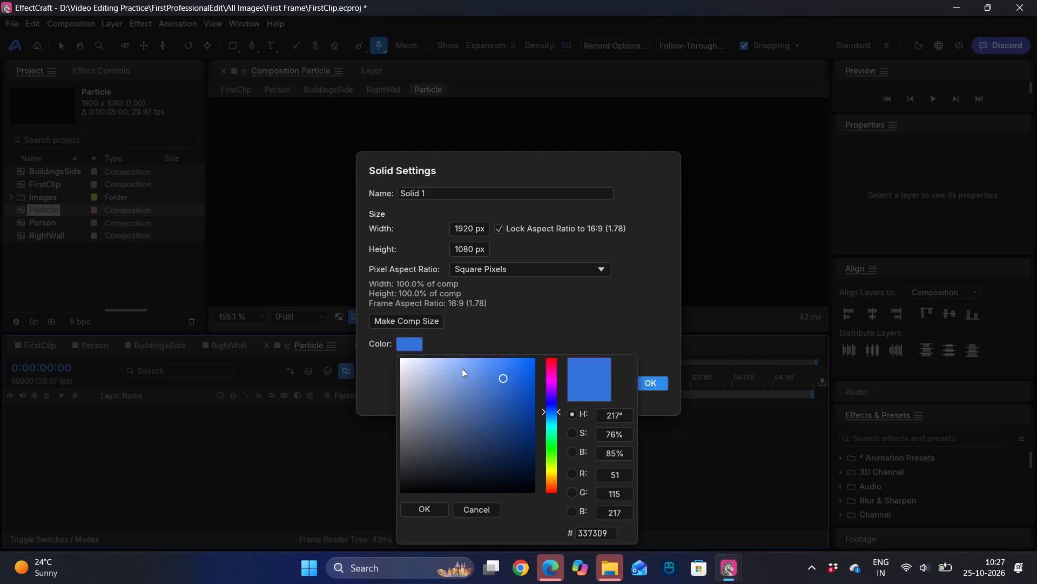
drag(458, 376, 273, 583)
click(412, 508)
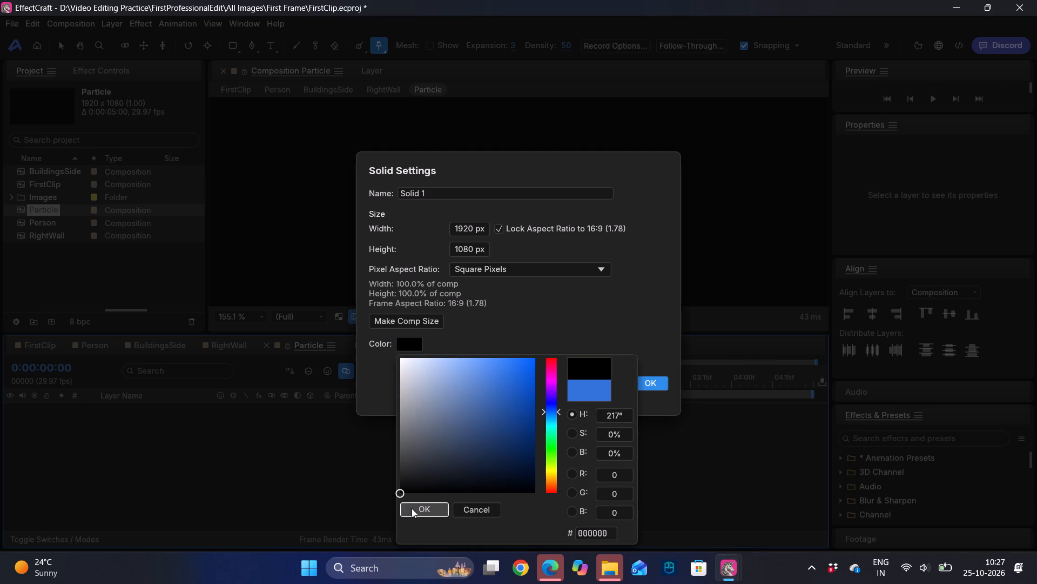
click(649, 385)
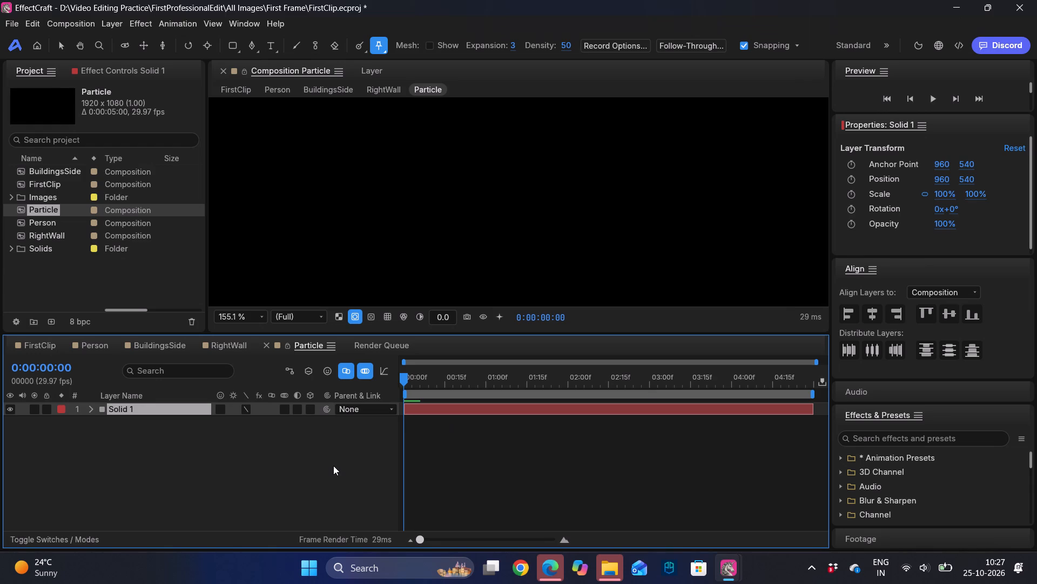
Fit the composition in the viewer, search the effects for "particle" and apply CC Particle Systems II to Solid 1.
click(246, 316)
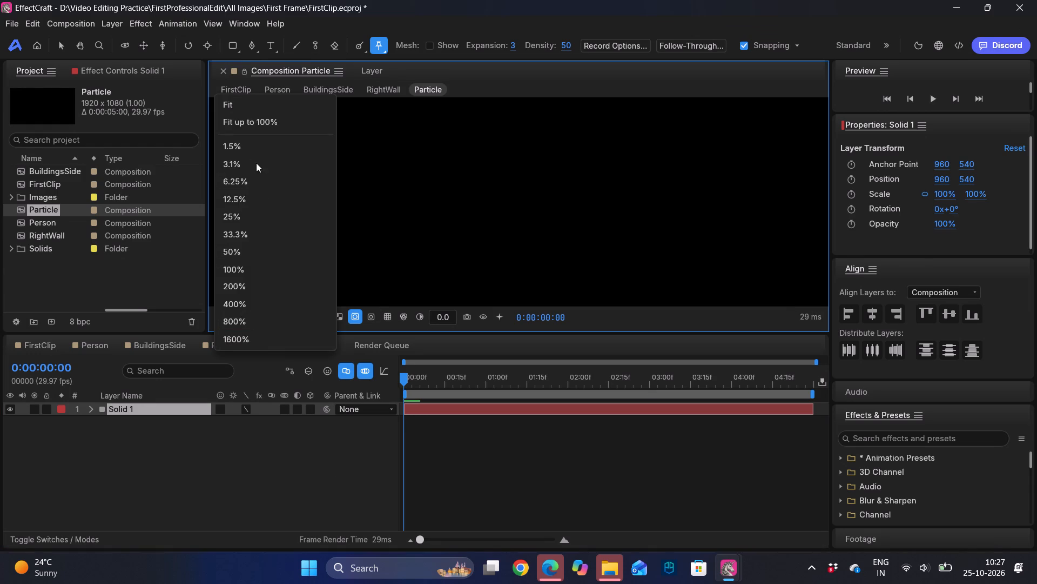
click(229, 107)
click(885, 434)
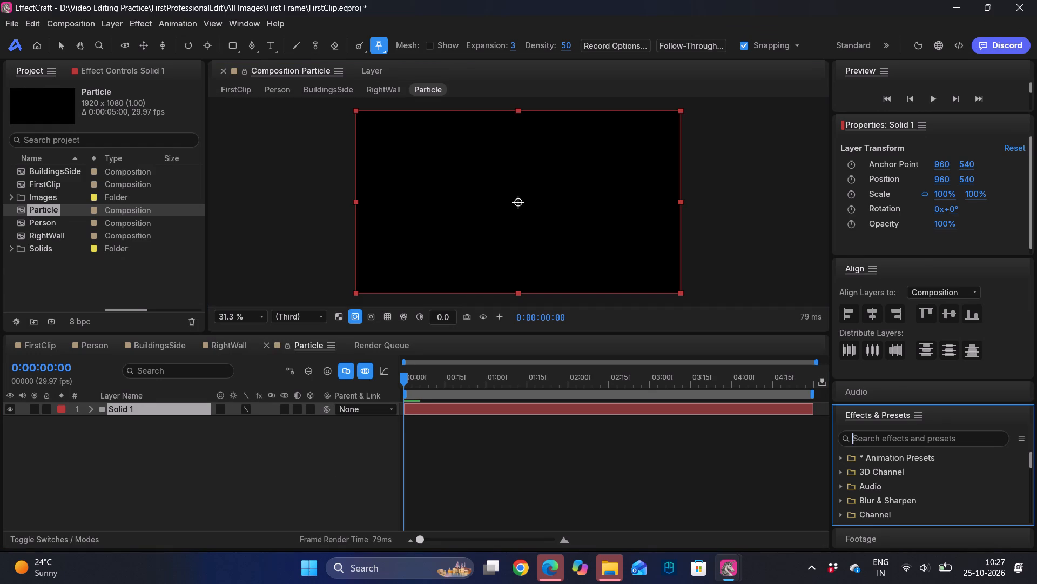
text(particle)
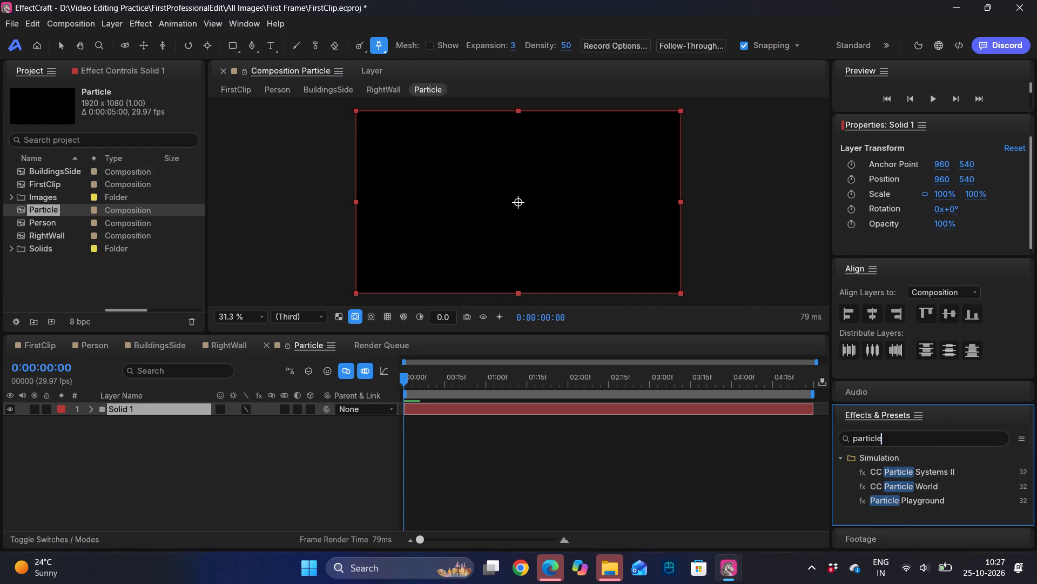
double_click(934, 476)
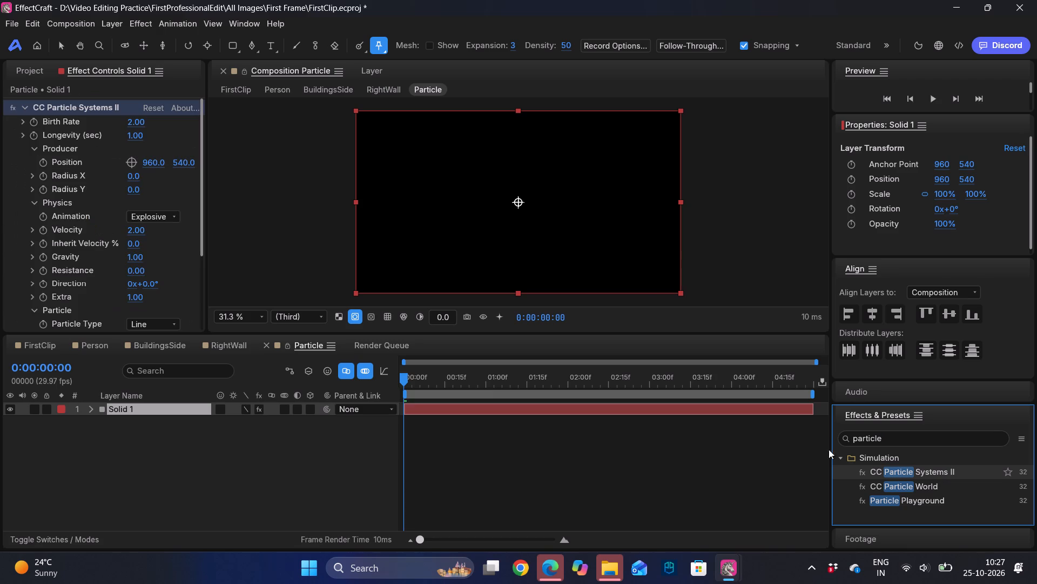
Consult the effect settings in FirstVersion and set Solid 1's particle Birth Rate to 0.1.
key(alt+Tab)
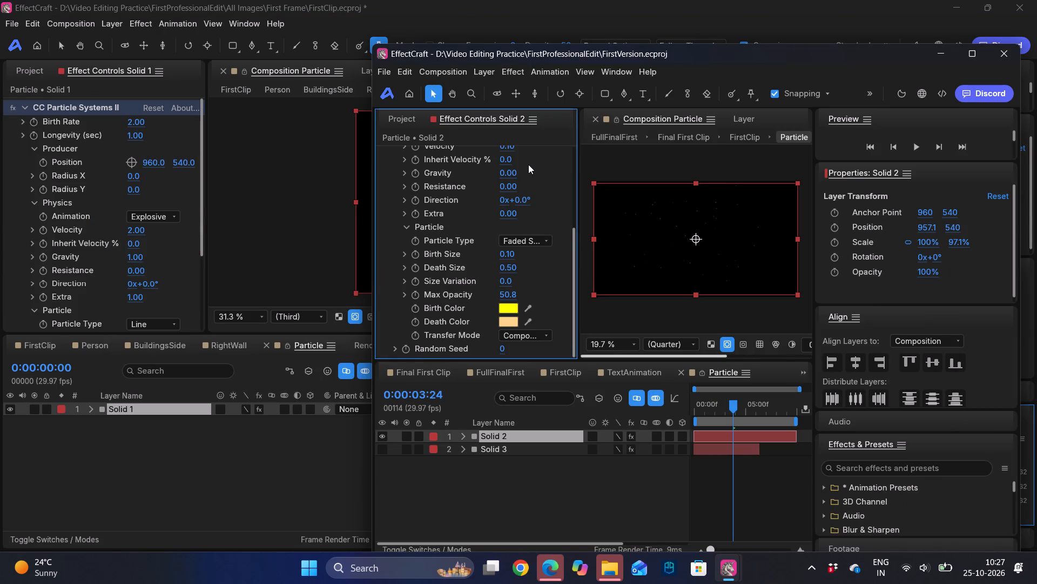
scroll(430, 193, up, 20)
scroll(430, 193, up, 1)
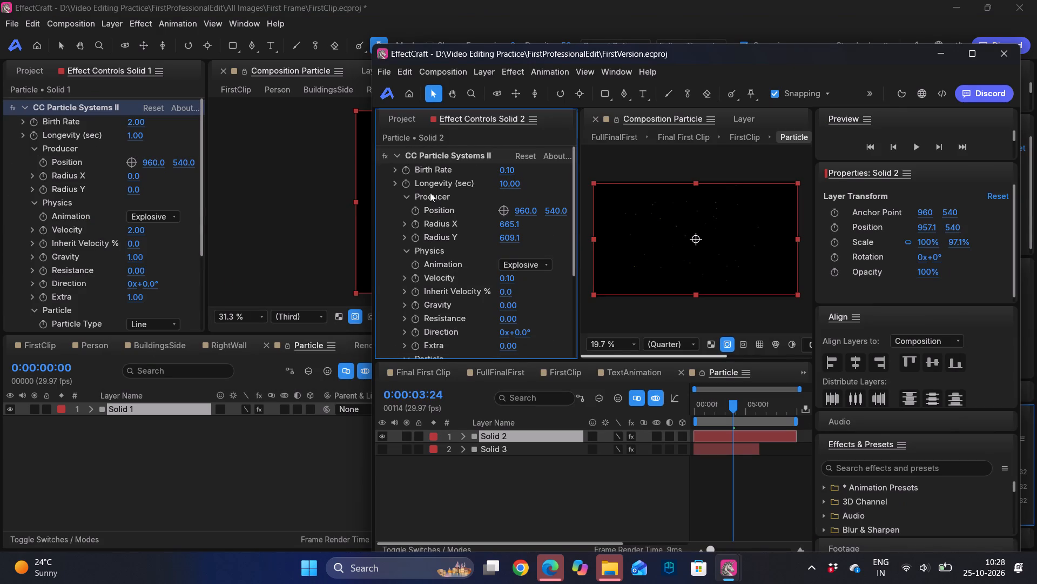
double_click(140, 120)
key(BackSpace)
key(BackSpace)
key(BackSpace)
text(0.1)
key(Return)
Check the FirstVersion reference again and set Solid 1's particle Longevity to 10 seconds.
key(alt+Tab)
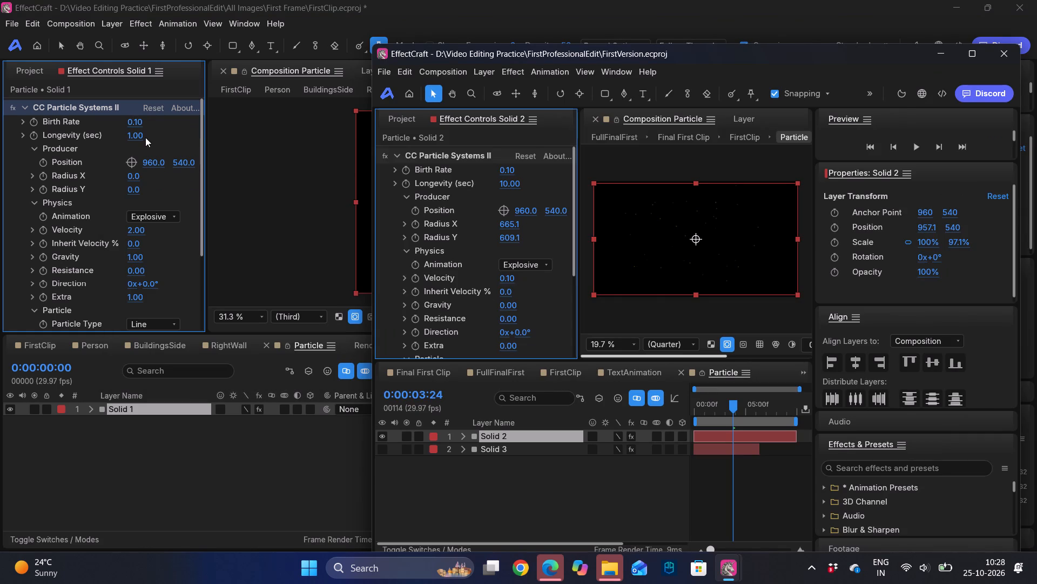
double_click(137, 138)
key(BackSpace)
key(BackSpace)
key(BackSpace)
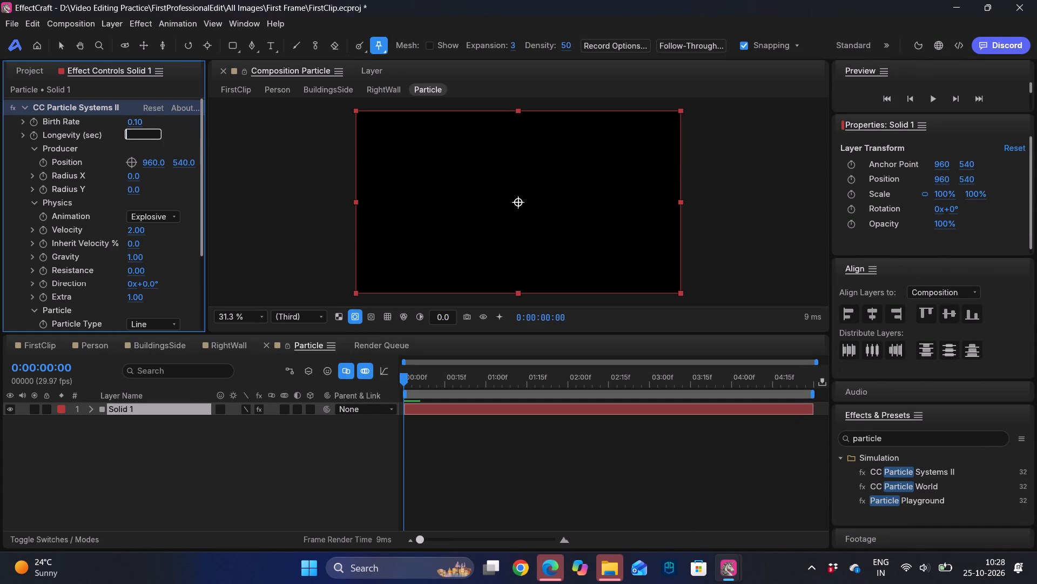
key(BackSpace)
text(10)
key(Return)
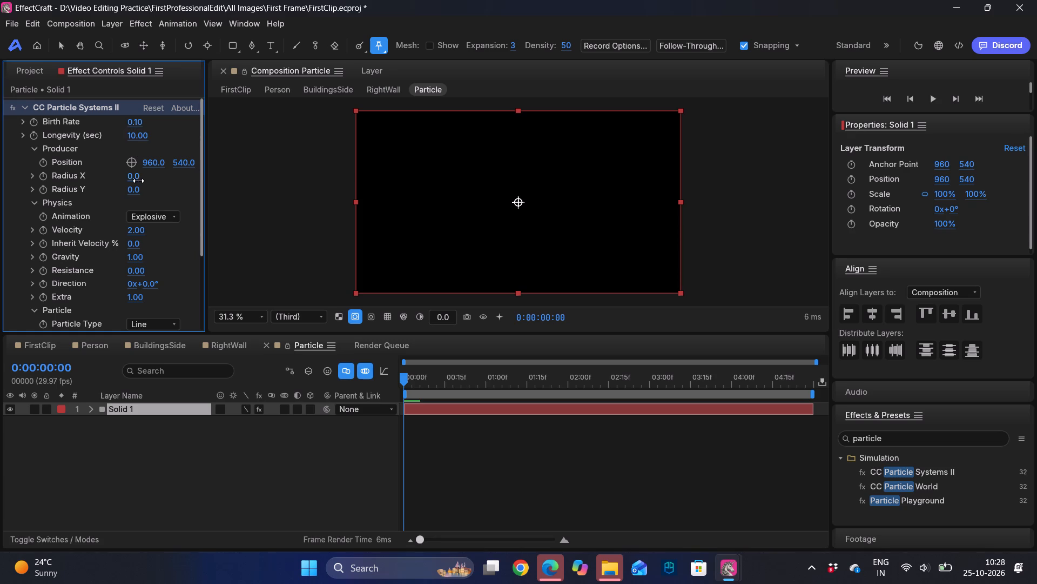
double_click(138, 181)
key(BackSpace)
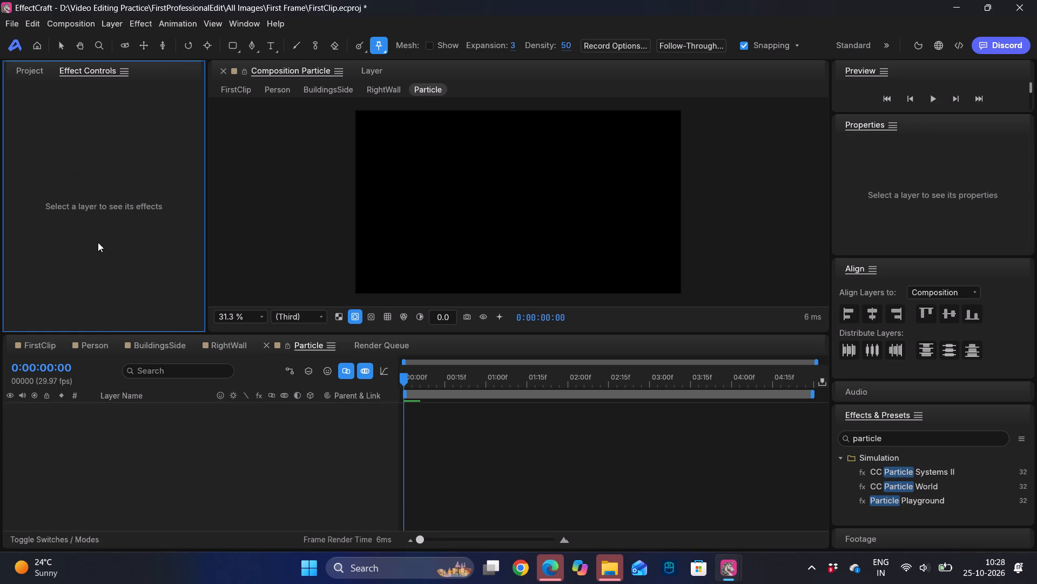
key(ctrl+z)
Select Solid 1 and set the particle producer's Radius X to 665.
click(130, 411)
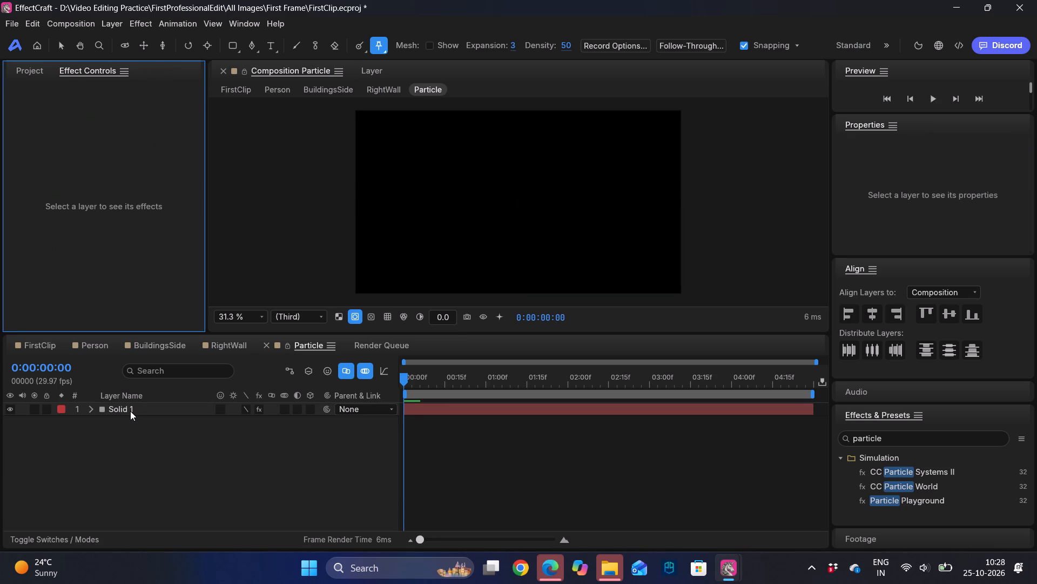
double_click(136, 177)
key(BackSpace)
key(BackSpace)
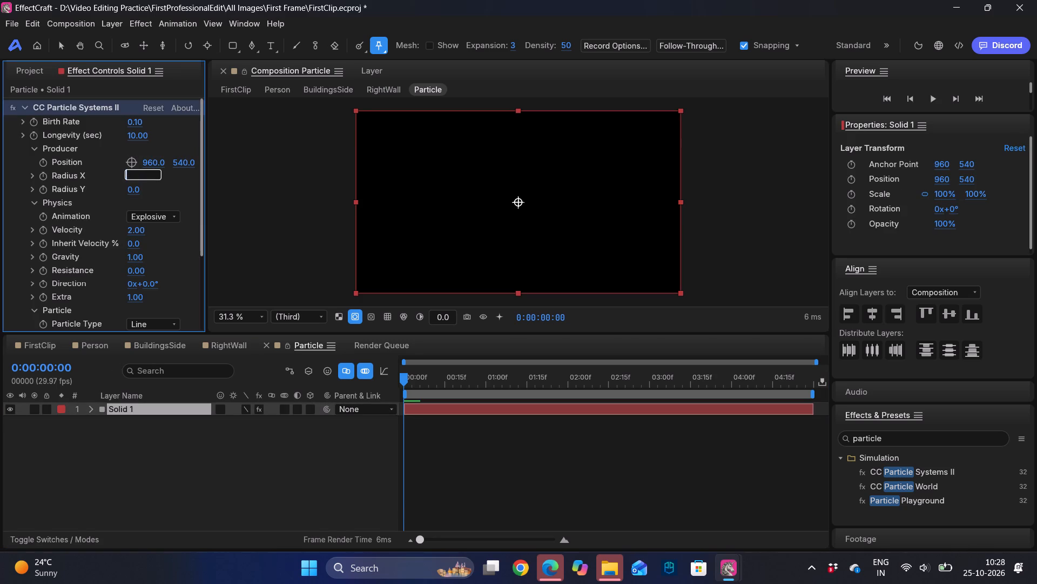
key(6)
text(65)
key(Return)
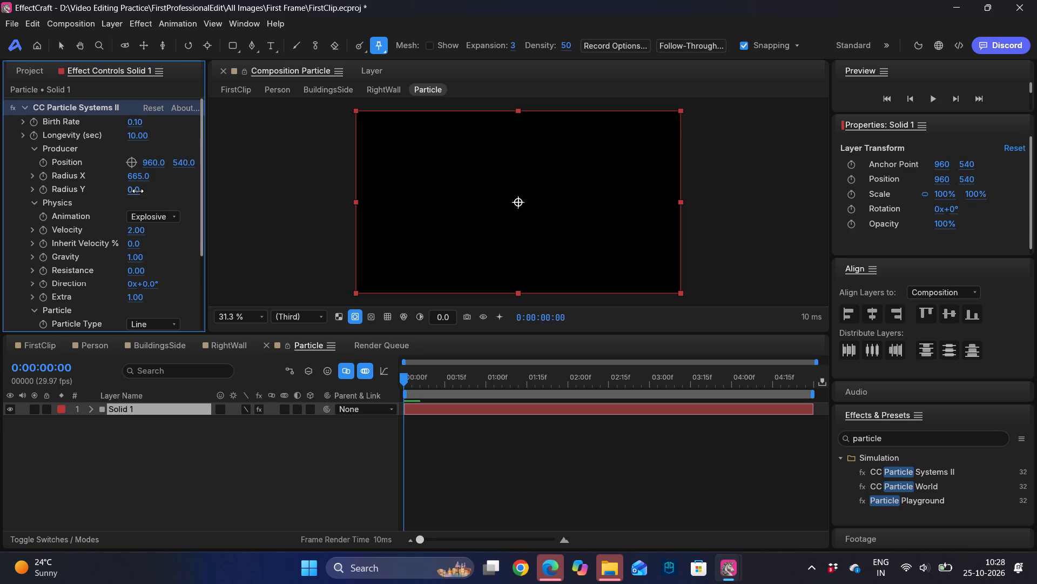
Set the particle producer's Radius Y to 609.
double_click(138, 191)
key(BackSpace)
key(BackSpace)
key(BackSpace)
key(BackSpace)
text(6.)
key(BackSpace)
text(09)
key(Return)
Consult the physics and particle settings of Solid 2 in FirstVersion, and return to Solid 1 in FirstClip.
click(203, 457)
key(alt+Tab)
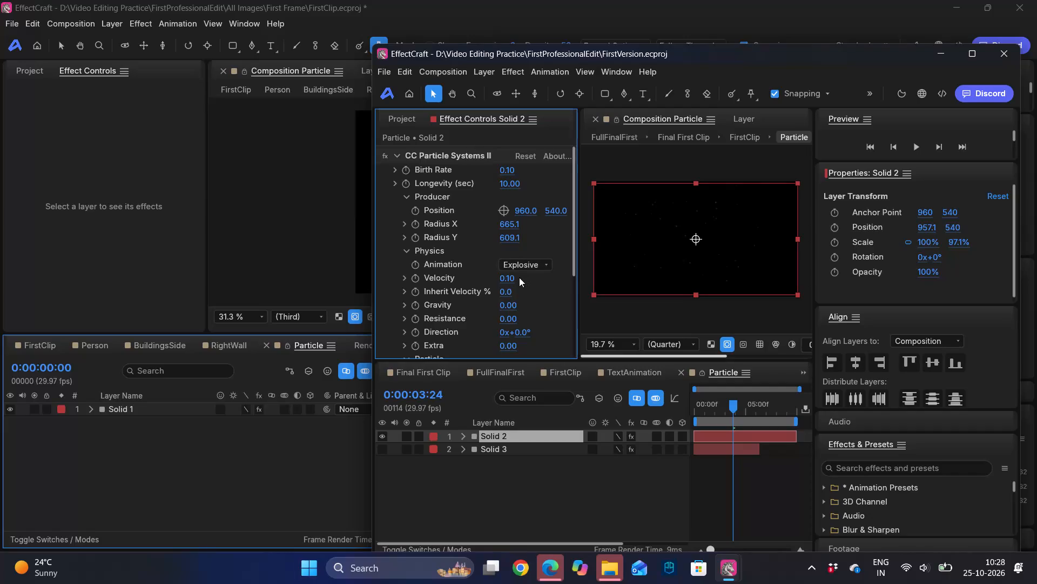
scroll(477, 323, down, 3)
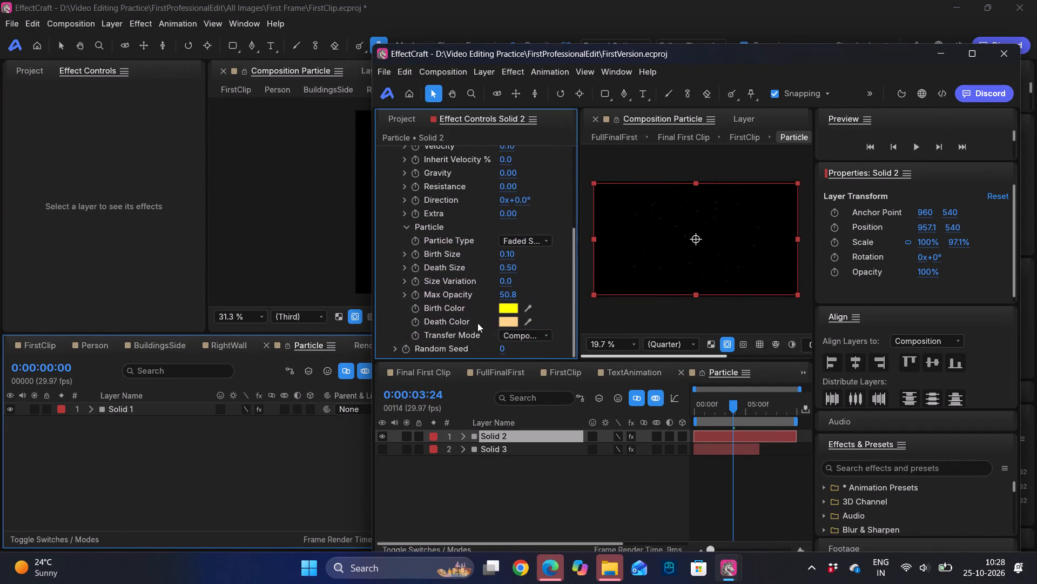
click(174, 410)
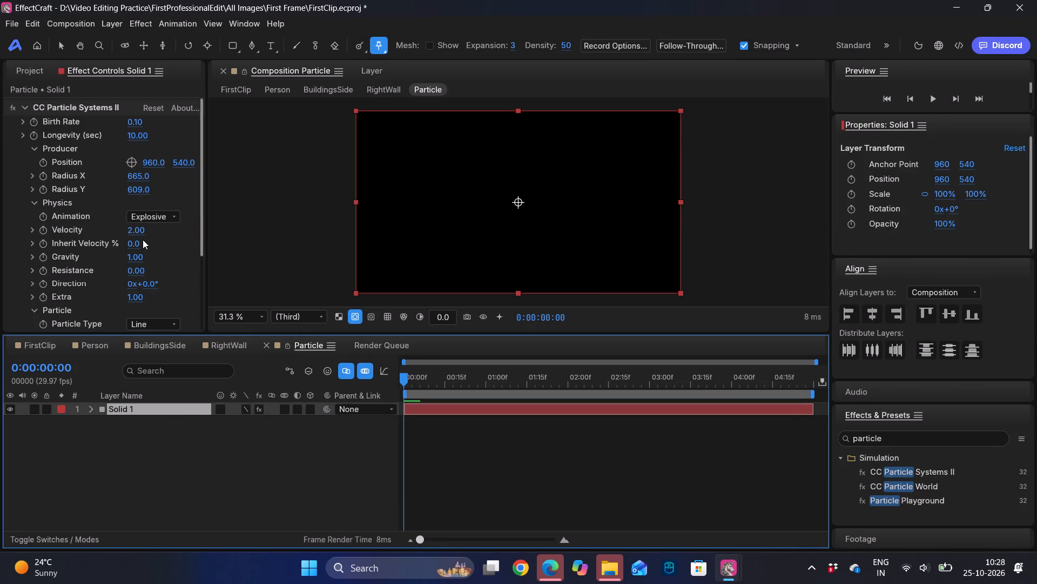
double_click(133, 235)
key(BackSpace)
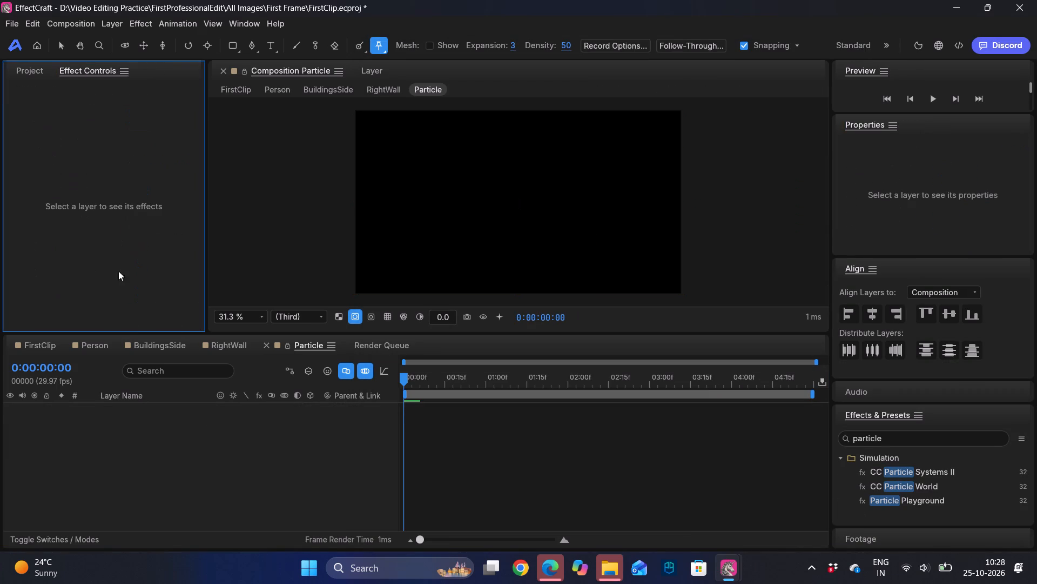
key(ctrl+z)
Select Solid 1 and set its particle Velocity to 0.1.
click(127, 407)
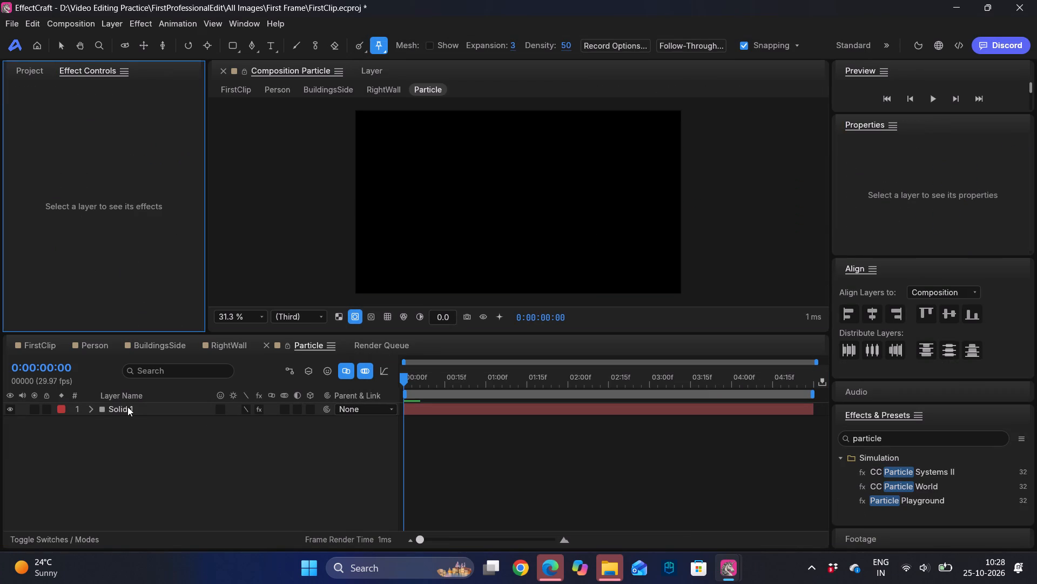
double_click(138, 230)
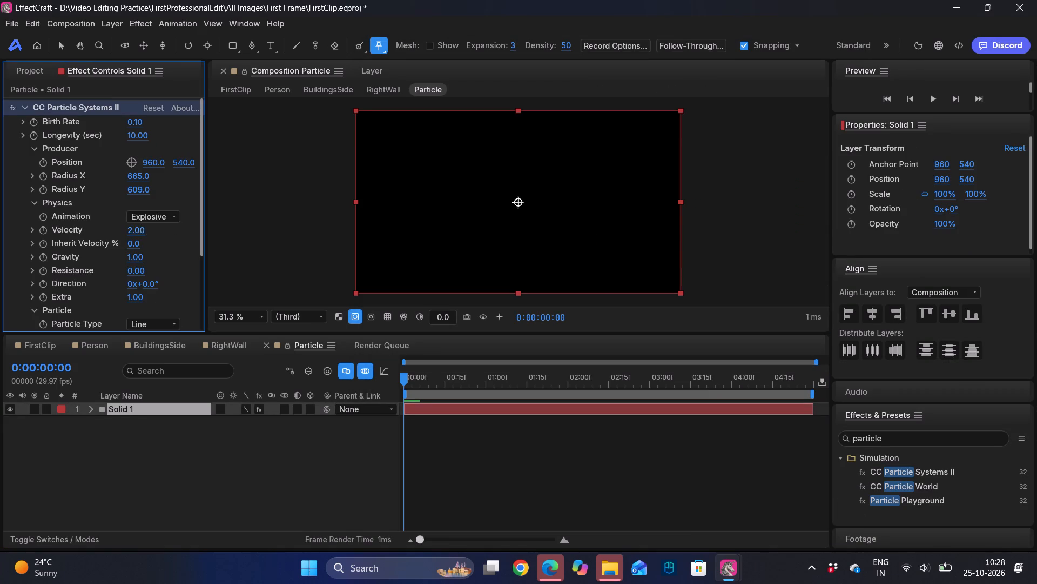
key(BackSpace)
key(BackSpace)
key(BackSpace)
key(BackSpace)
key(BackSpace)
key(0)
text(.1)
key(Return)
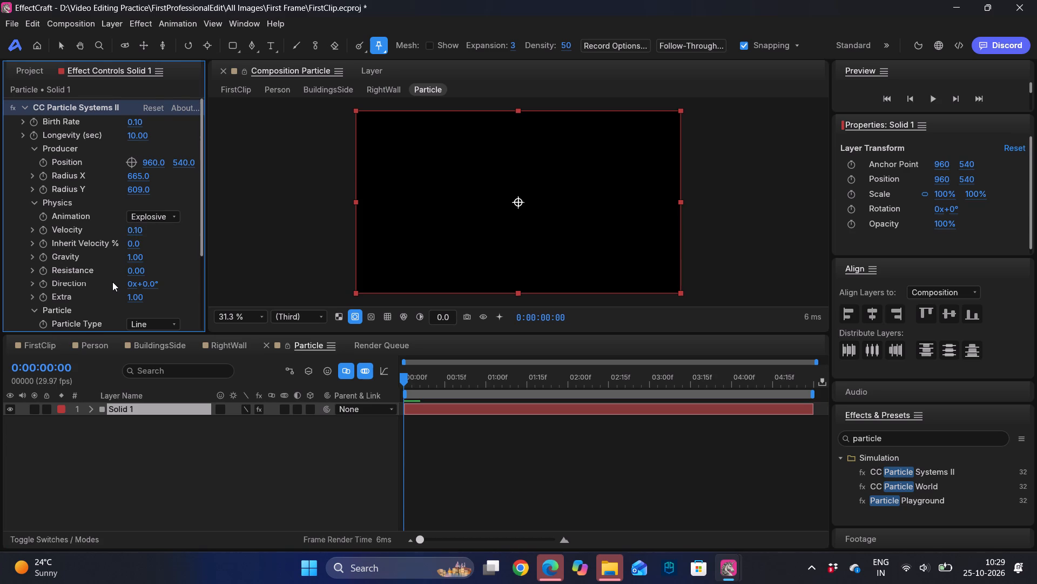
Set Solid 1's particle Gravity to 0.
double_click(136, 228)
key(BackSpace)
key(BackSpace)
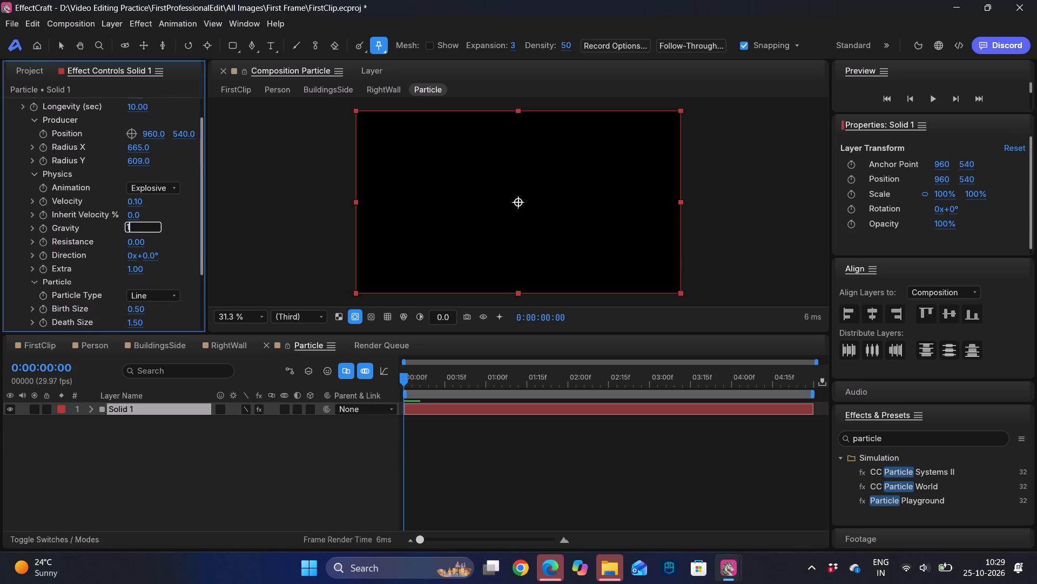
key(BackSpace)
key(BackSpace)
key(0)
key(Return)
Set Solid 1's particle Birth Size to 0.1.
scroll(123, 261, down, 1)
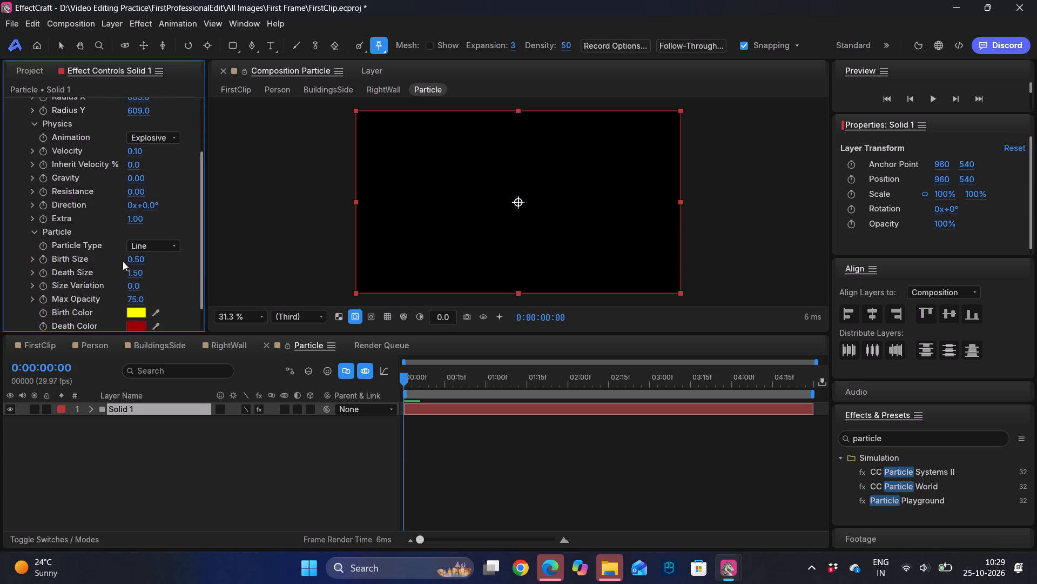
scroll(119, 257, down, 1)
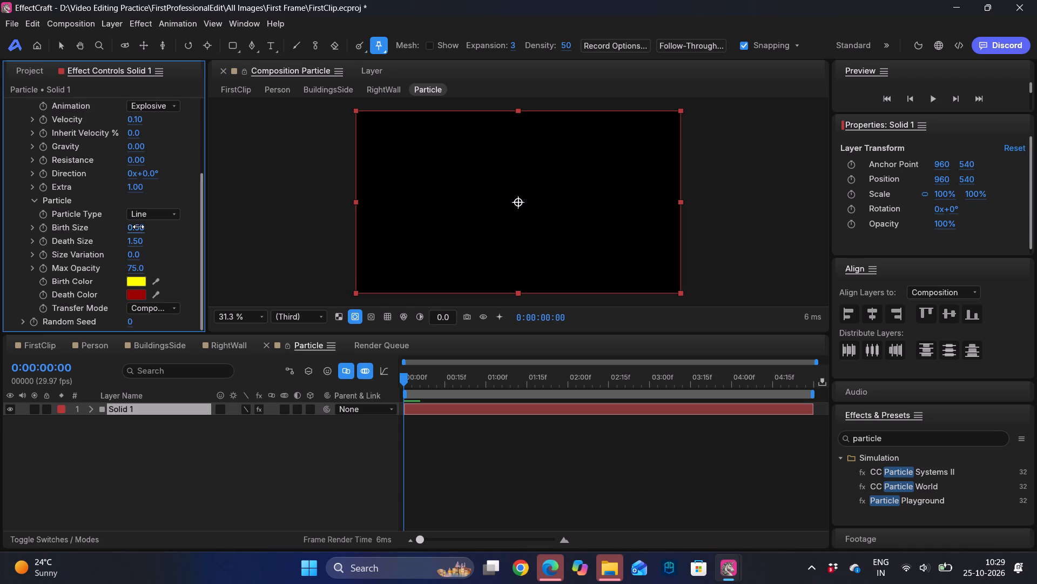
double_click(138, 227)
key(Left)
key(Right)
key(BackSpace)
key(1)
key(Return)
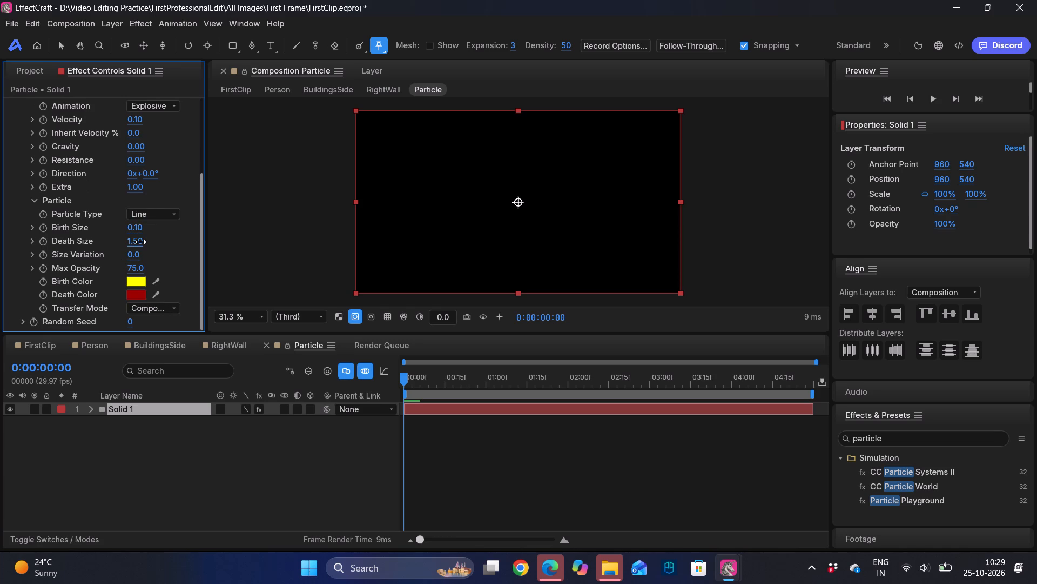
Set Solid 1's particle Death Size to 0.5.
click(140, 242)
key(Left)
key(Right)
key(BackSpace)
key(0)
key(Return)
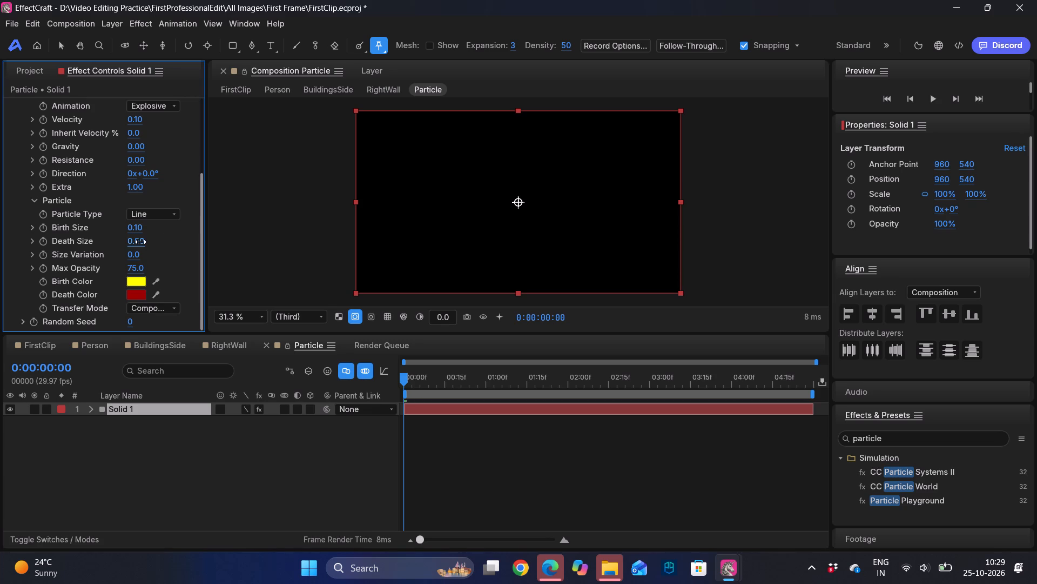
Split the Solid 1 layer at 0:00:03:00 and delete the segment before the split.
scroll(78, 294, down, 1)
drag(406, 383, 546, 402)
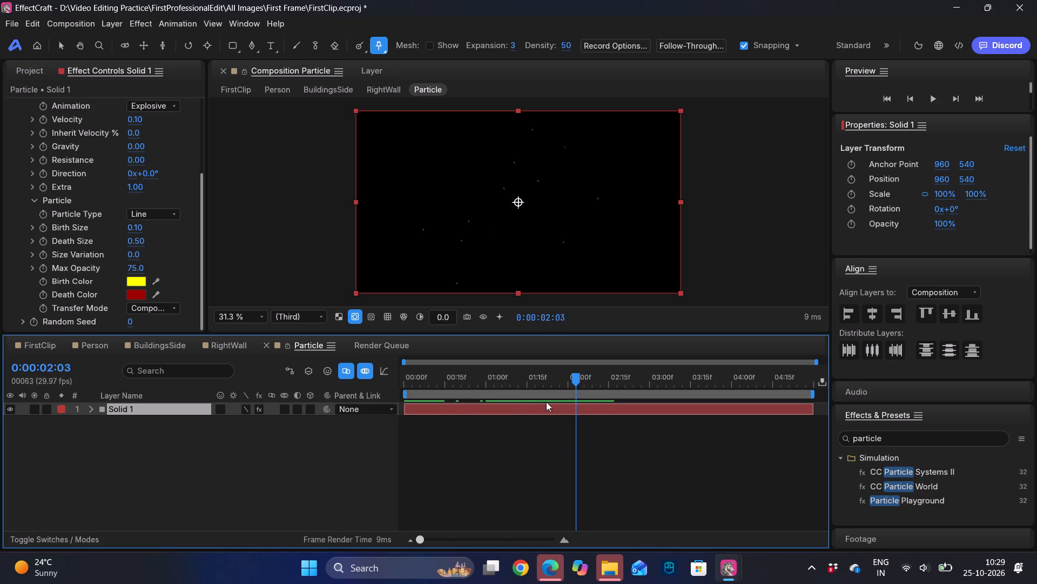
drag(546, 402, 650, 390)
right_click(709, 409)
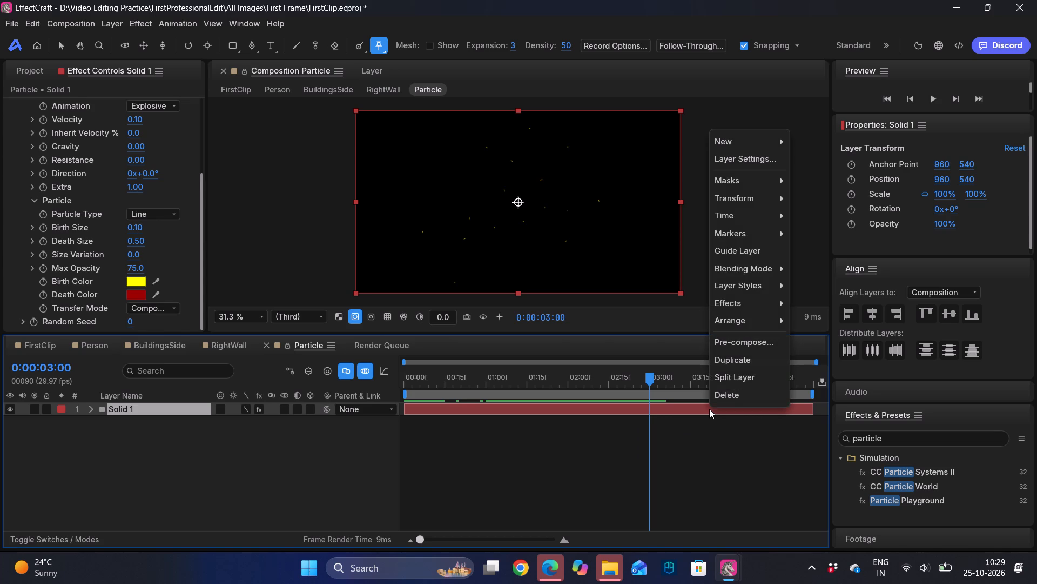
click(731, 377)
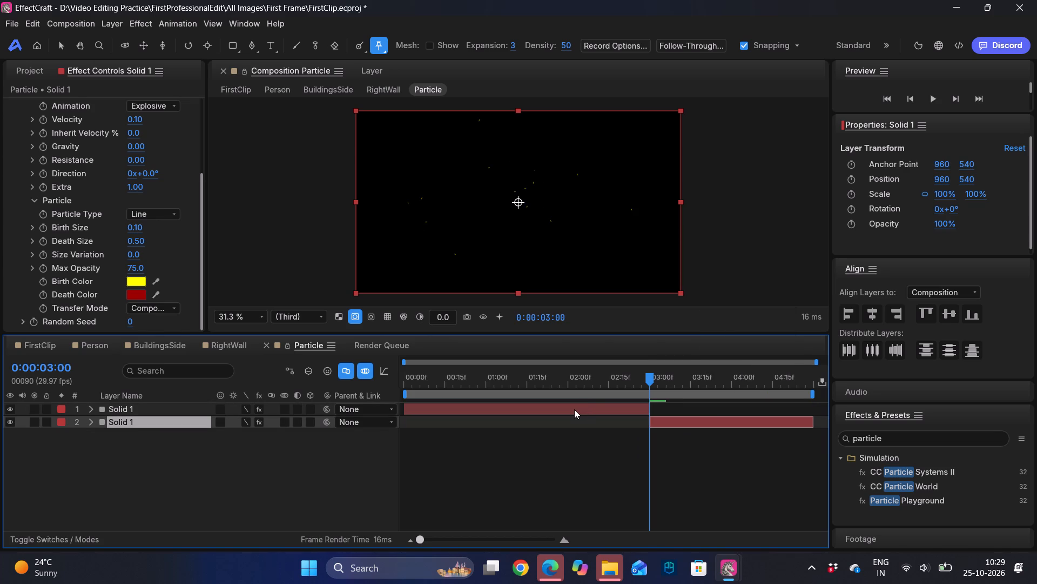
click(574, 409)
key(Delete)
Shift the remaining Solid 1 segment to the composition's start, extend its end to about 4.5 seconds, and scrub through the particles.
drag(703, 409, 458, 404)
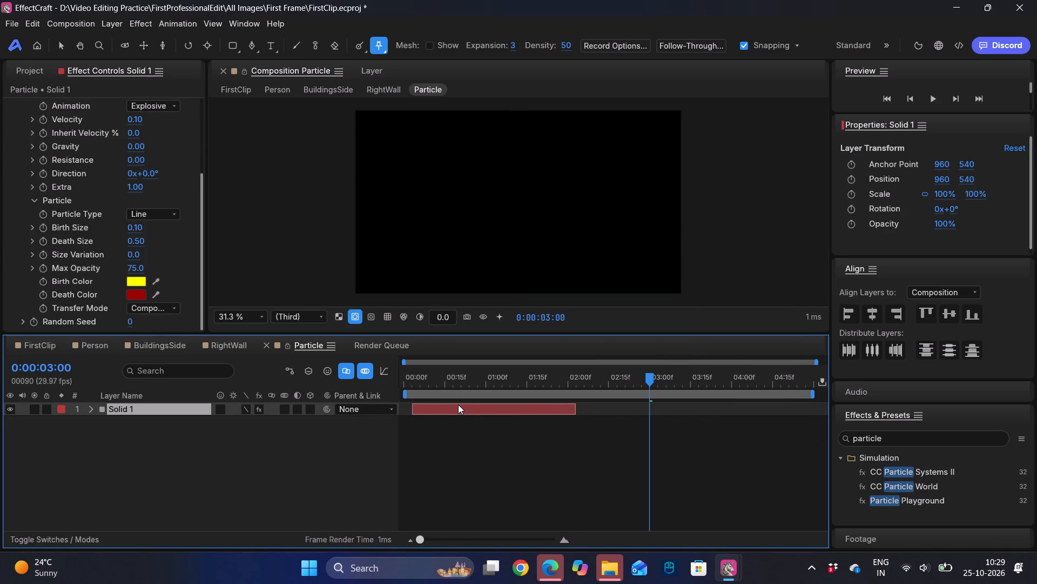
drag(458, 404, 450, 404)
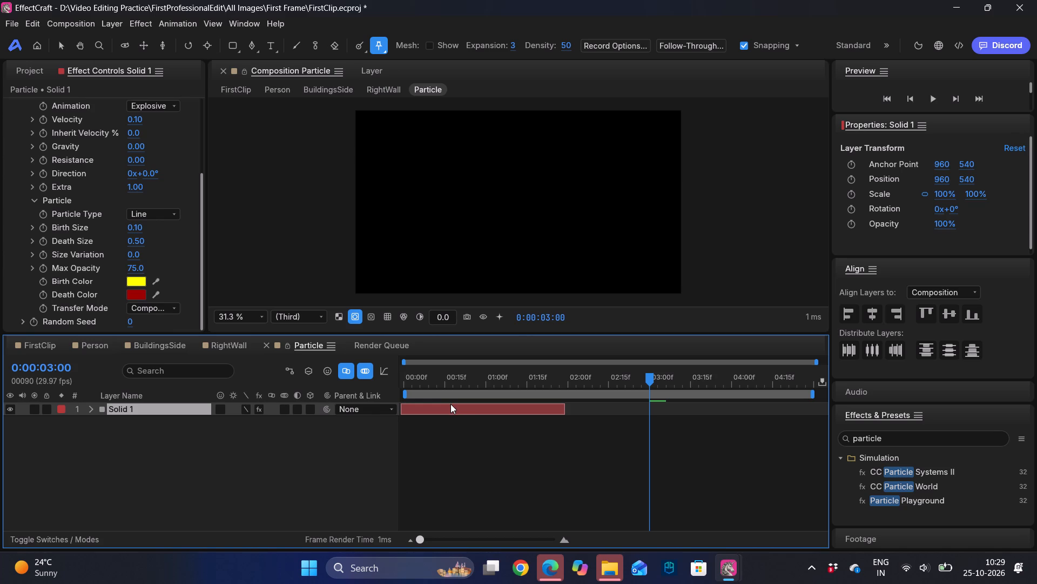
drag(566, 409, 782, 412)
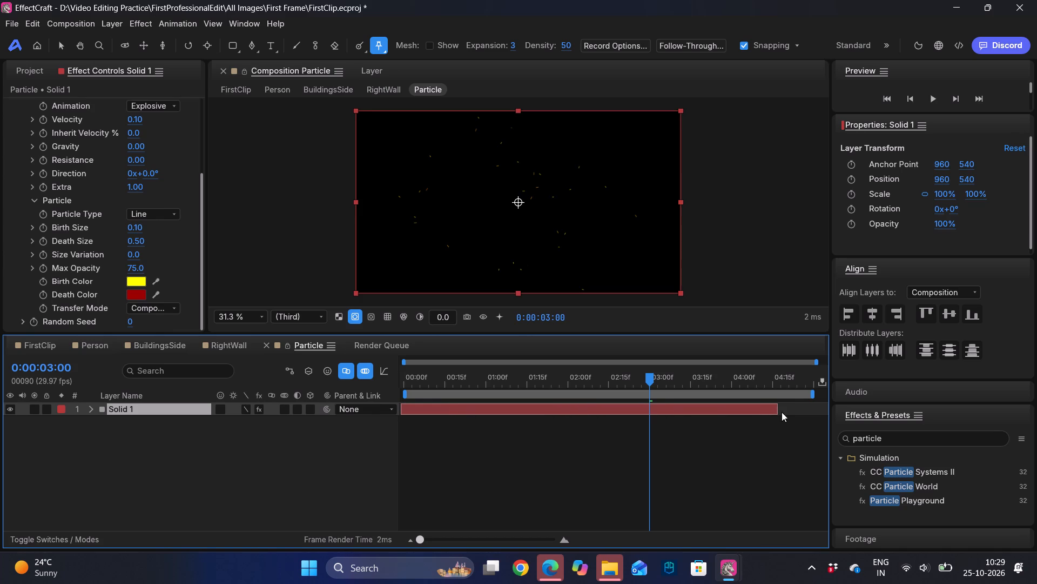
drag(649, 382, 417, 401)
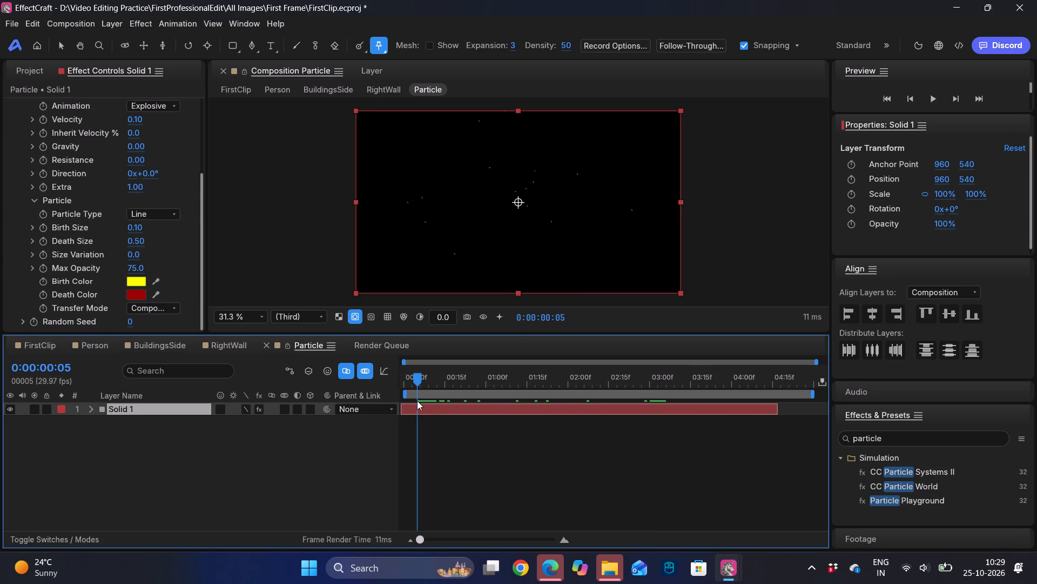
drag(417, 401, 559, 378)
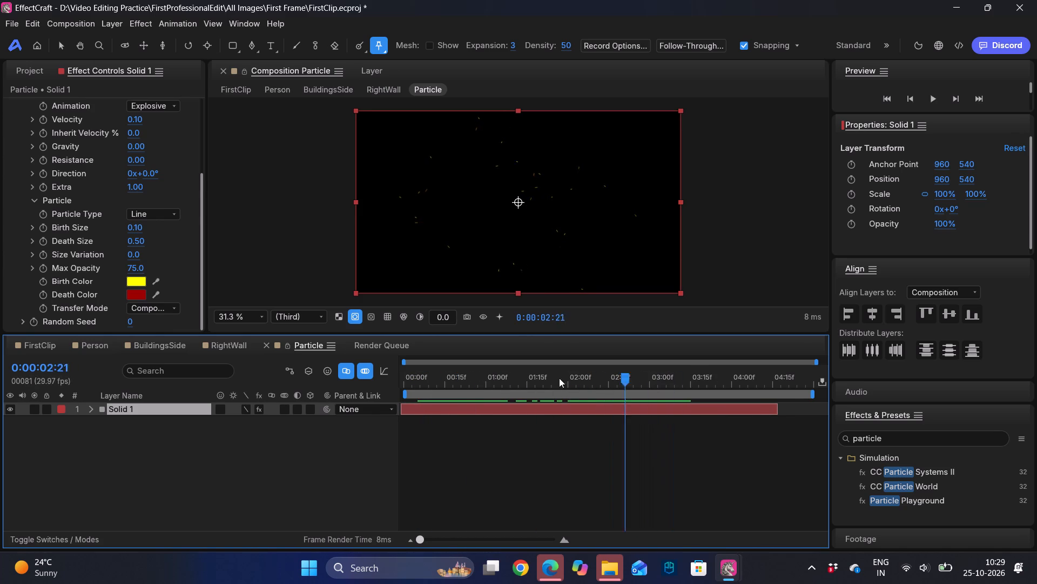
drag(559, 378, 426, 388)
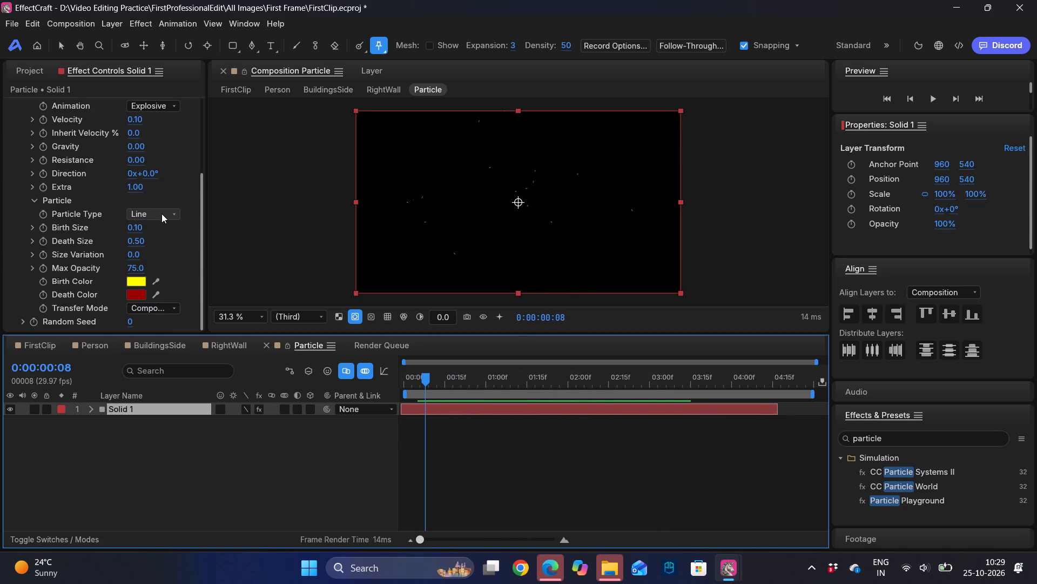
Change Solid 1's Particle Type to Faded Sphere and scrub the timeline to preview it.
click(161, 214)
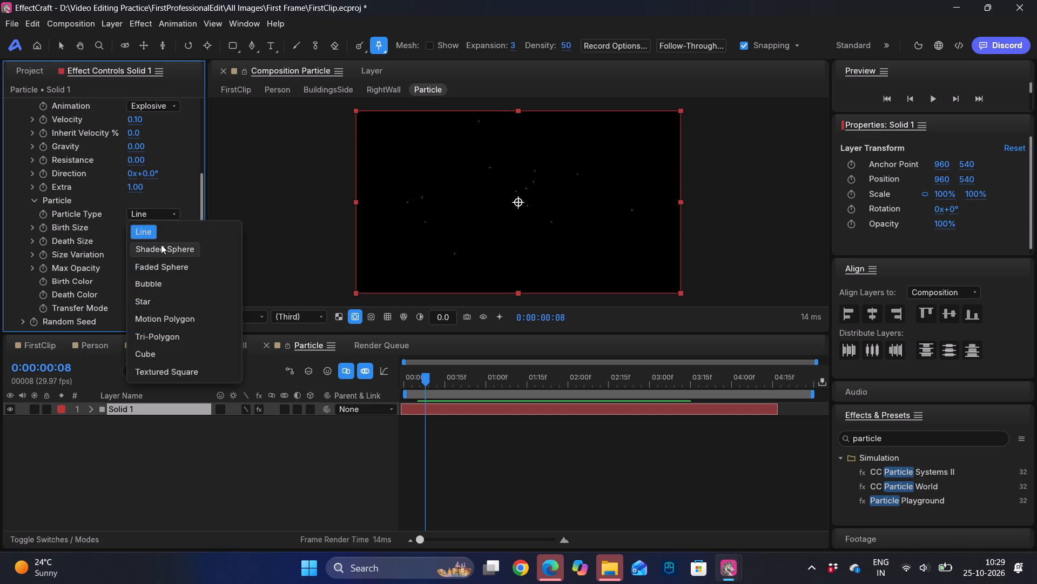
click(152, 264)
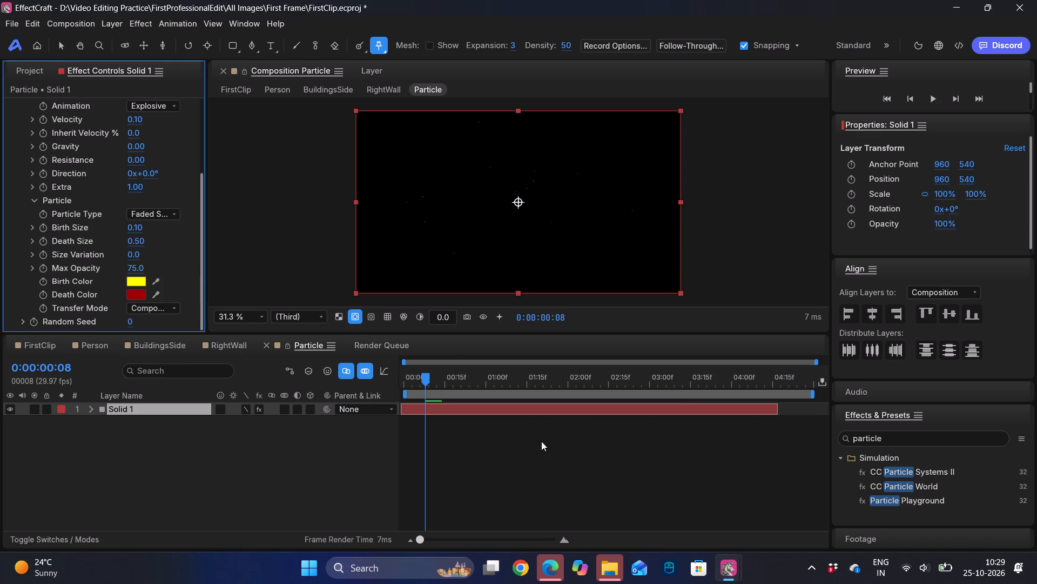
drag(422, 373, 576, 383)
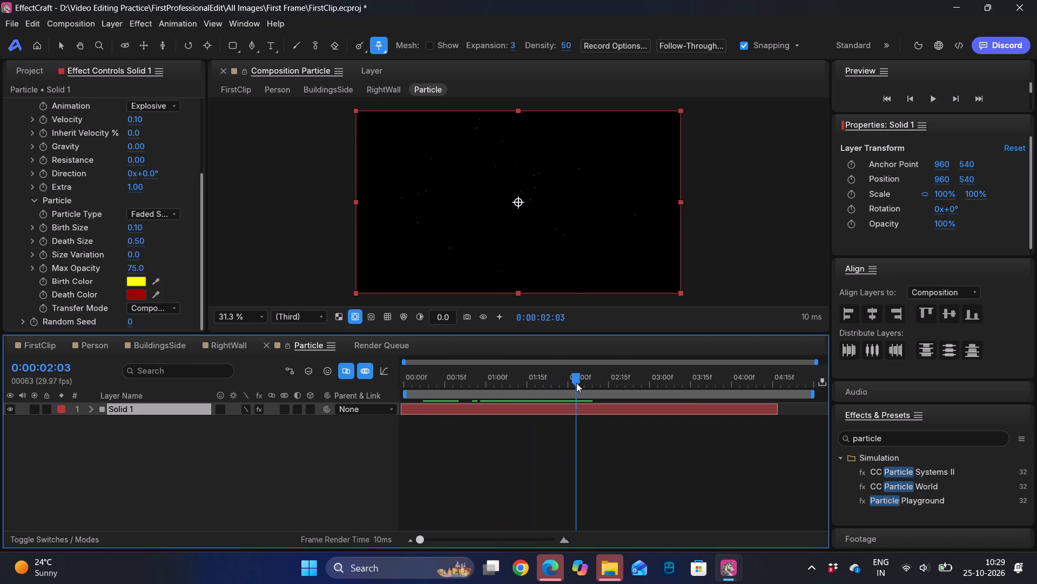
drag(576, 383, 482, 383)
Copy the Birth Color FFFF00 from Solid 2 in FirstVersion and apply it as Solid 1's Birth Color in FirstClip.
key(alt+Tab)
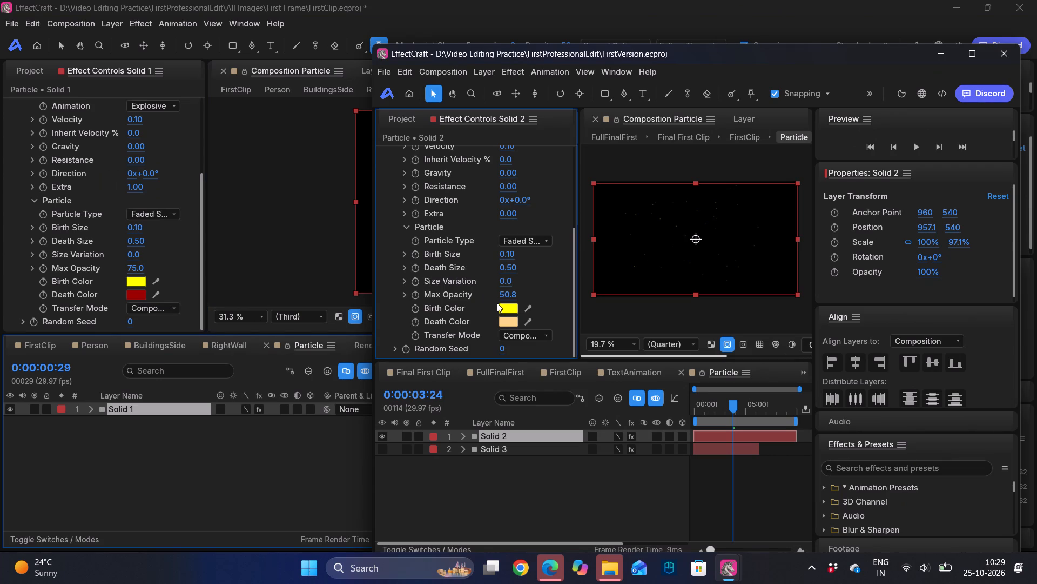
scroll(497, 303, down, 1)
click(501, 309)
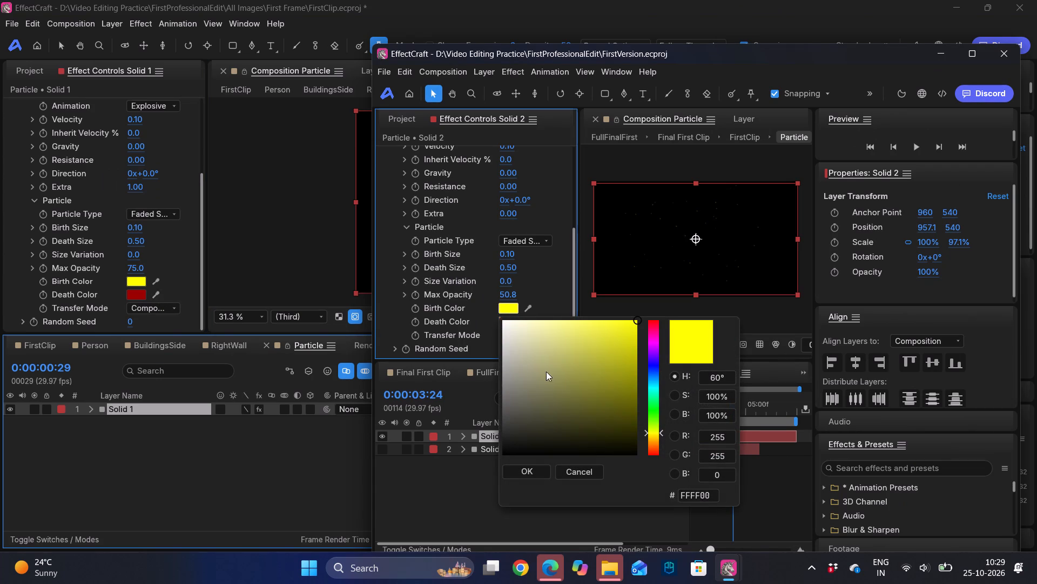
double_click(702, 499)
key(ctrl+c)
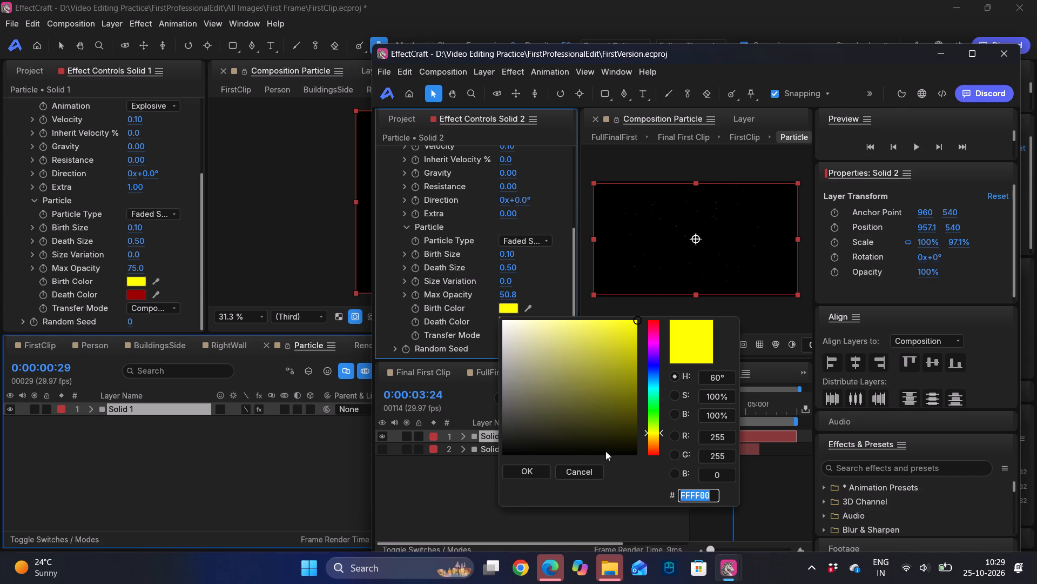
click(142, 284)
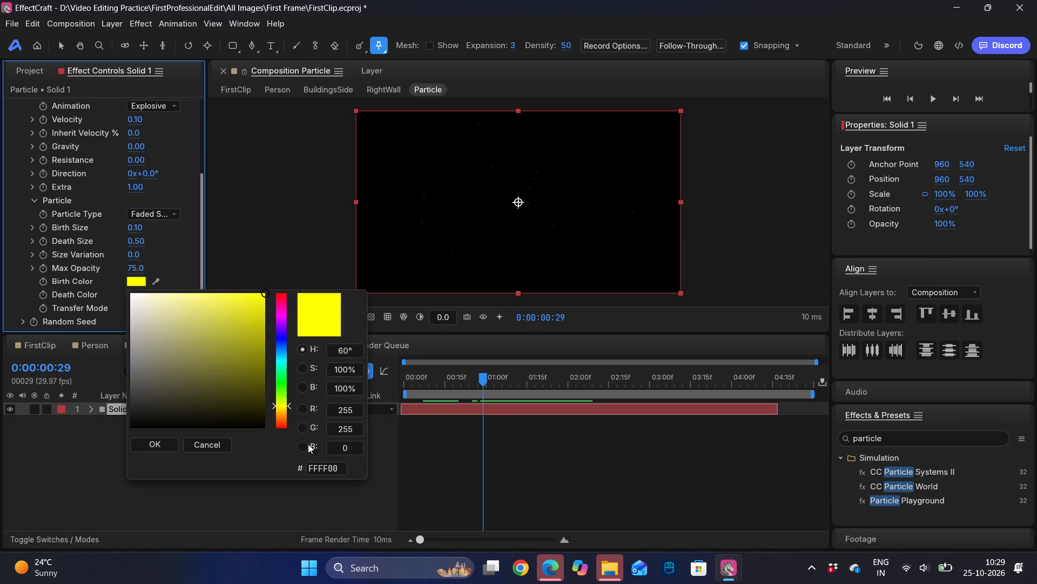
double_click(336, 473)
key(ctrl+v)
click(149, 443)
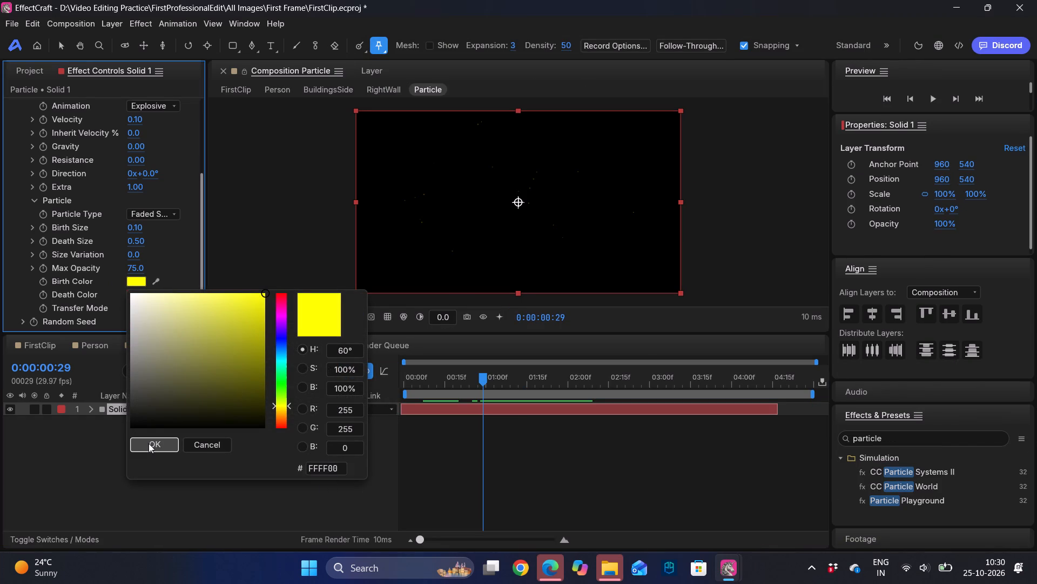
Copy the Death Color FDD389 from Solid 2 in FirstVersion and apply it as Solid 1's Death Color in FirstClip.
key(alt+Tab)
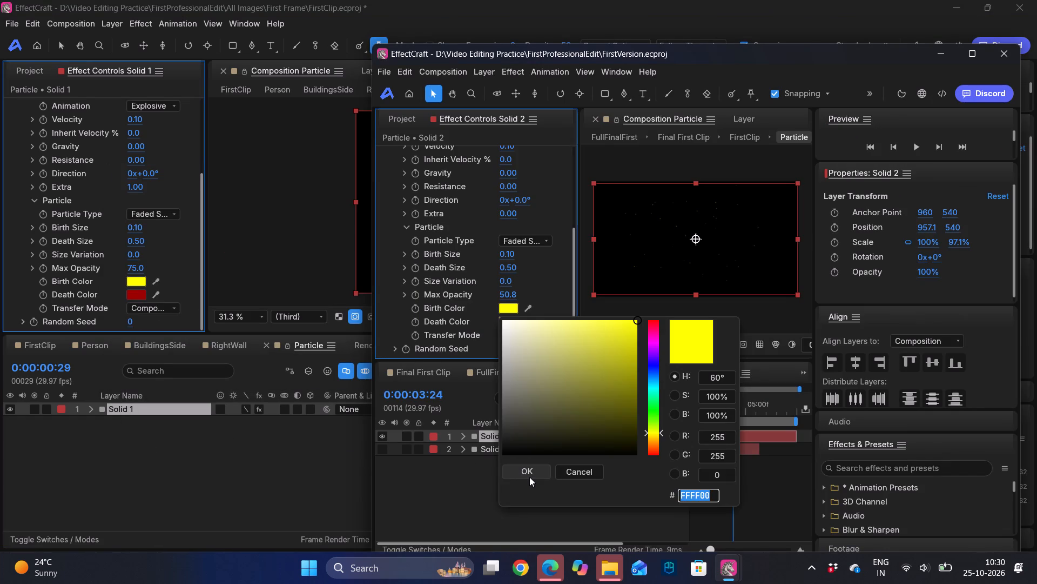
click(512, 467)
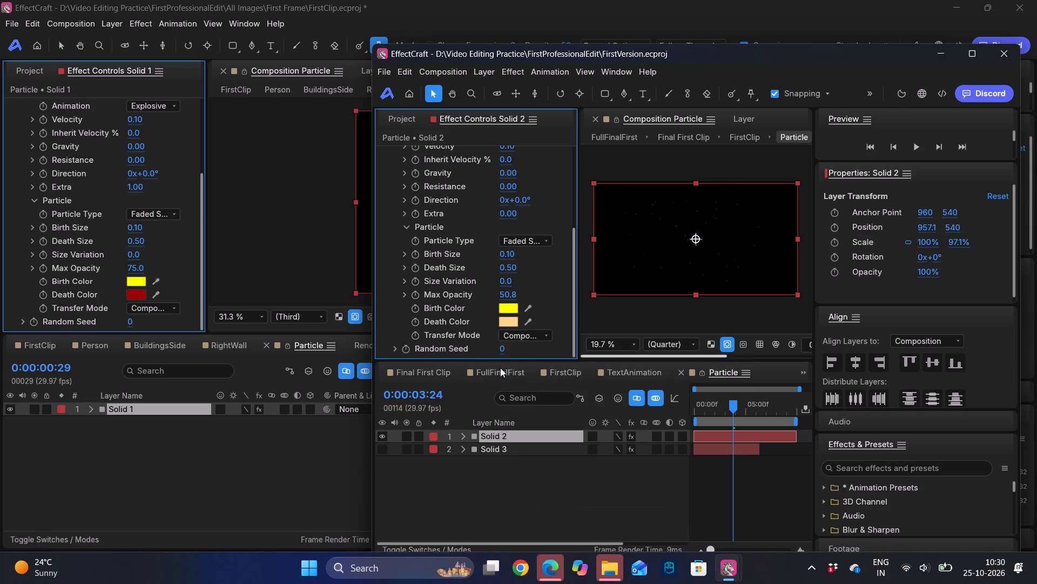
click(508, 321)
click(695, 508)
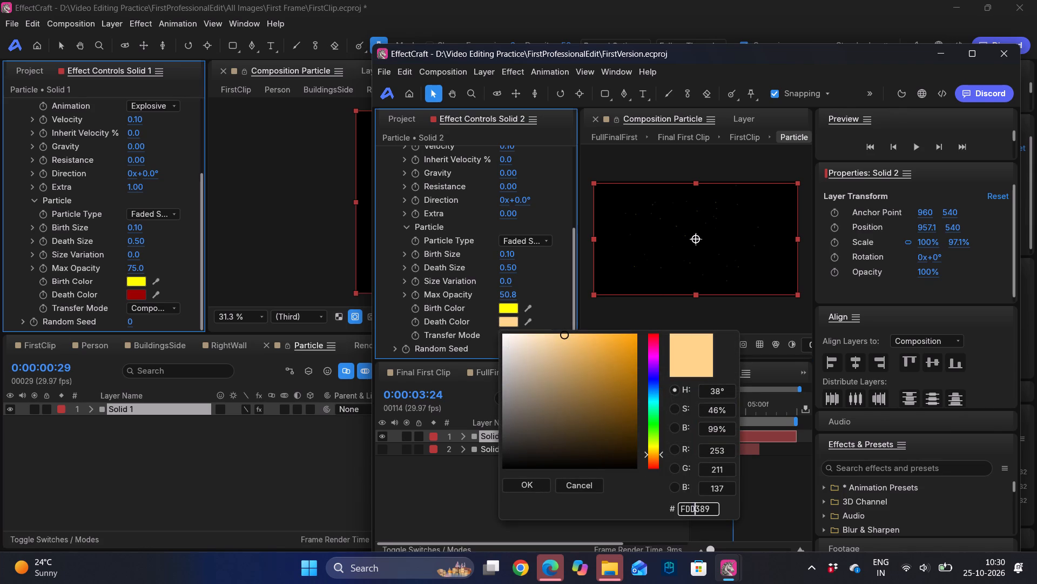
key(ctrl+c)
click(127, 468)
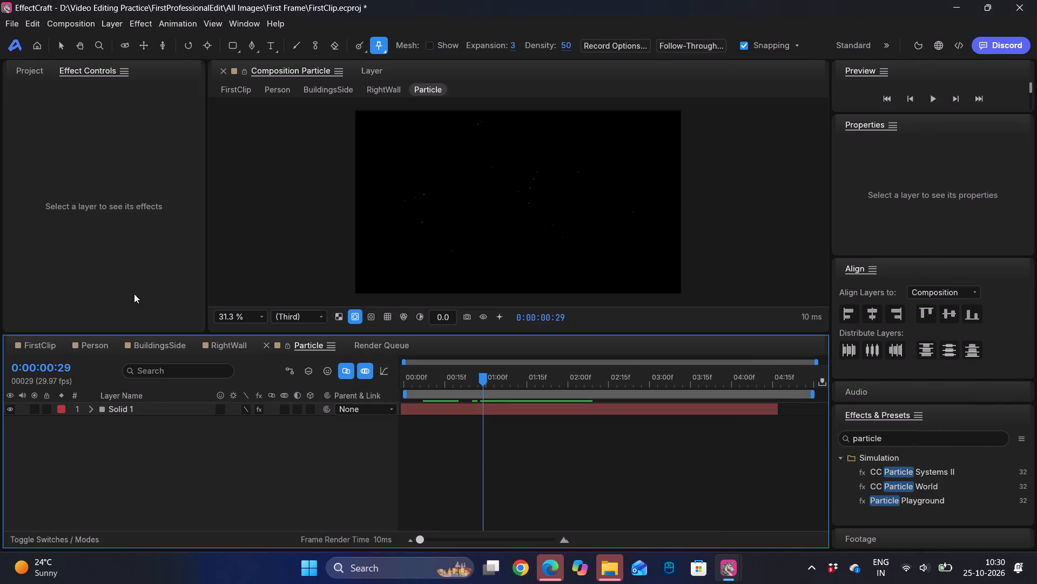
click(122, 414)
click(133, 295)
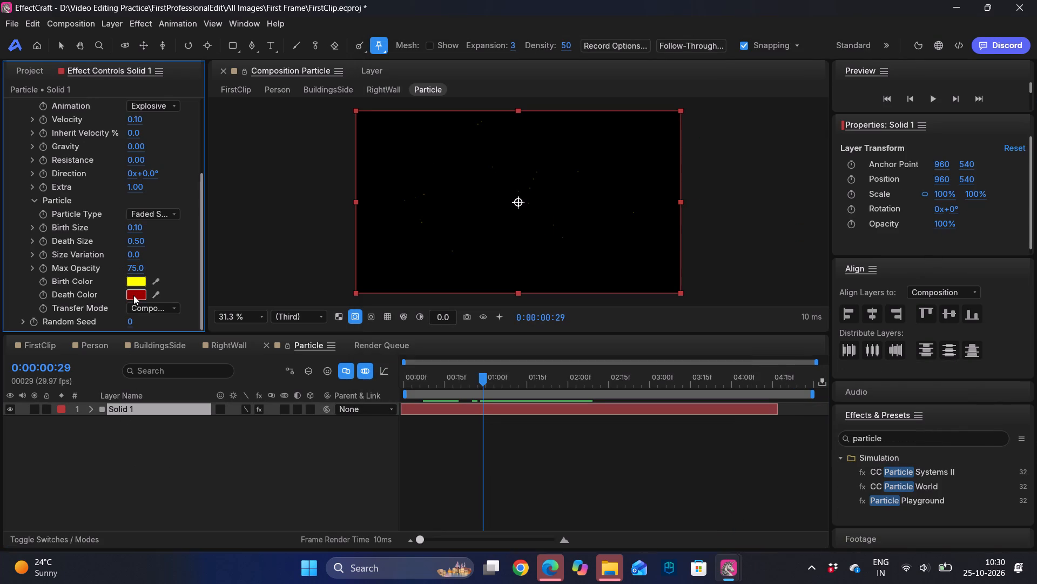
click(319, 479)
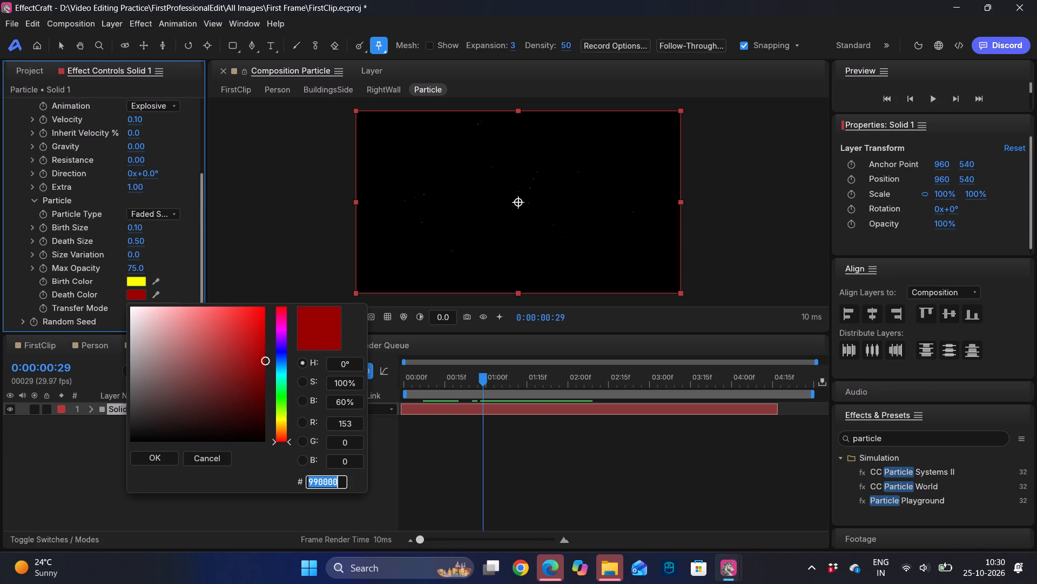
key(ctrl+v)
click(153, 461)
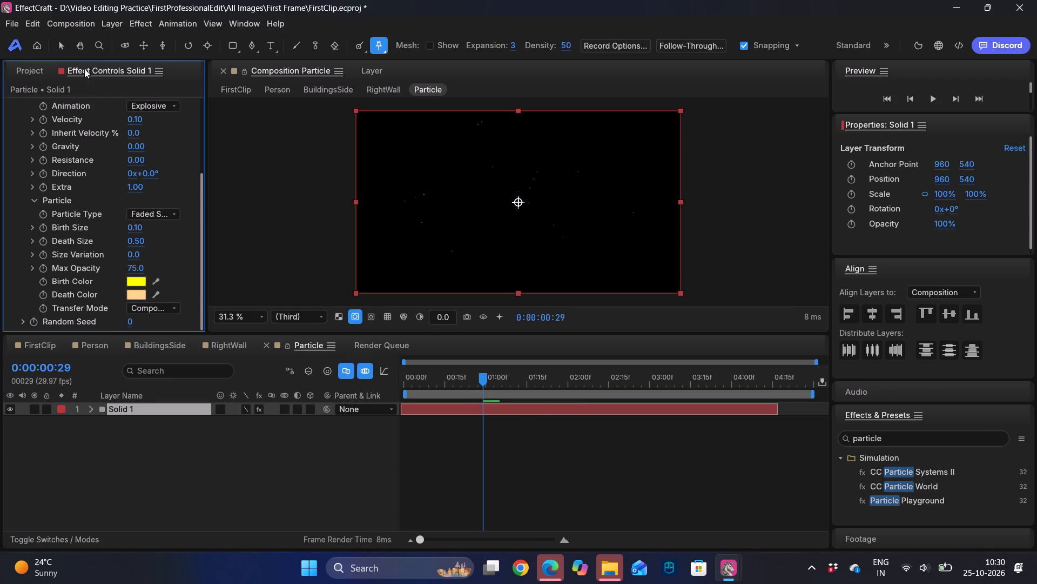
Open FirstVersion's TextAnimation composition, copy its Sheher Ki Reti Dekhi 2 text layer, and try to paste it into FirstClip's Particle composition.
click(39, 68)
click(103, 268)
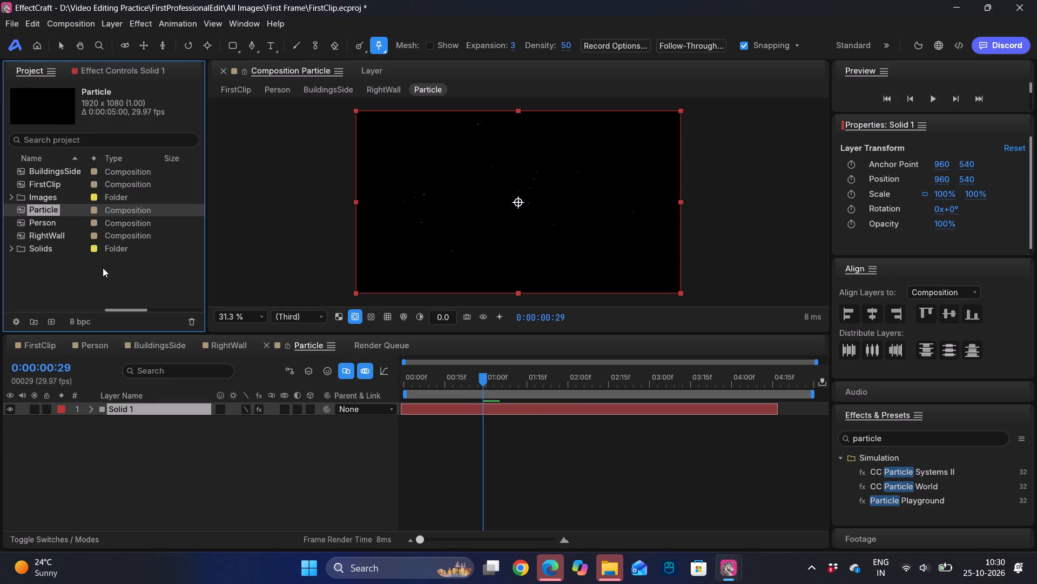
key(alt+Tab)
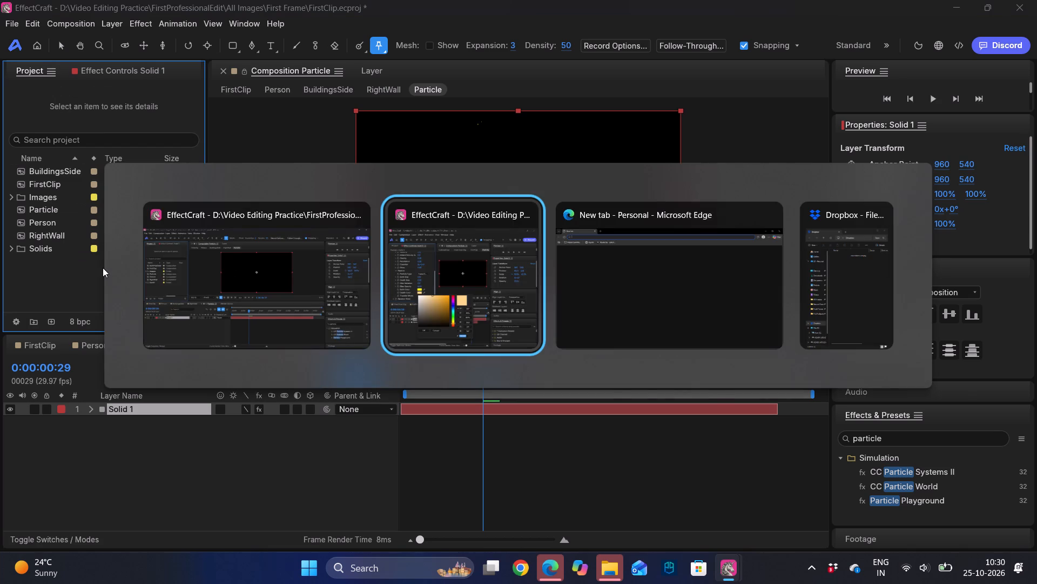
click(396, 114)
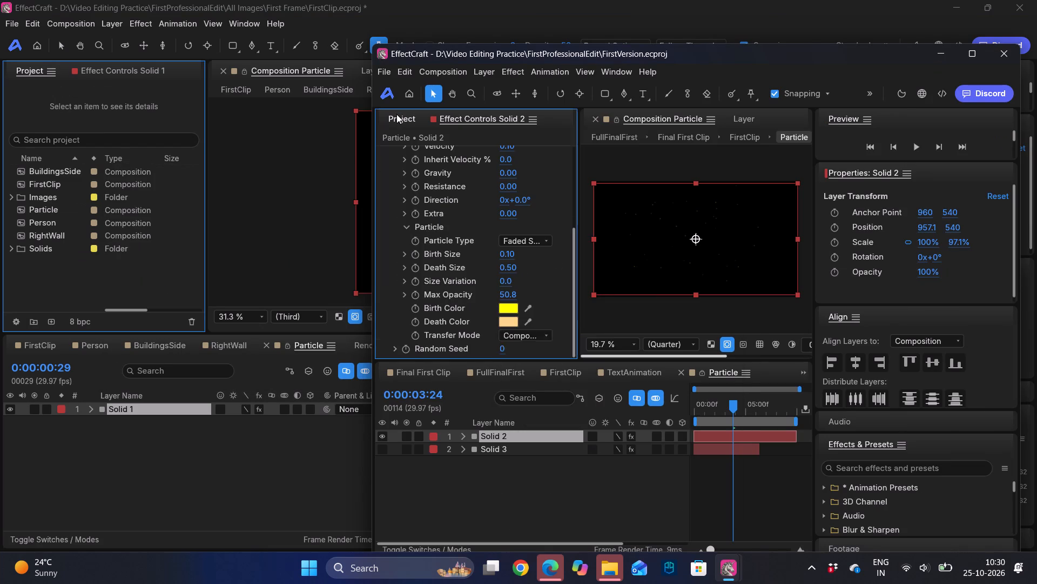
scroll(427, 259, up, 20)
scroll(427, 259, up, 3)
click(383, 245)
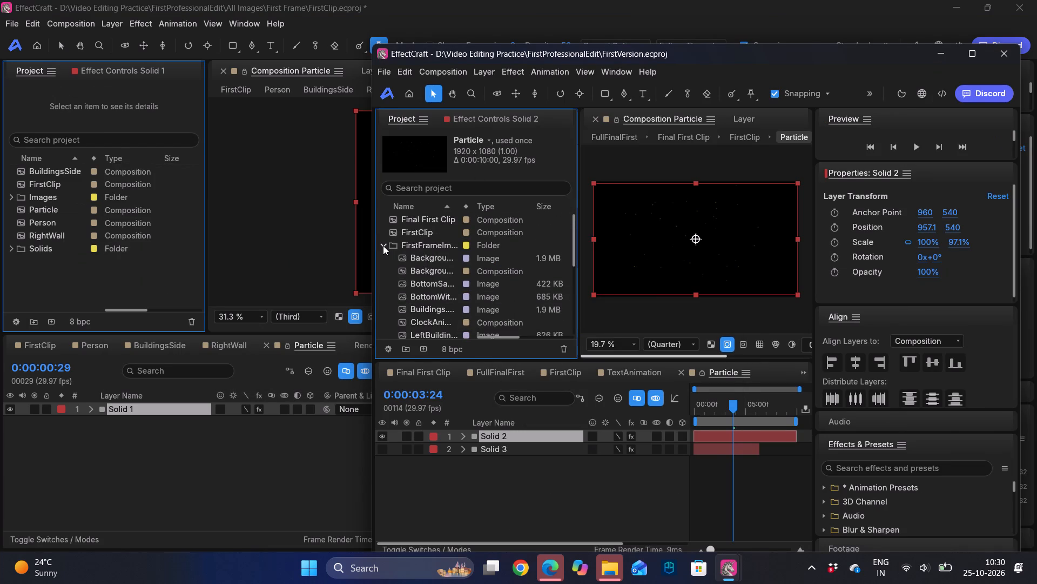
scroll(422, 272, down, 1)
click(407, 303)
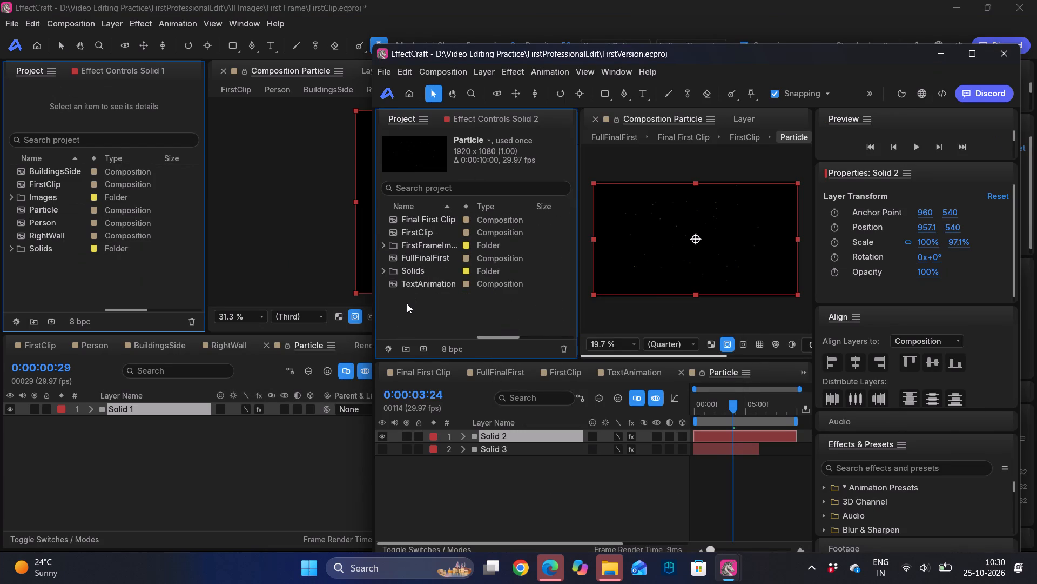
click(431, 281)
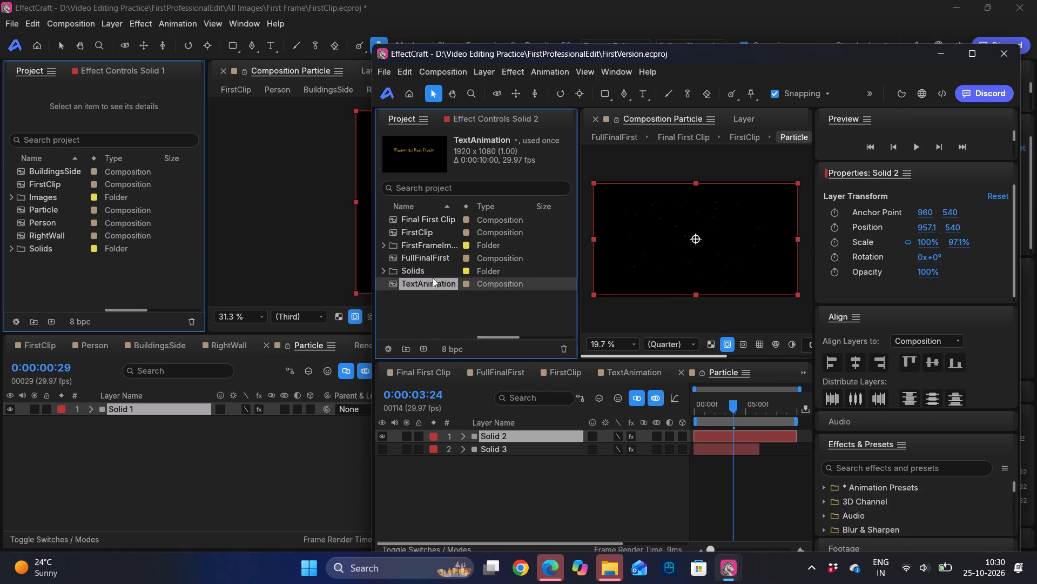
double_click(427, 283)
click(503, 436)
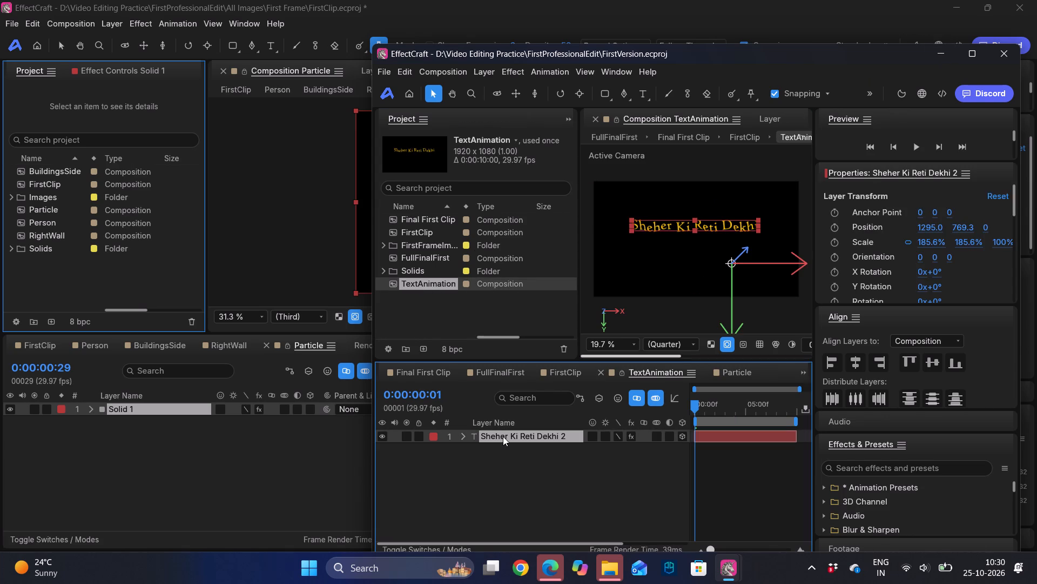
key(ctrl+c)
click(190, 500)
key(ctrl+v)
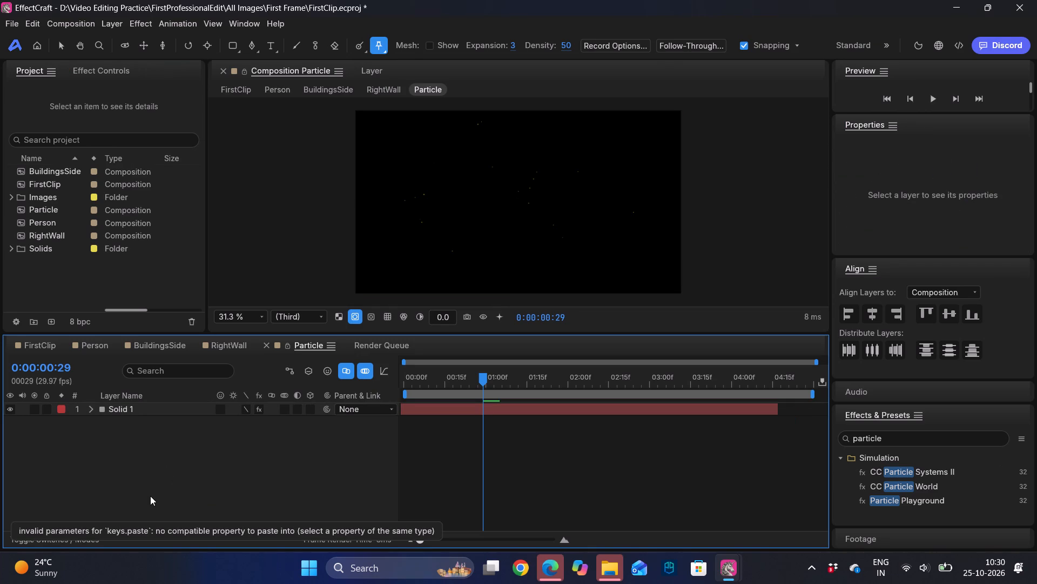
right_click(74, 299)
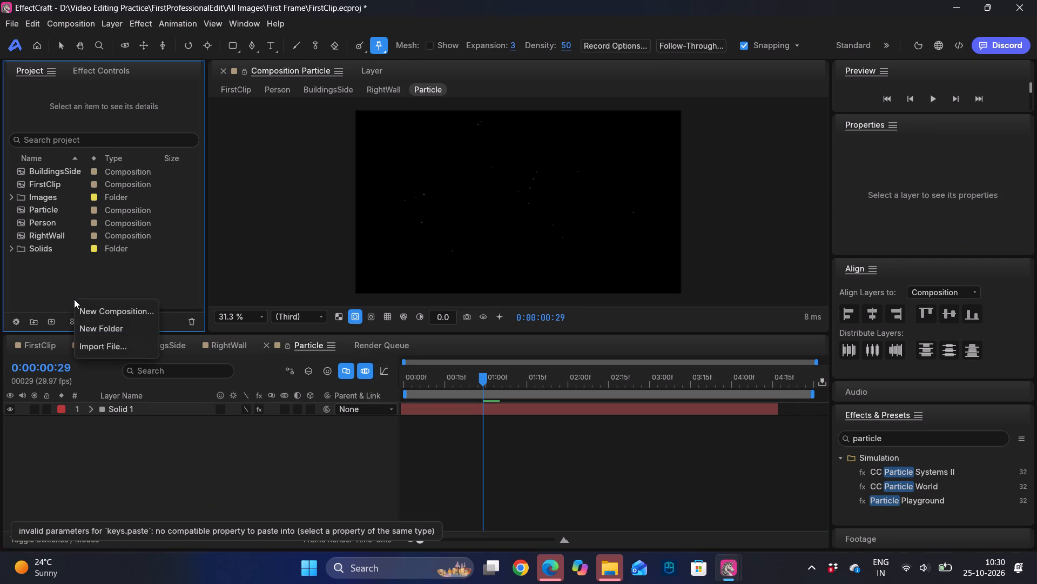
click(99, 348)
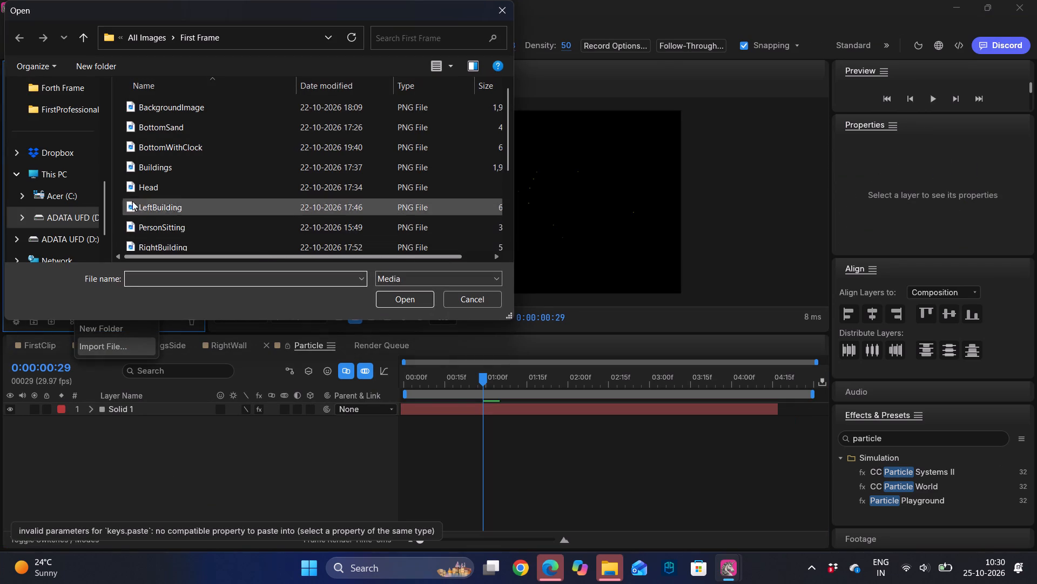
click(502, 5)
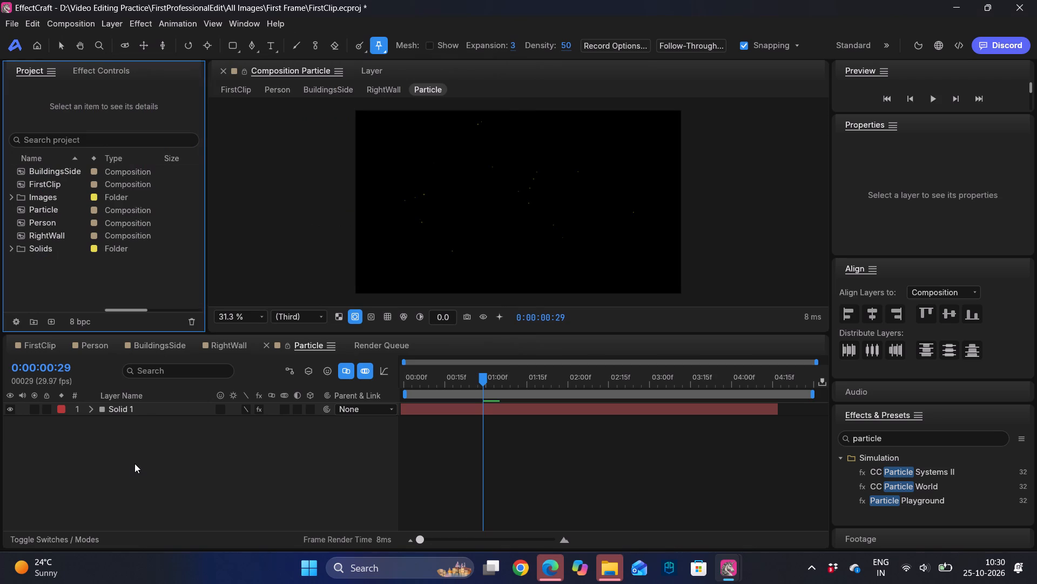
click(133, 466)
Create a new composition named TextAnimation in the FirstClip project.
right_click(79, 291)
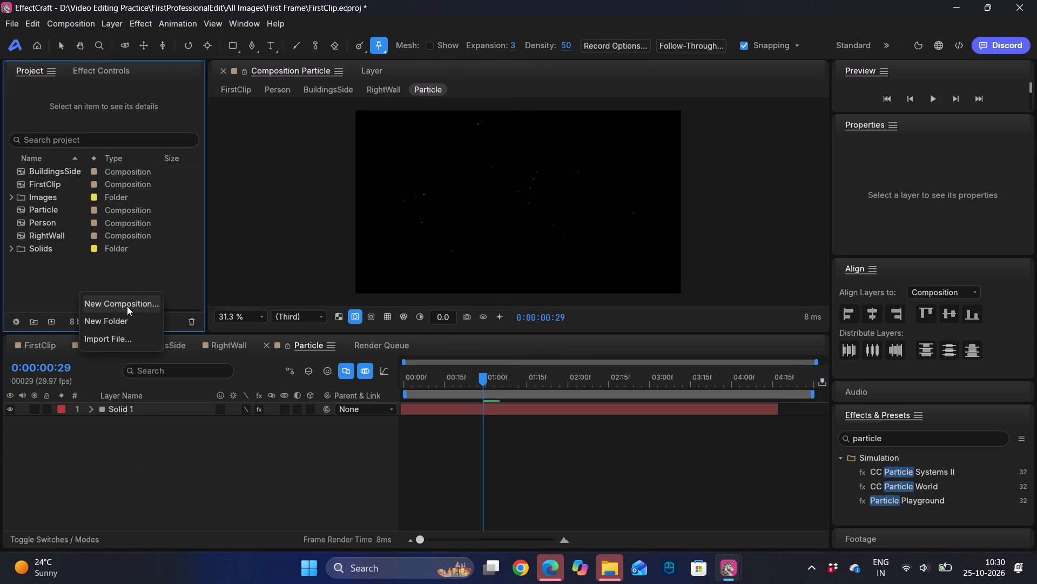
click(127, 306)
key(BackSpace)
text(TextAnimation)
key(Return)
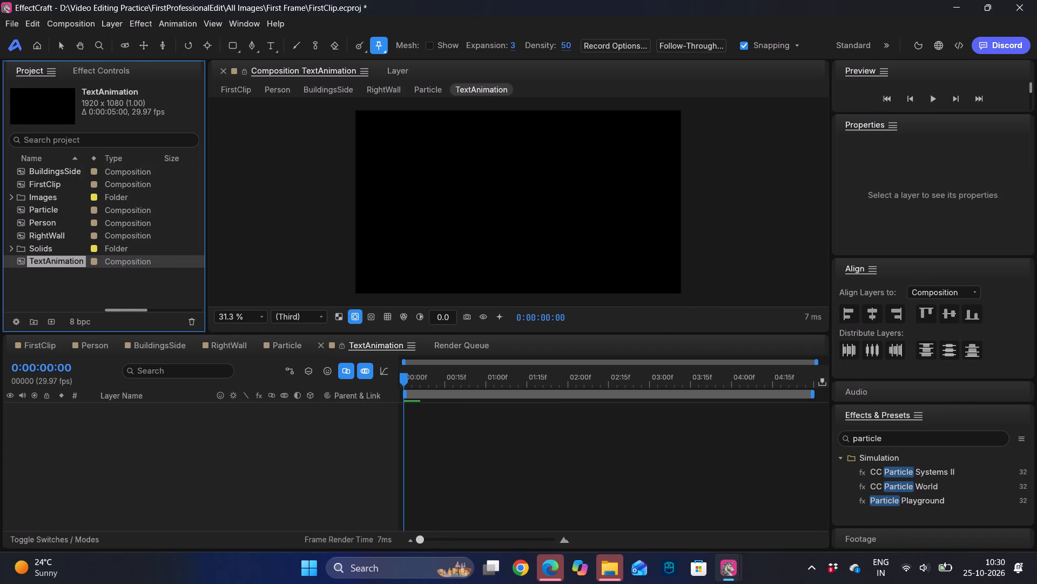
Draw a wide paragraph text box across the middle of the TextAnimation frame and enter "Sheher ki reti dekhi".
click(272, 47)
drag(418, 173, 513, 202)
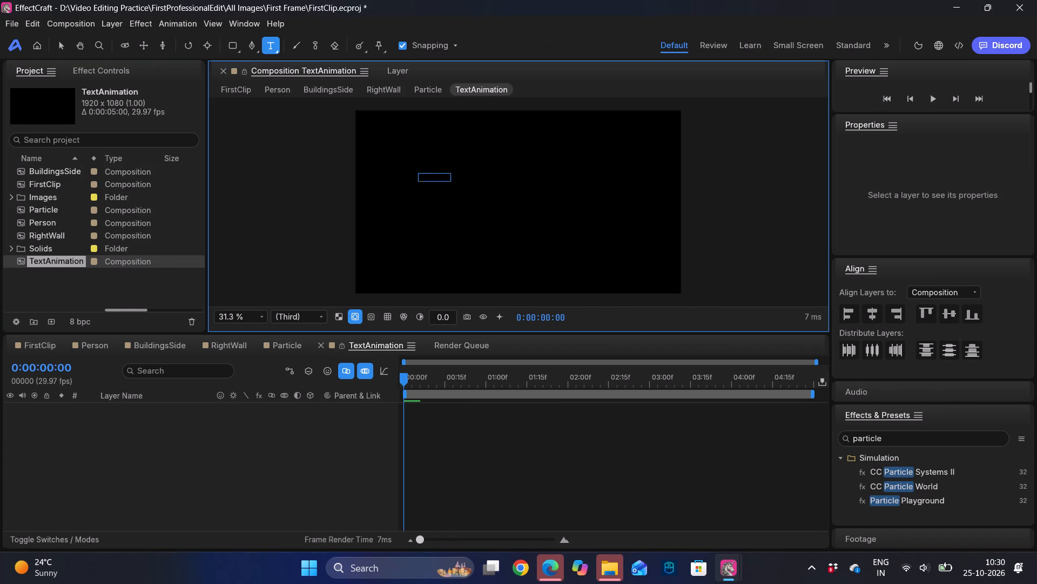
drag(513, 202, 633, 228)
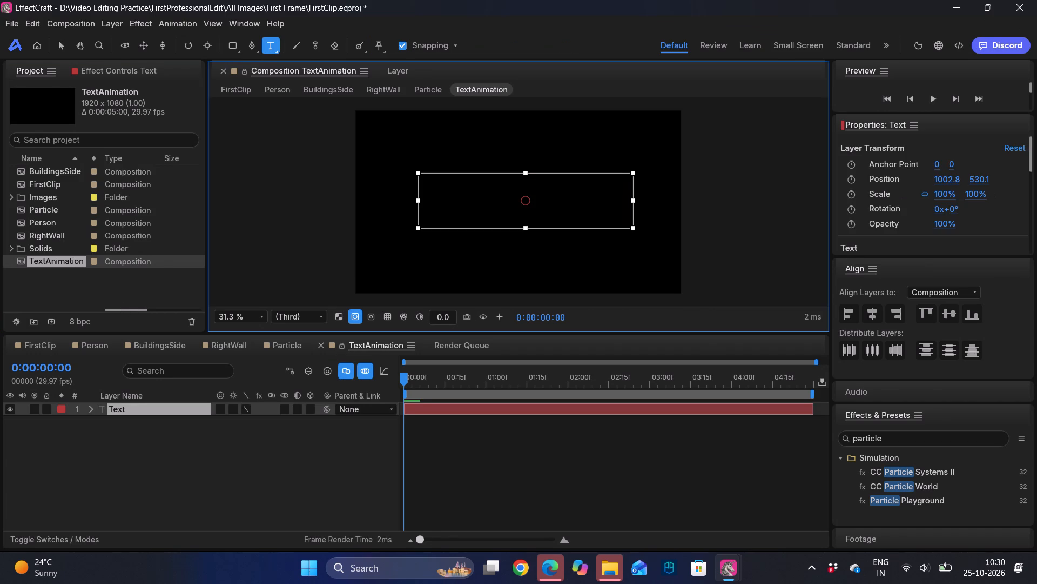
text(Sheher ki reti dekhi)
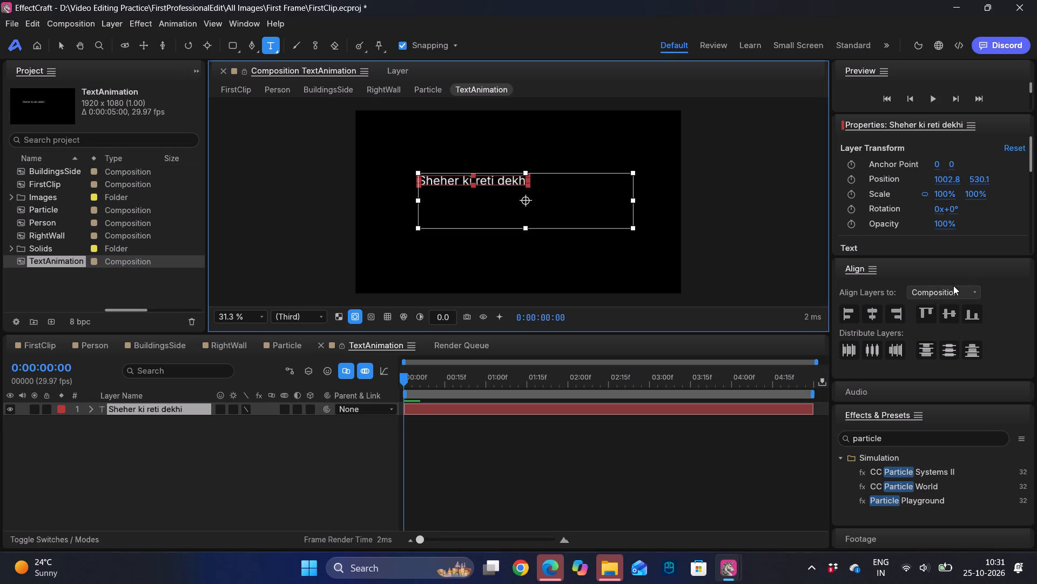
click(656, 484)
Change the font of the Sheher ki reti dekhi text layer to Bauhaus 93.
click(557, 413)
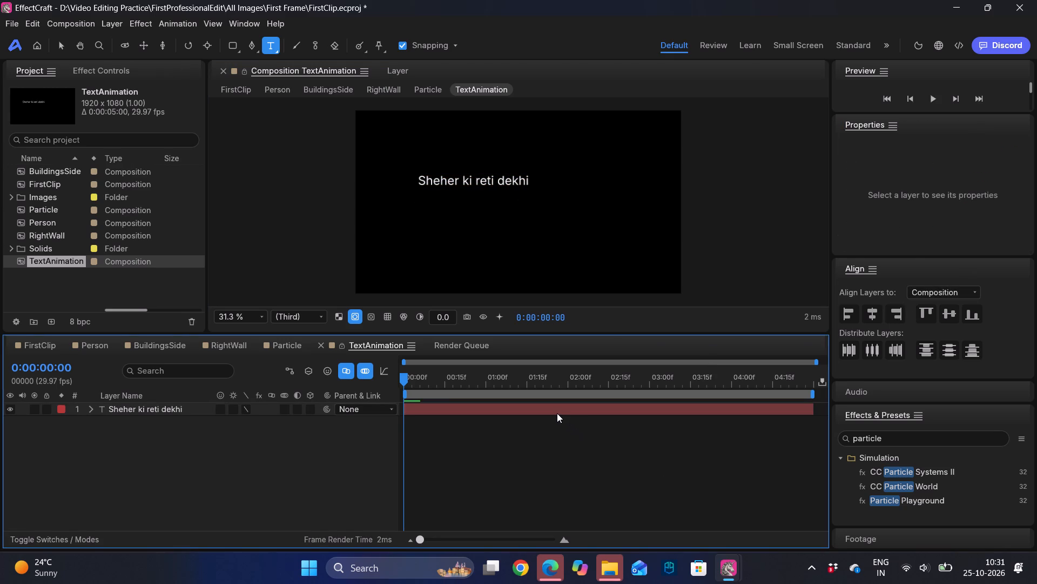
scroll(900, 326, down, 1)
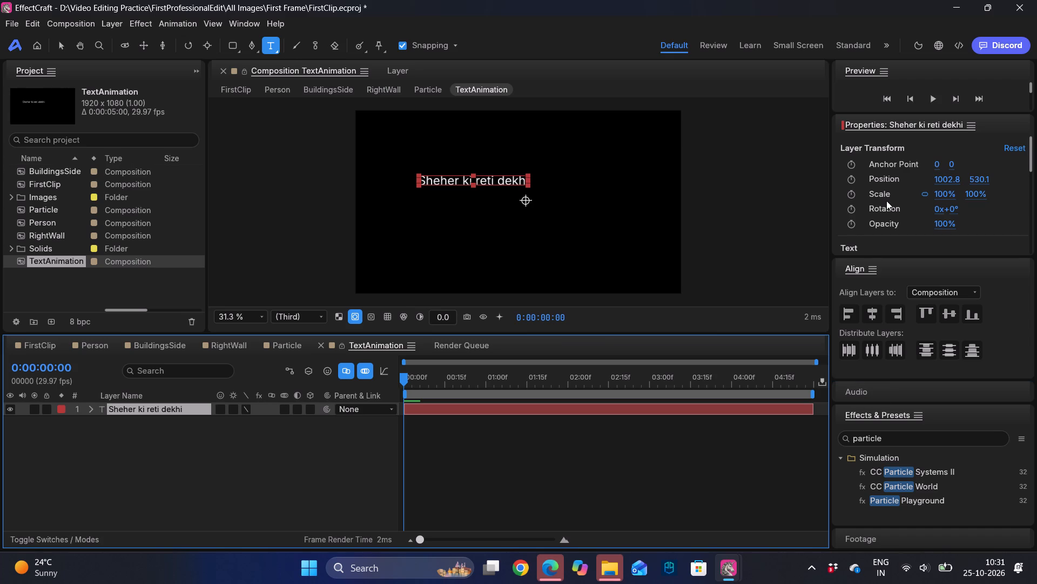
scroll(886, 201, down, 1)
scroll(886, 201, up, 1)
click(930, 158)
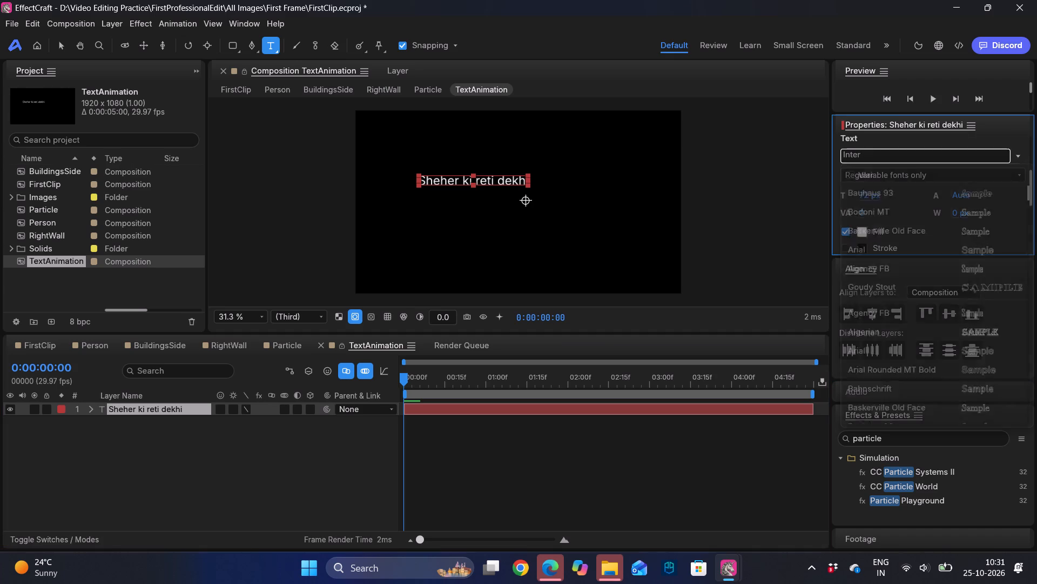
scroll(912, 264, up, 20)
scroll(912, 264, up, 20)
scroll(912, 264, up, 20)
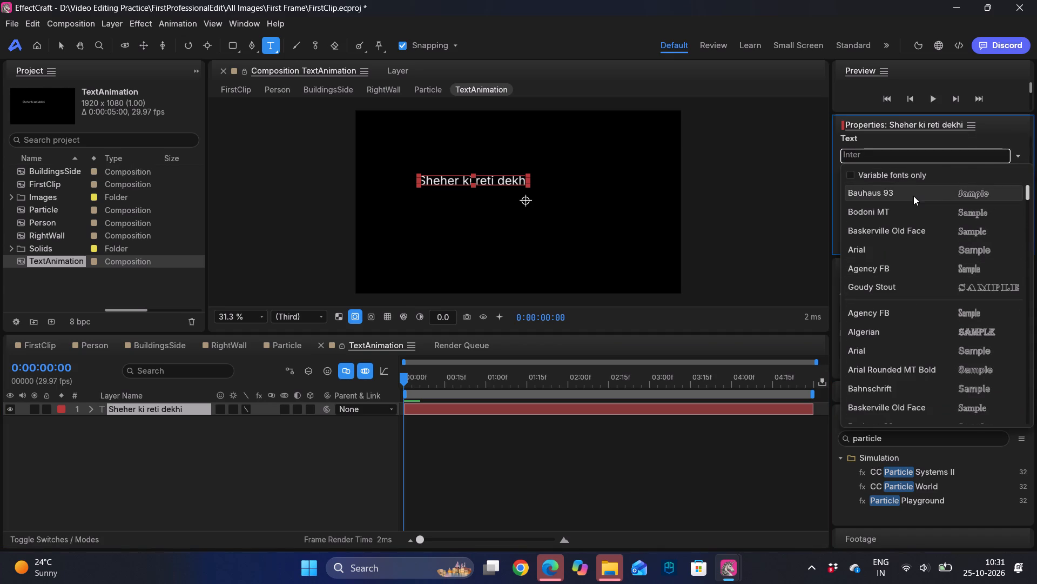
click(913, 196)
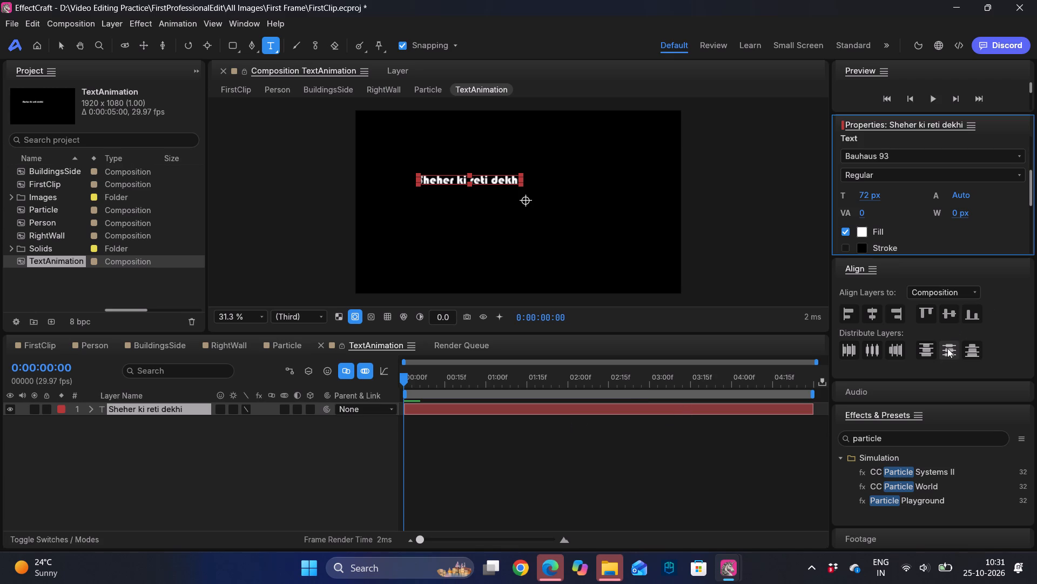
Align the text layer to the horizontal and vertical center of the composition.
scroll(947, 348, down, 2)
scroll(947, 348, up, 20)
scroll(947, 348, up, 9)
click(873, 269)
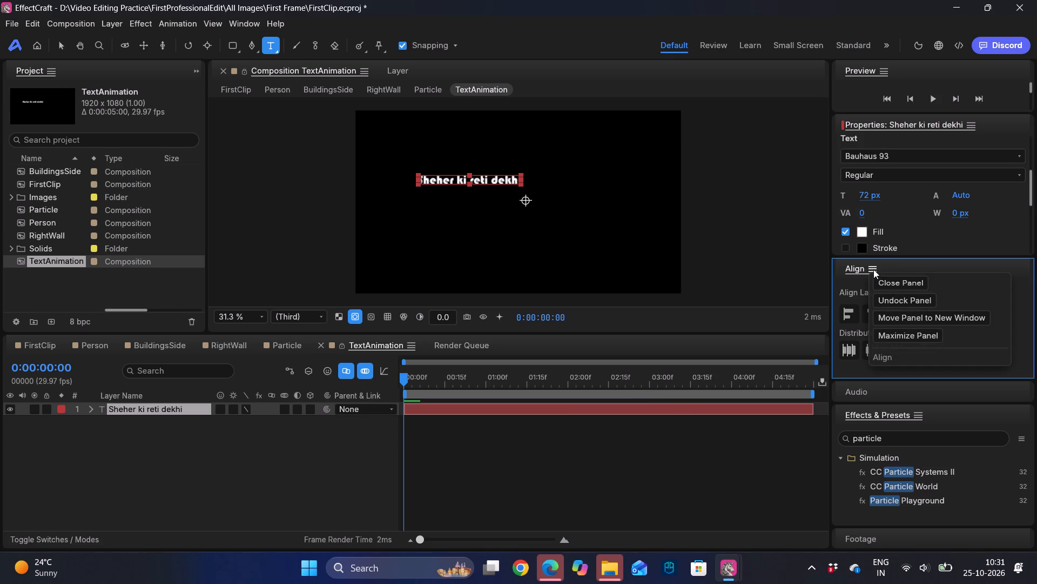
click(864, 276)
click(858, 276)
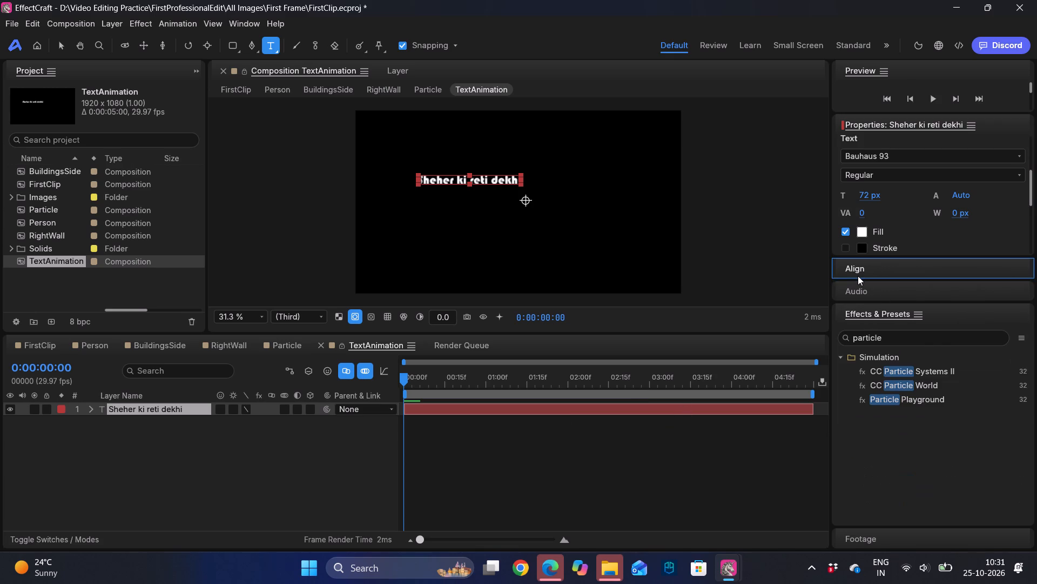
click(866, 315)
click(957, 322)
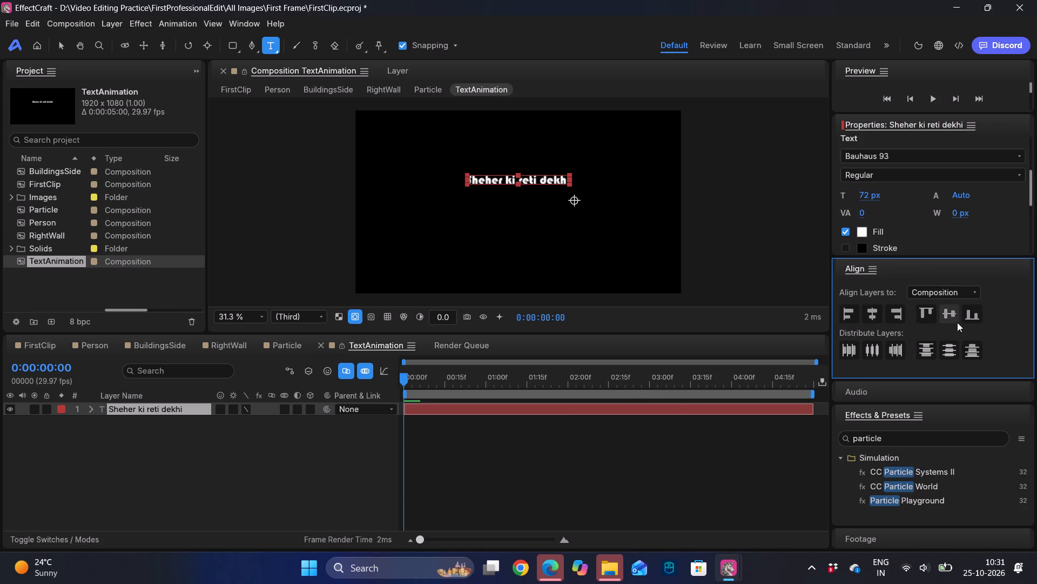
Collapse the Align panel and extend the Properties panel downward to show more of the text layer's settings.
click(865, 266)
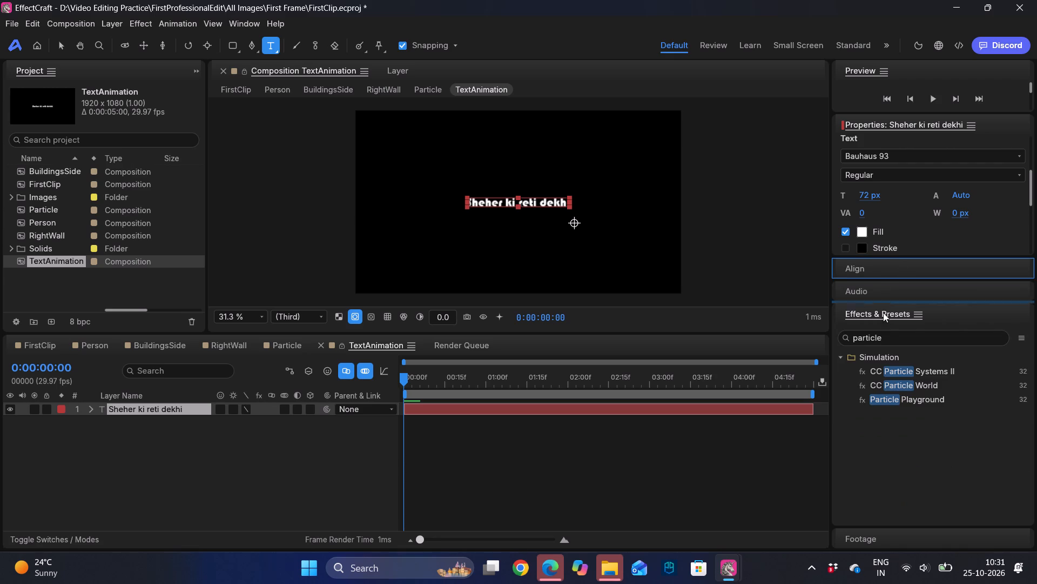
drag(885, 257, 905, 484)
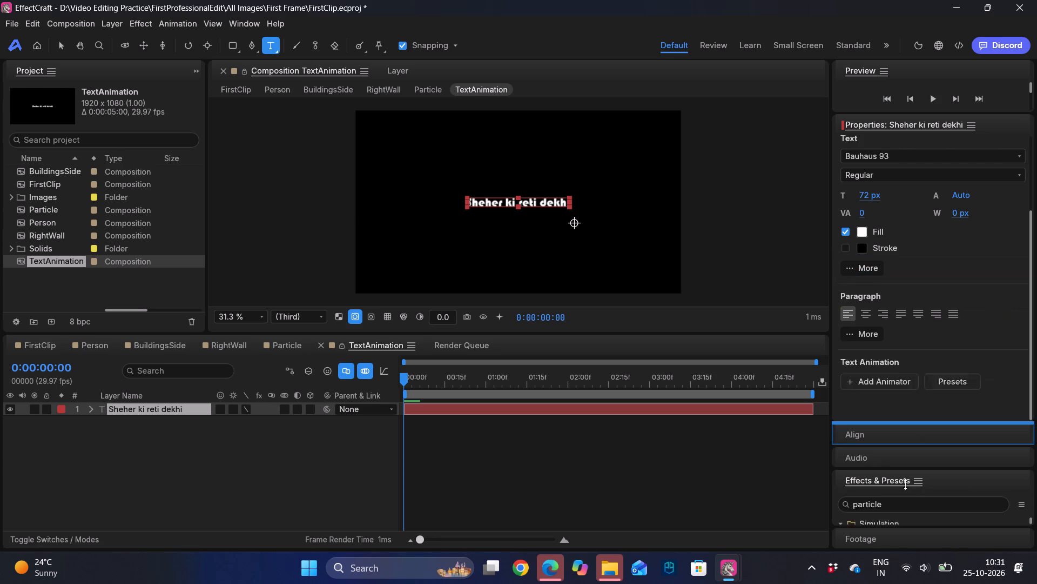
drag(905, 484, 904, 488)
Scale the text layer up uniformly to about 153.6%.
scroll(919, 350, up, 20)
scroll(919, 350, up, 9)
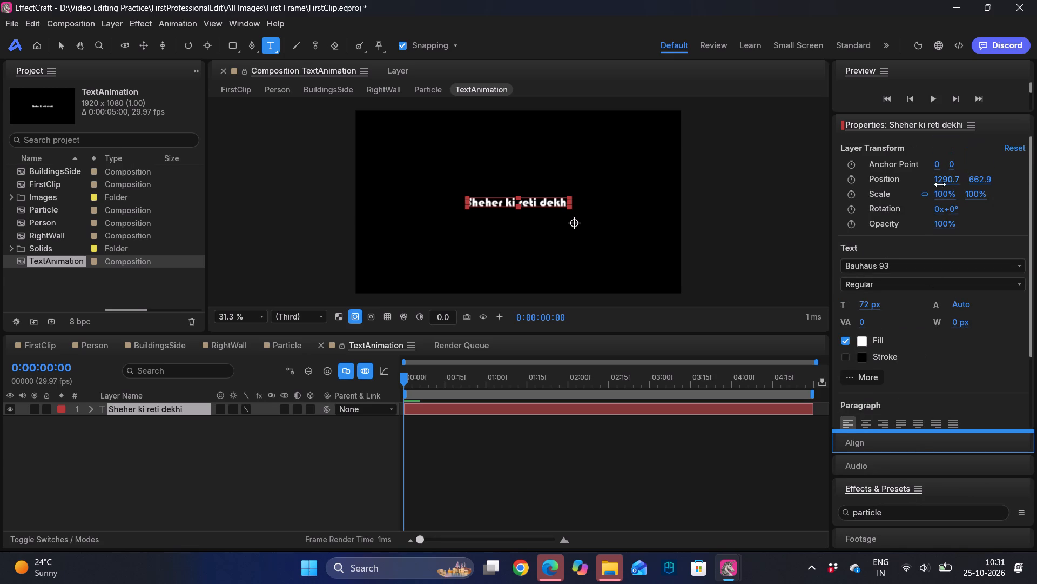
drag(944, 195, 987, 200)
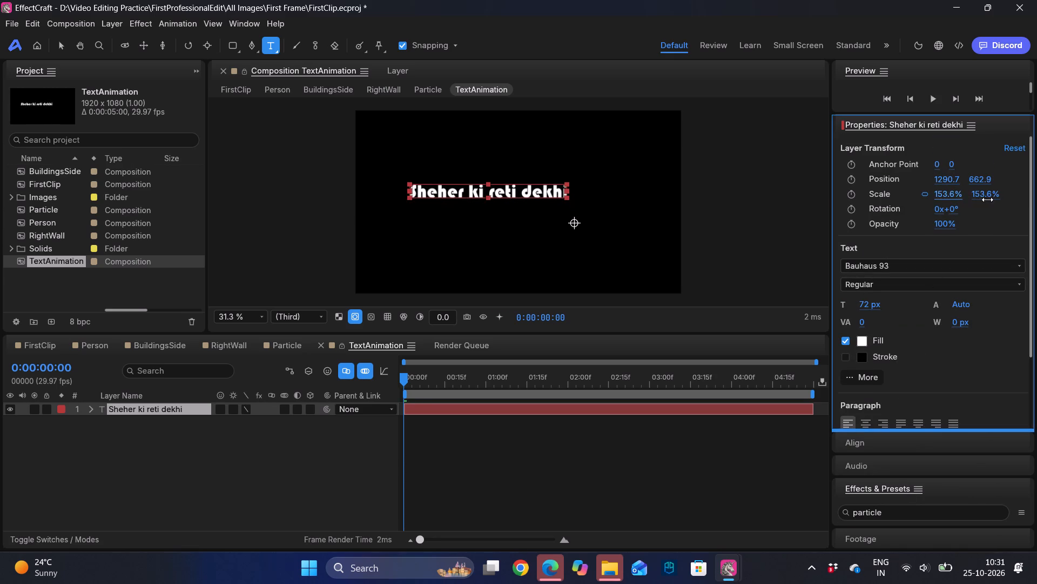
Scale the Sheher ki reti dekhi text layer up uniformly to 173.6%.
drag(987, 200, 996, 200)
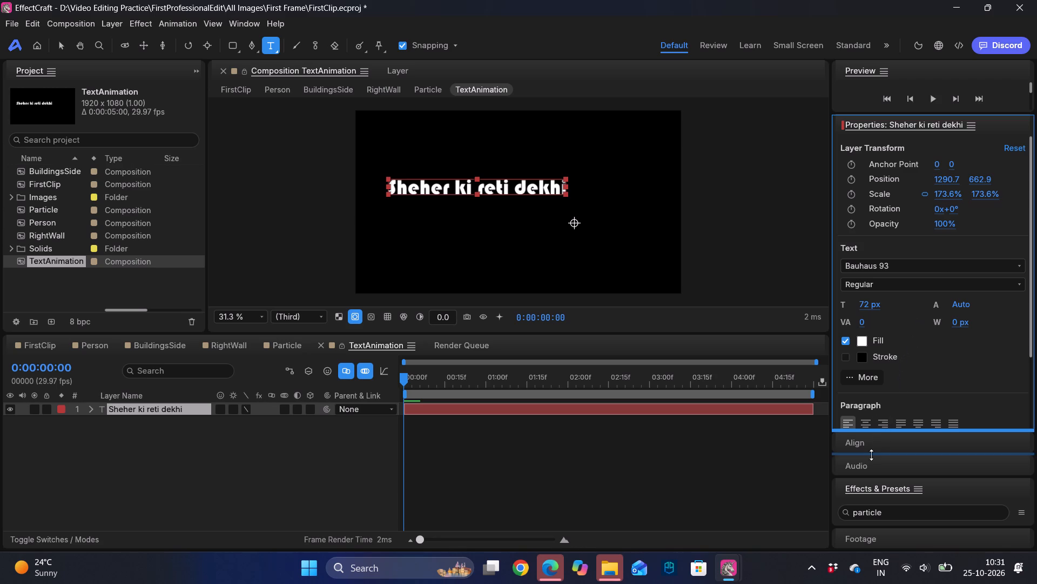
Re-center the enlarged text layer horizontally and vertically in the composition, and shrink the Align panel again.
click(854, 441)
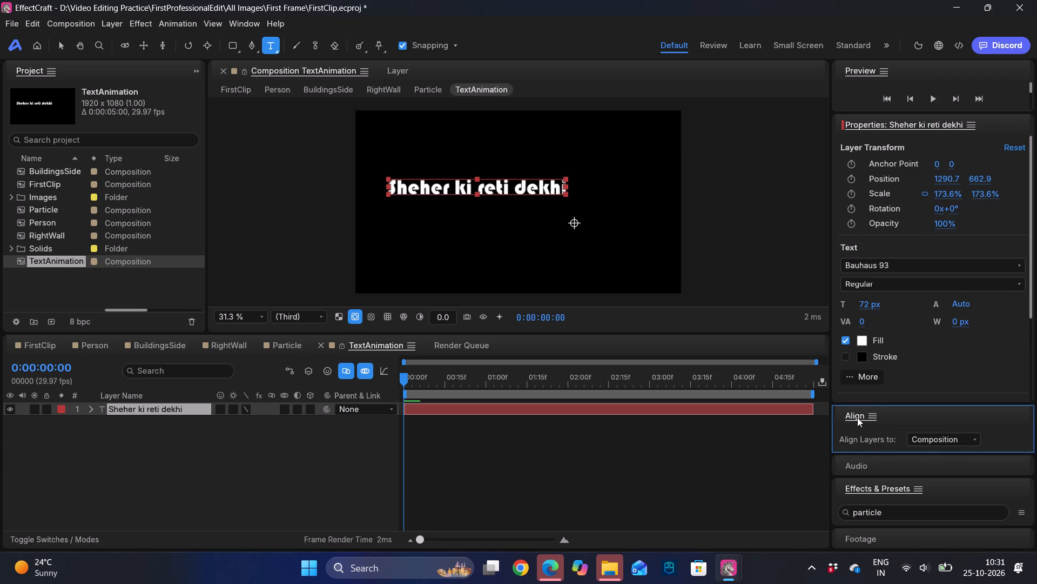
drag(841, 402, 841, 307)
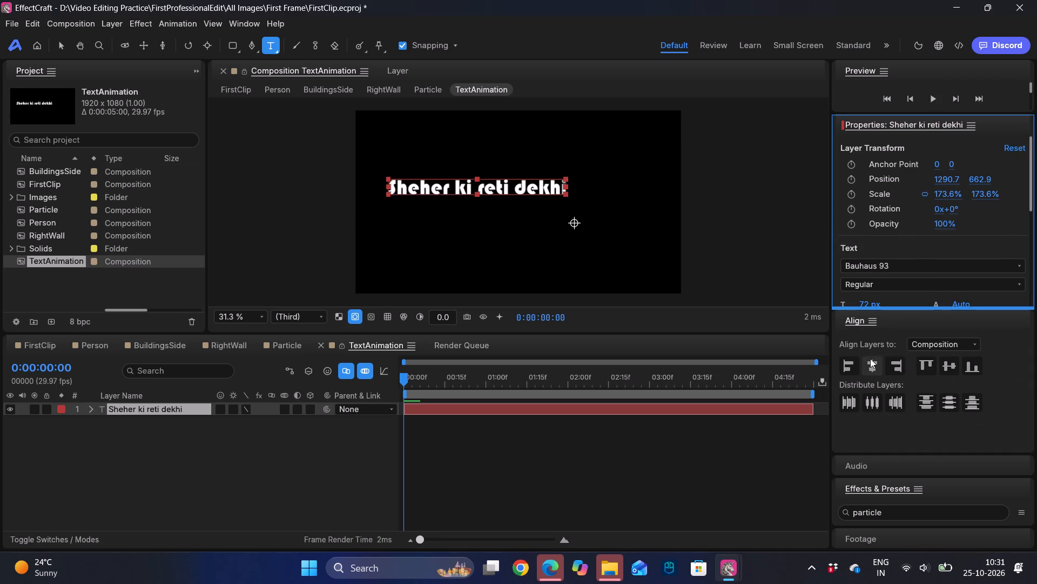
click(870, 359)
click(951, 365)
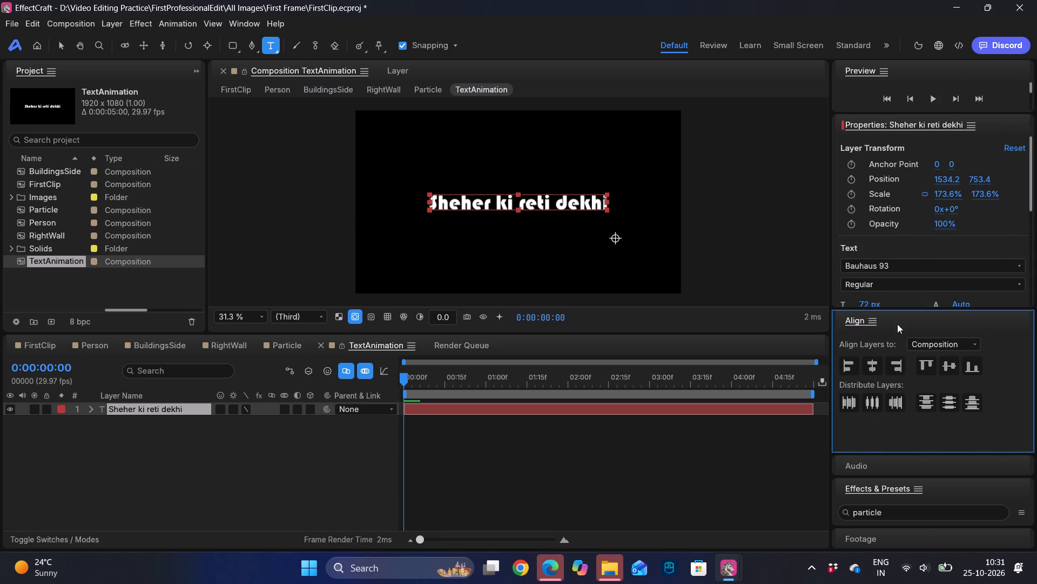
drag(878, 307, 891, 456)
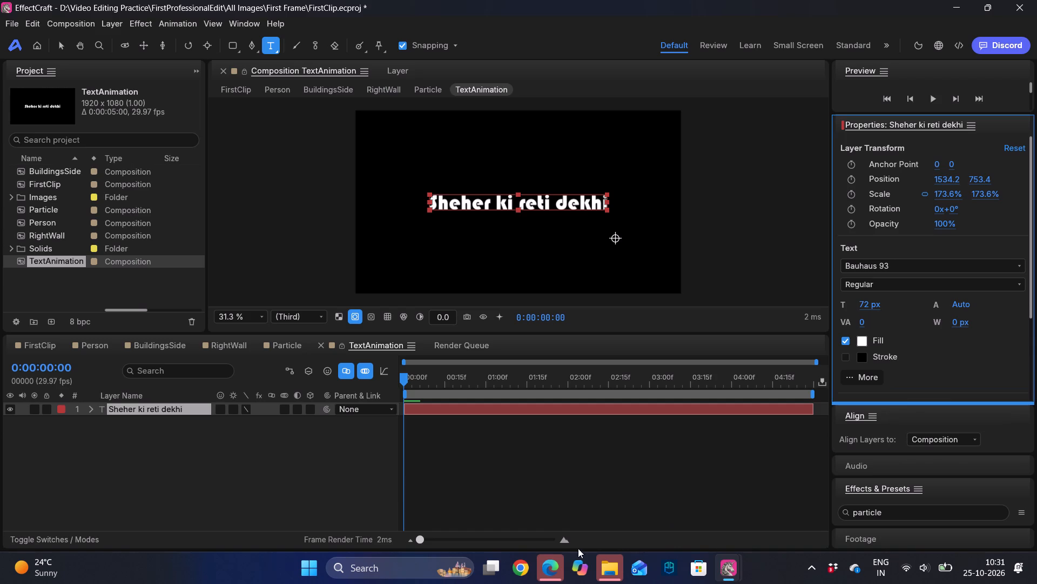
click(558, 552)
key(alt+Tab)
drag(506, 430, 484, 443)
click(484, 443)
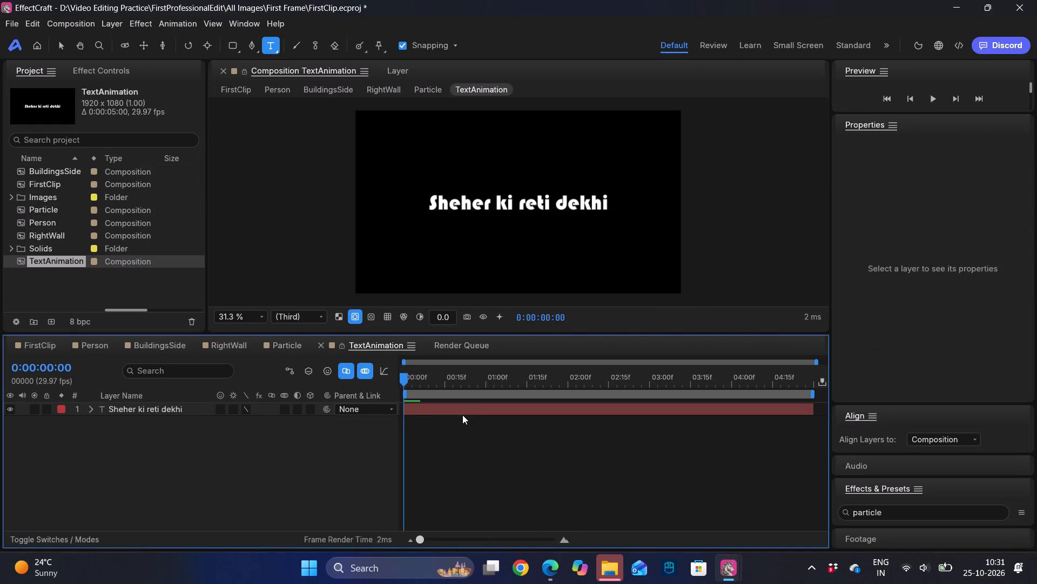
Change the fill color of the Sheher ki reti dekhi text layer to golden yellow FFC700.
click(462, 415)
click(859, 341)
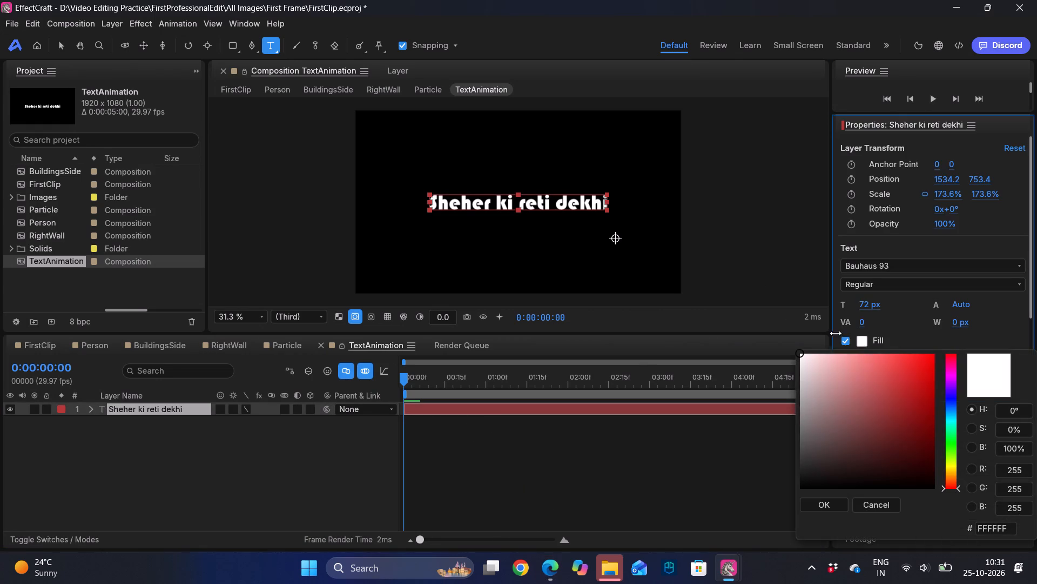
click(952, 472)
drag(914, 414, 998, 235)
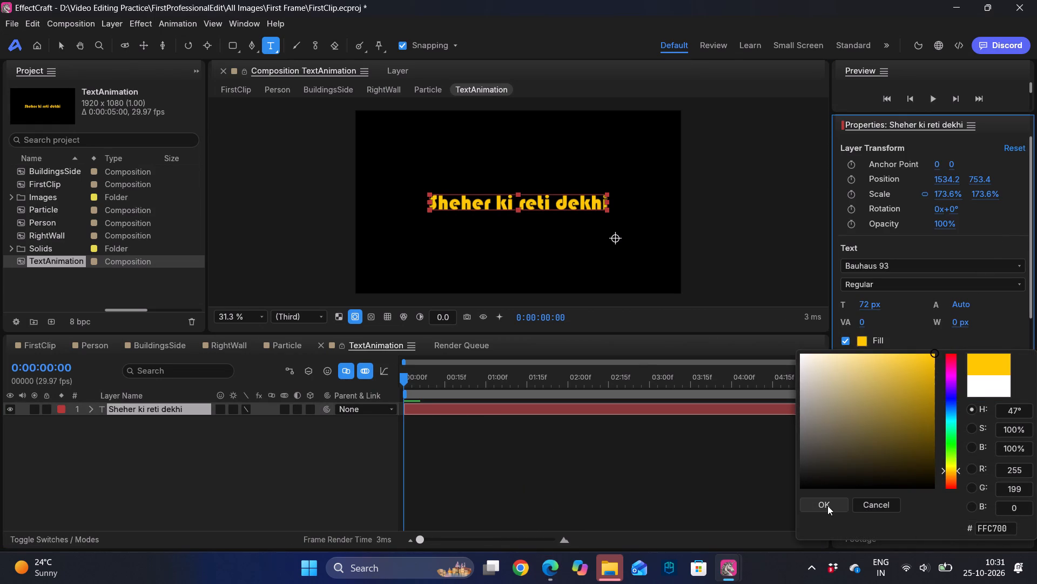
click(827, 506)
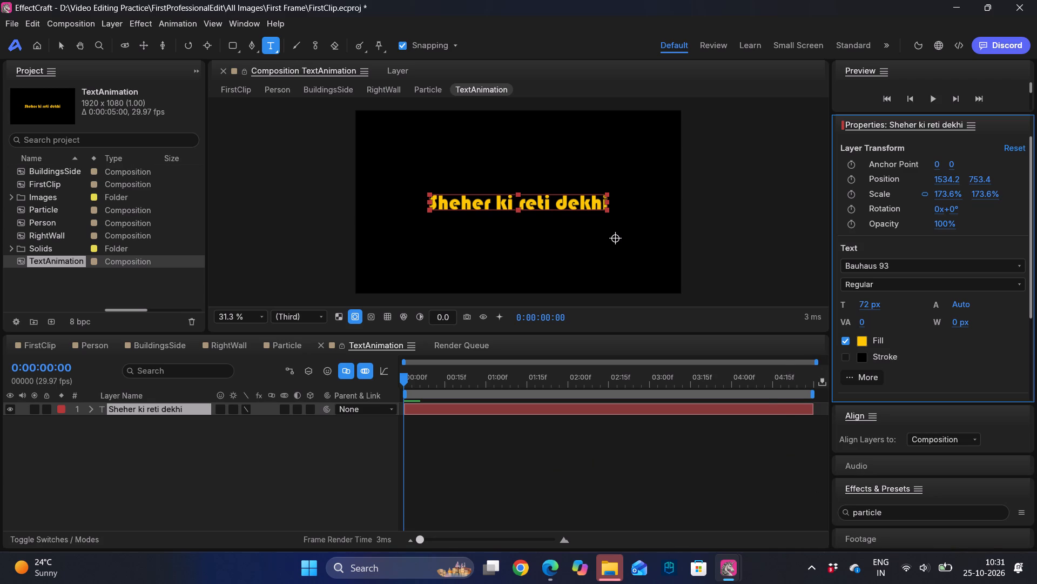
Dock the Effects & Presets panel alongside Align and enlarge the group upward to show more of the effects list.
click(879, 516)
drag(924, 481, 887, 491)
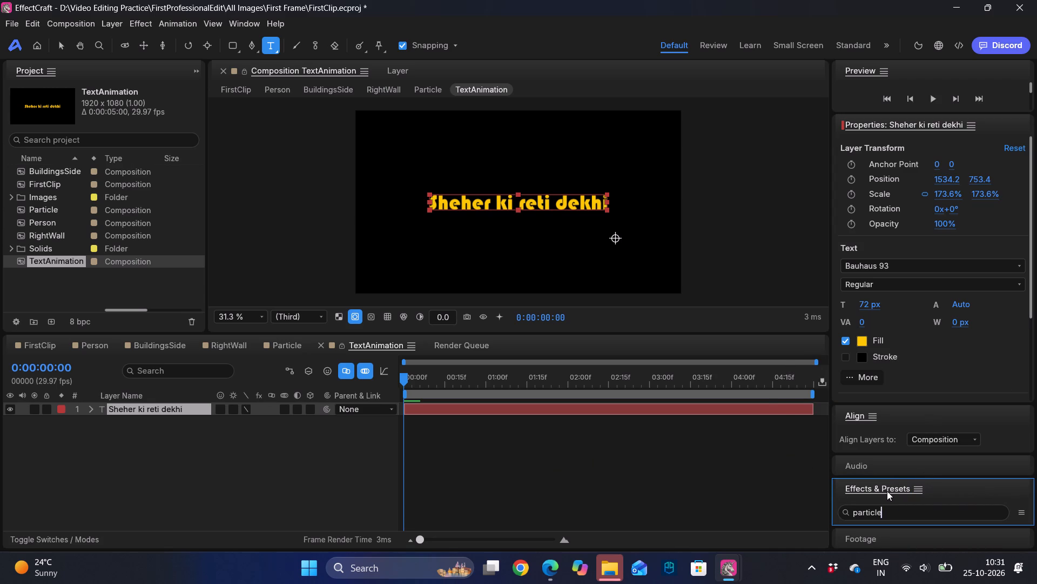
drag(887, 491, 891, 409)
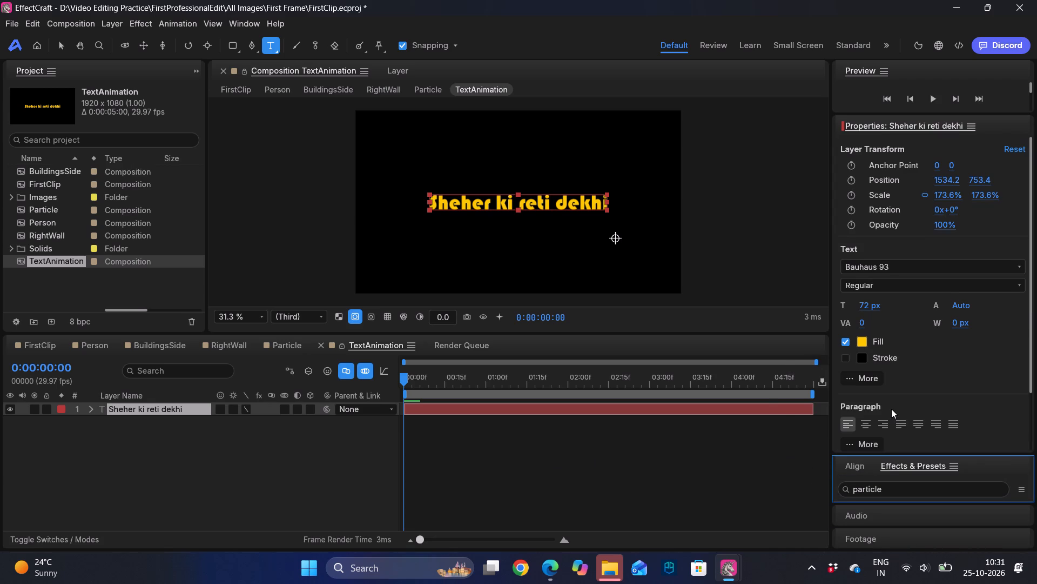
drag(912, 455, 919, 272)
Search the effects library for wave.
click(894, 307)
key(BackSpace)
key(BackSpace)
key(BackSpace)
key(BackSpace)
key(BackSpace)
key(BackSpace)
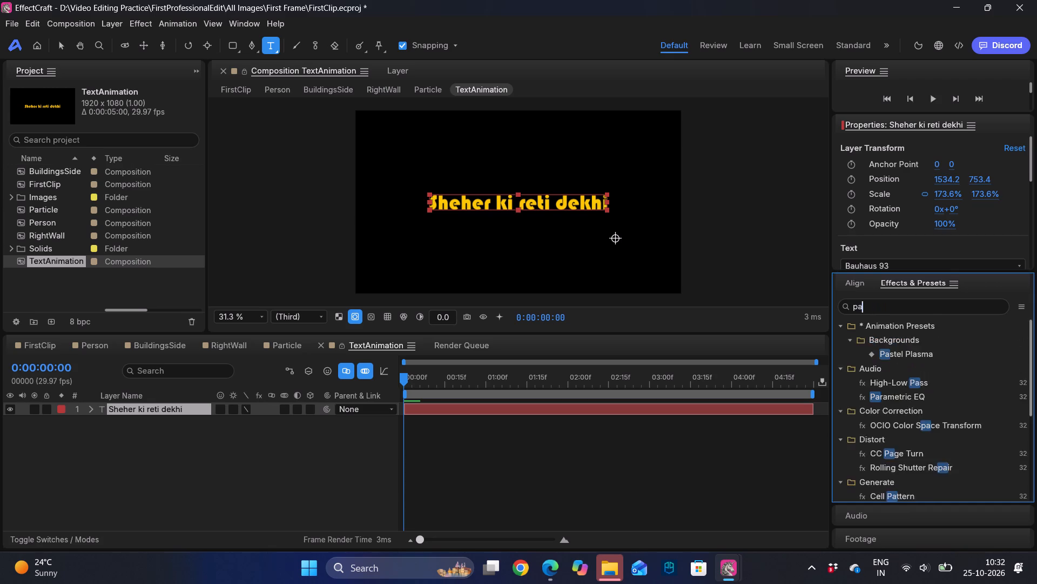
key(BackSpace)
key(BackSpace)
key(BackSpace)
text(wave)
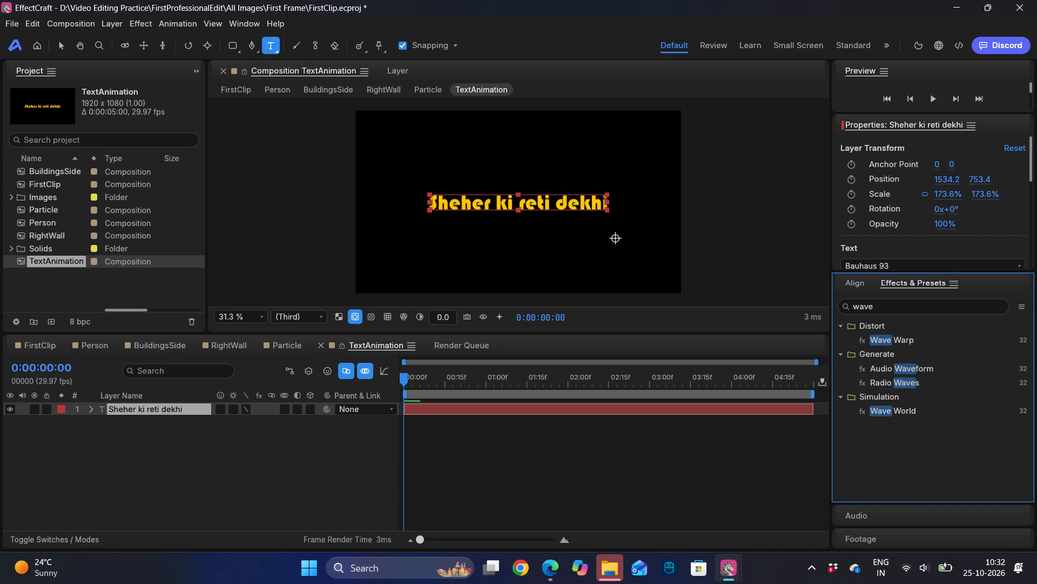
Search the effects for displa and apply Turbulent Displace to the Sheher ki reti dekhi text layer.
key(BackSpace)
key(BackSpace)
key(BackSpace)
key(BackSpace)
key(BackSpace)
key(BackSpace)
key(BackSpace)
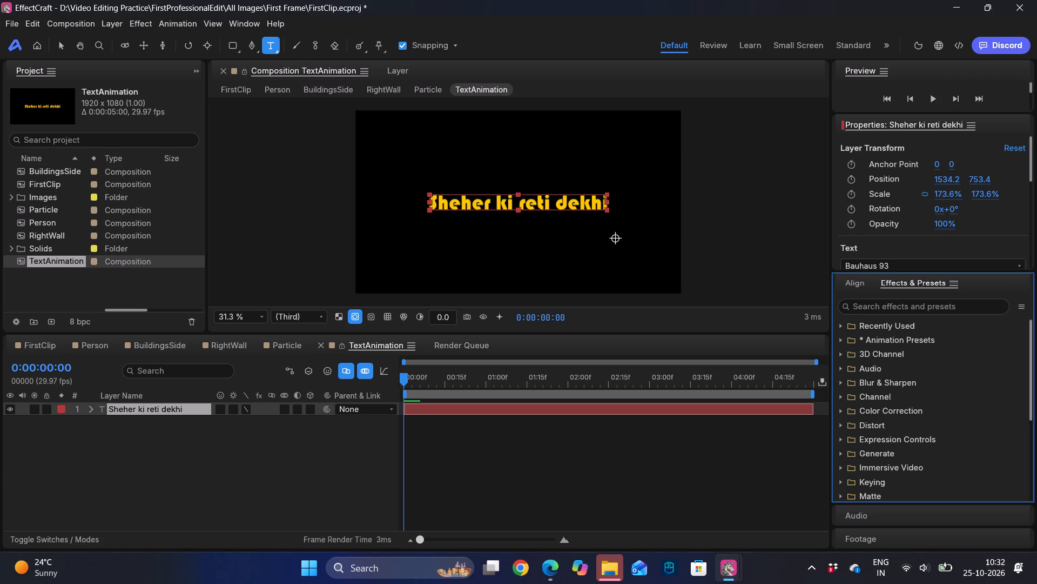
text(dis)
text(pla)
drag(901, 382, 483, 414)
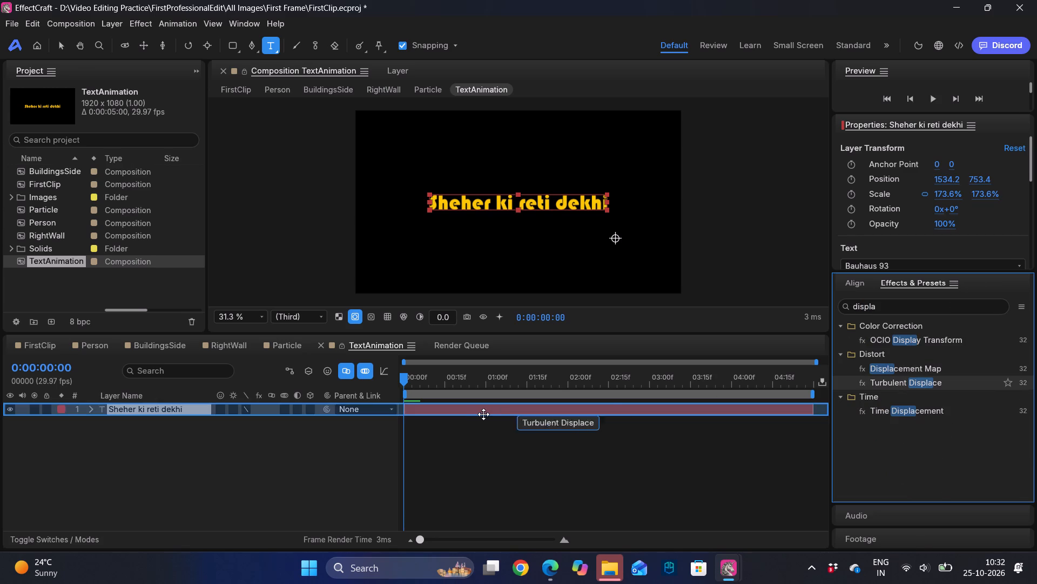
drag(483, 414, 473, 414)
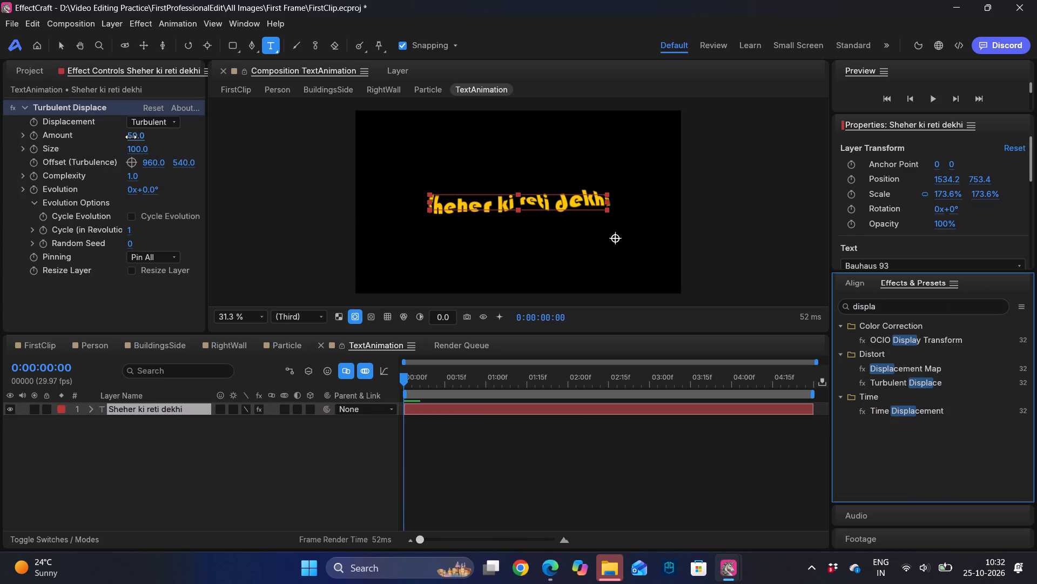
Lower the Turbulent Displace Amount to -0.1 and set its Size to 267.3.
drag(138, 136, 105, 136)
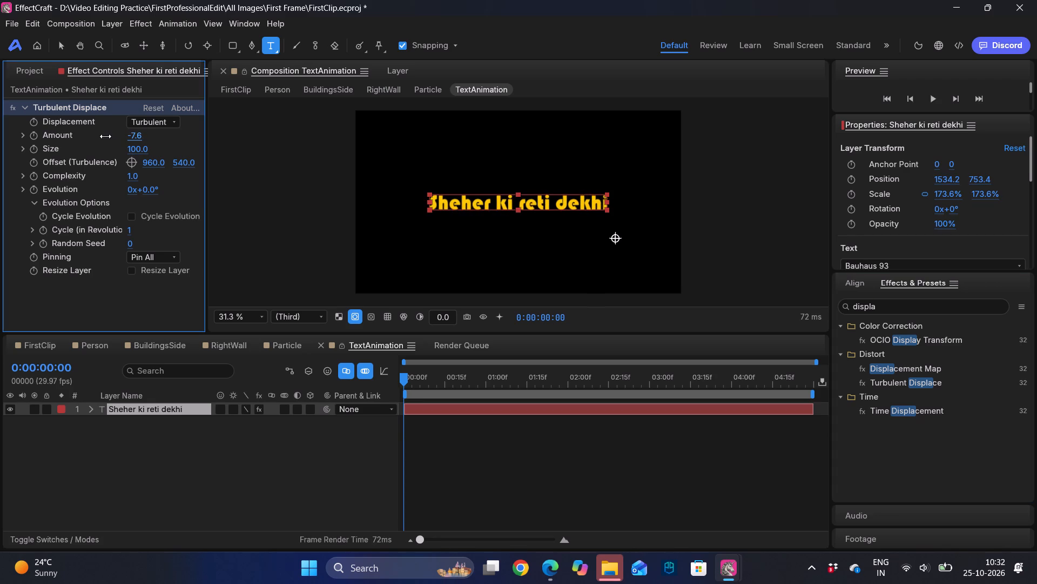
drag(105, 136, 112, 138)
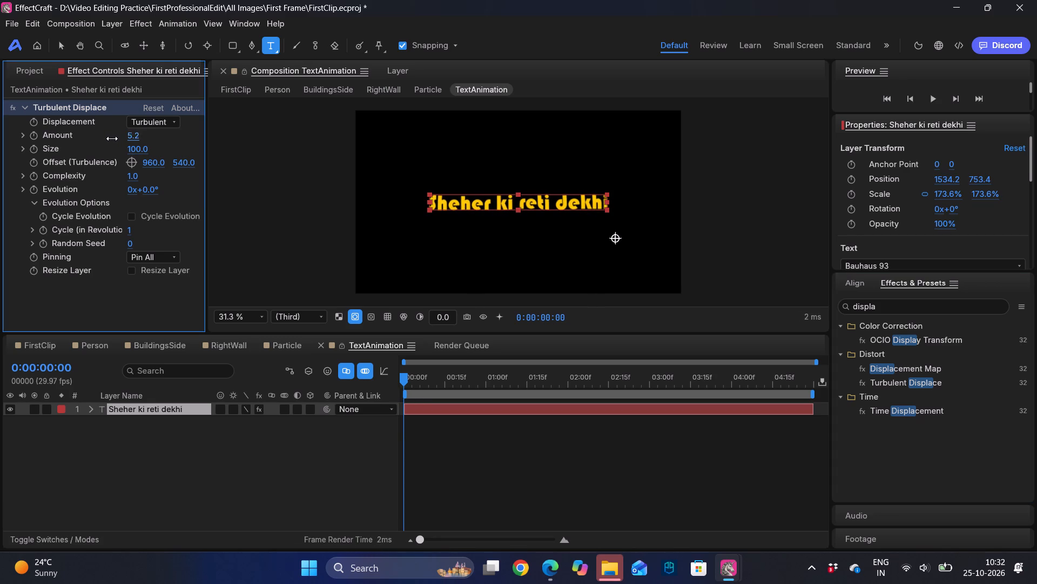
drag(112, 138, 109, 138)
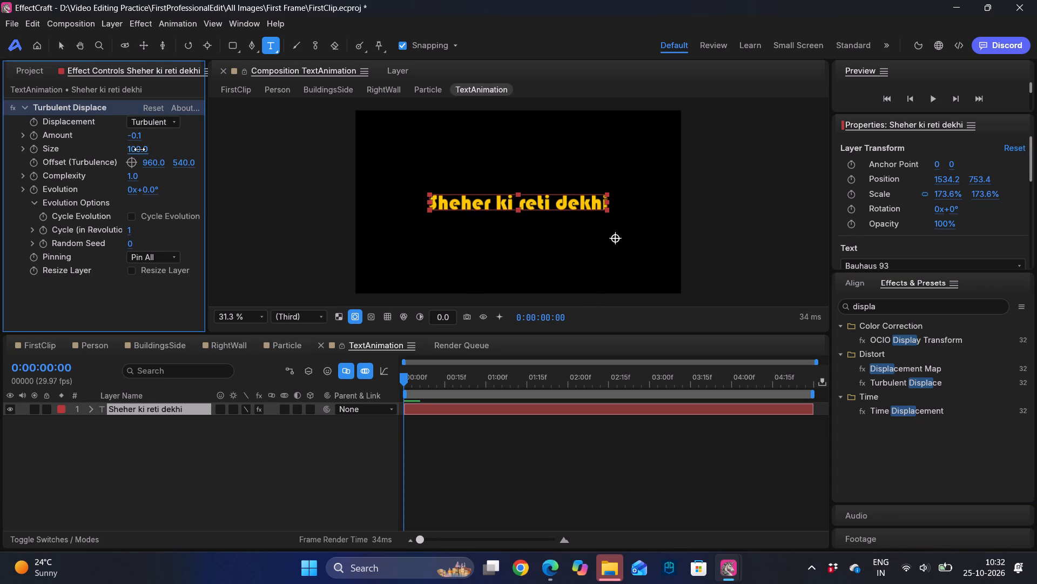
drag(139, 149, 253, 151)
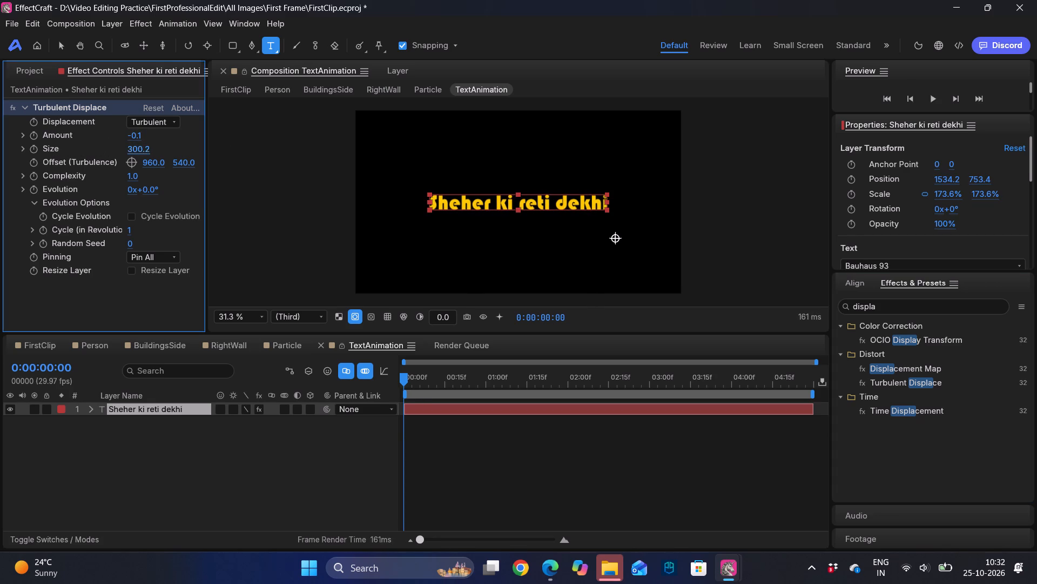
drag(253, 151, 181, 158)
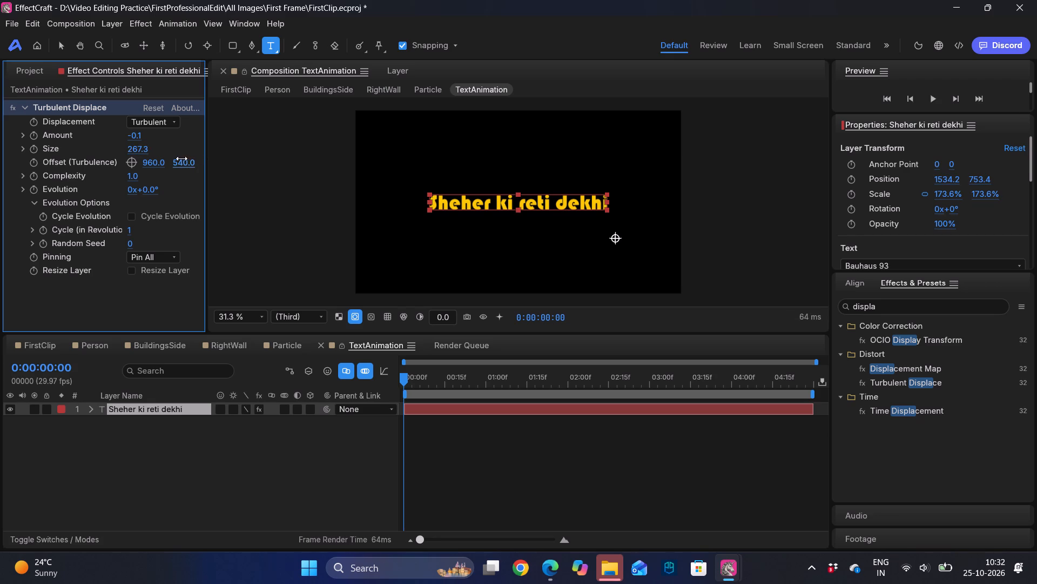
Move the current time to 0:00:01:12 and raise the Turbulent Displace Amount to 78.8.
drag(400, 376, 518, 375)
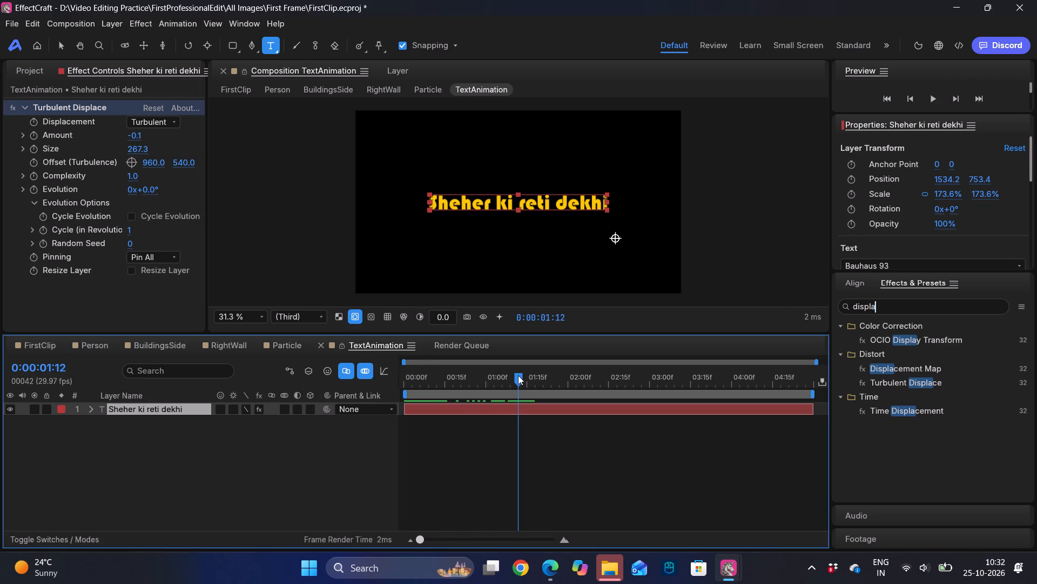
drag(133, 132, 143, 132)
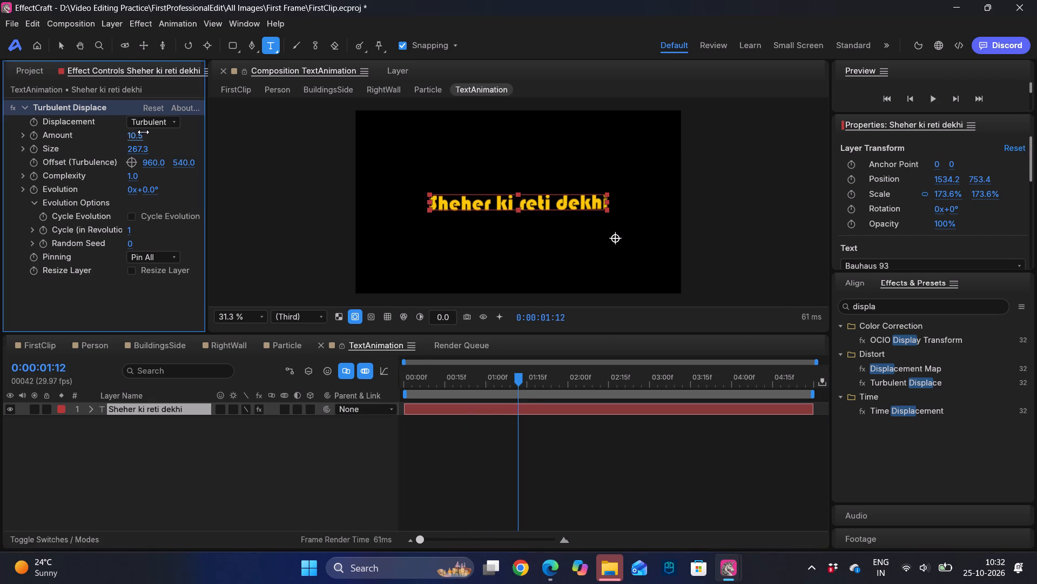
drag(143, 132, 166, 132)
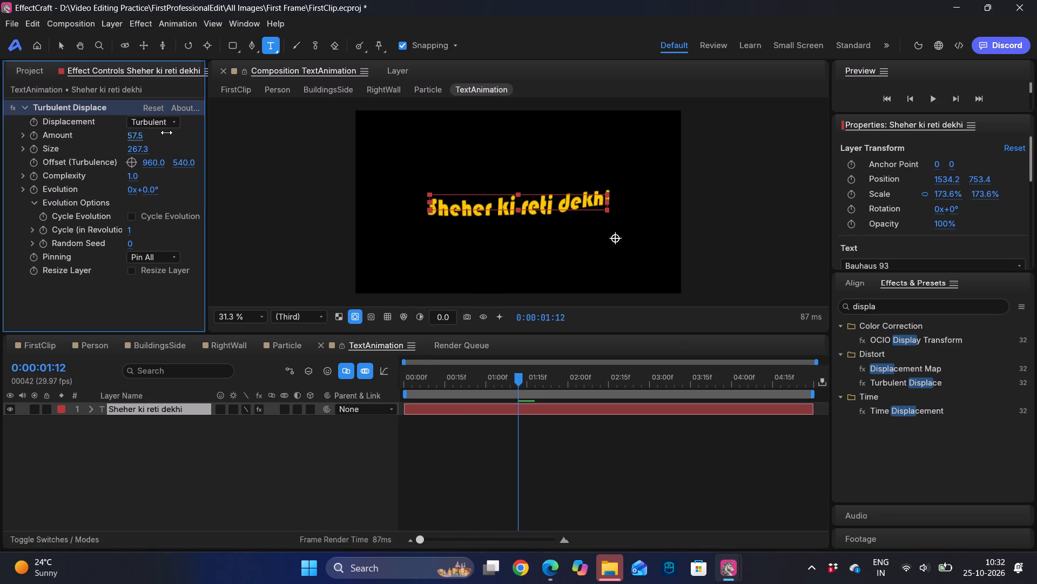
drag(166, 132, 177, 131)
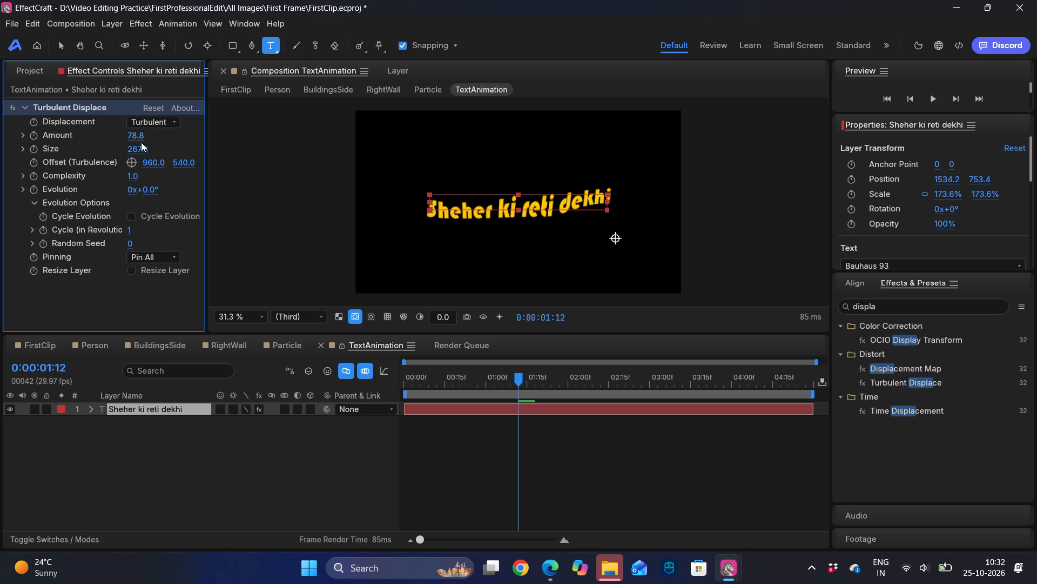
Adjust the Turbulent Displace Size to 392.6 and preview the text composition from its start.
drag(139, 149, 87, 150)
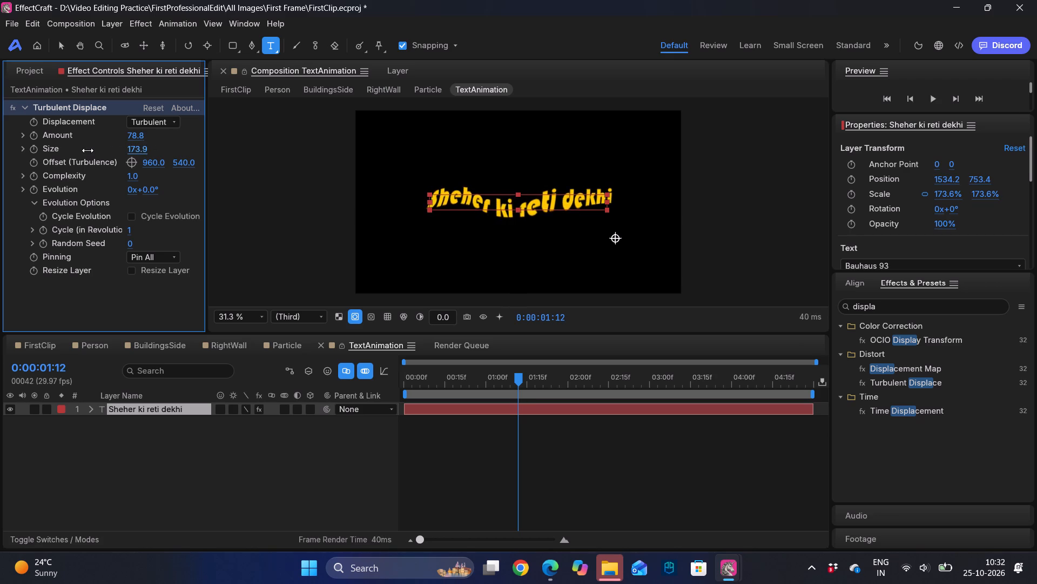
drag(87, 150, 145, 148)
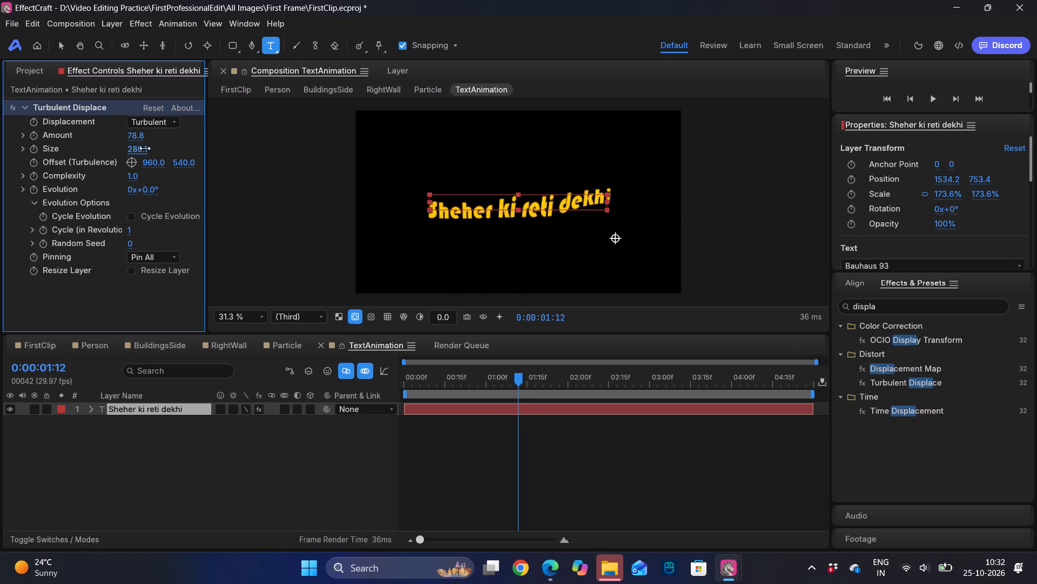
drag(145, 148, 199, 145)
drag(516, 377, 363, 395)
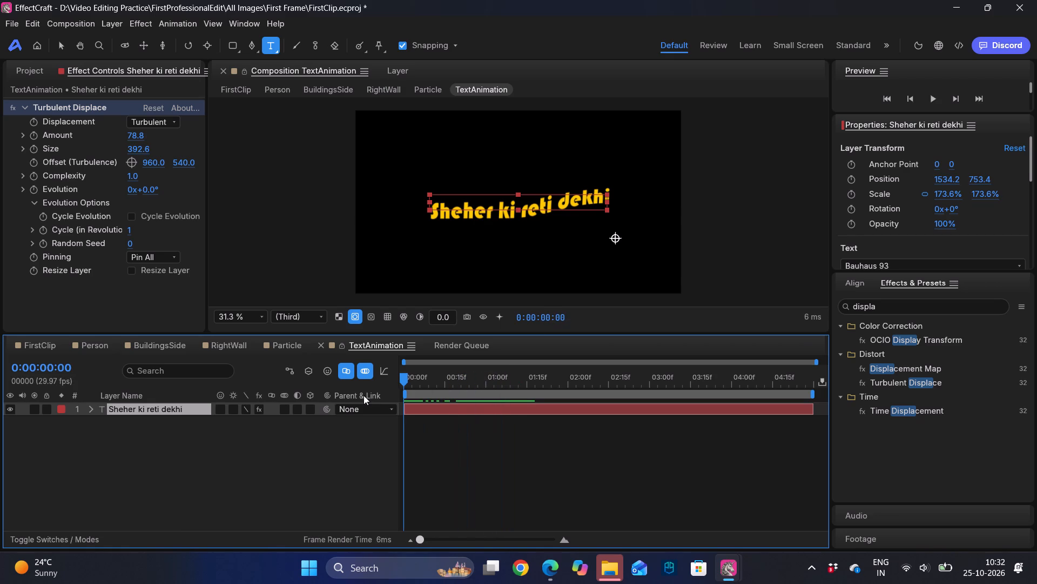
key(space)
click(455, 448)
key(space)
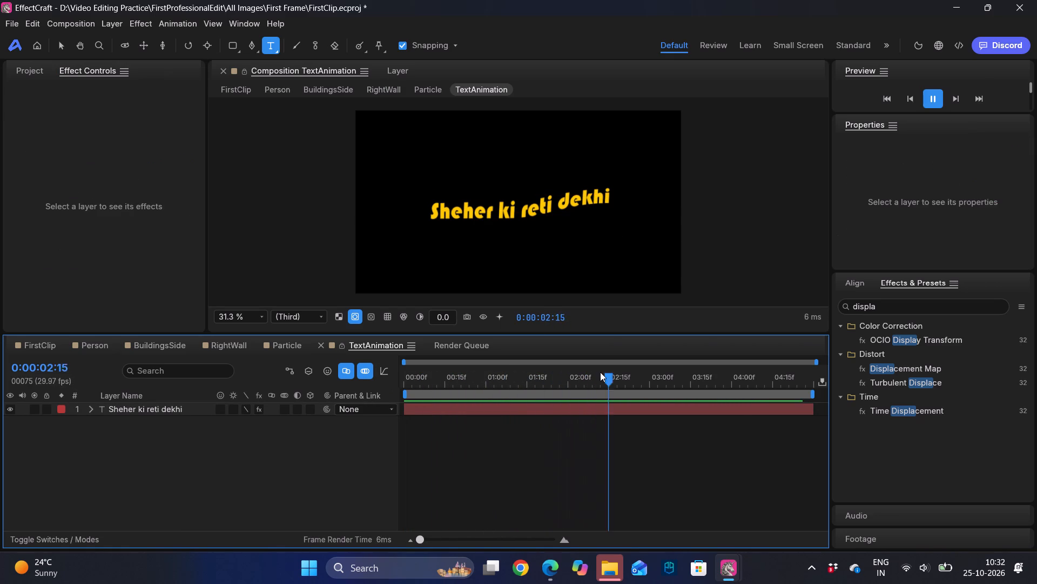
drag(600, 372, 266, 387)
Reduce the text layer's Turbulent Displace Size to give the title tighter waves, and preview the composition.
click(152, 404)
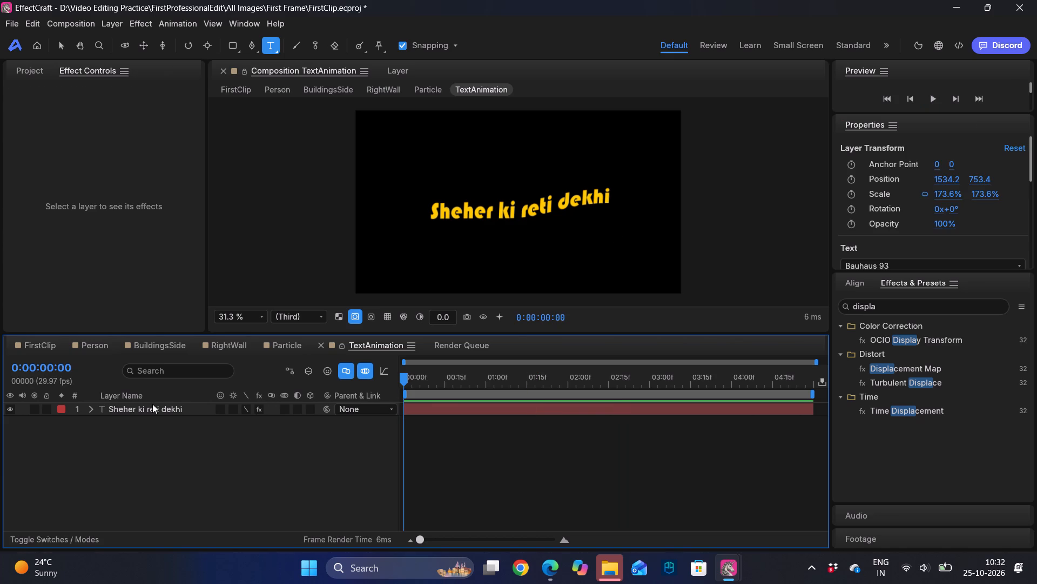
drag(138, 150, 86, 154)
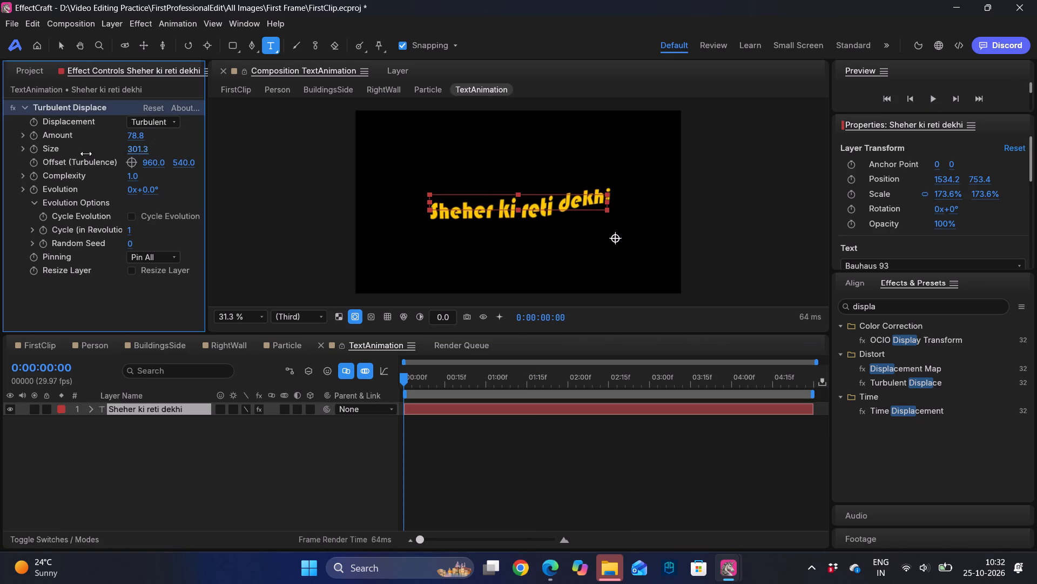
drag(86, 154, 9, 155)
click(509, 469)
key(space)
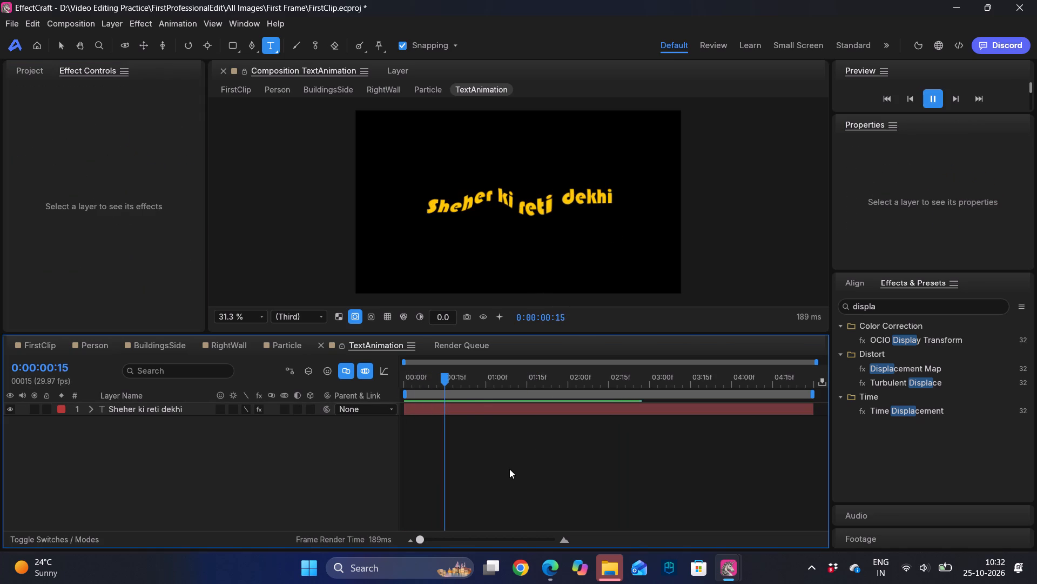
Add a starting Evolution keyframe to the title layer's Turbulent Displace effect at 0:00:00:00.
drag(535, 390, 383, 399)
drag(504, 386, 297, 384)
click(123, 410)
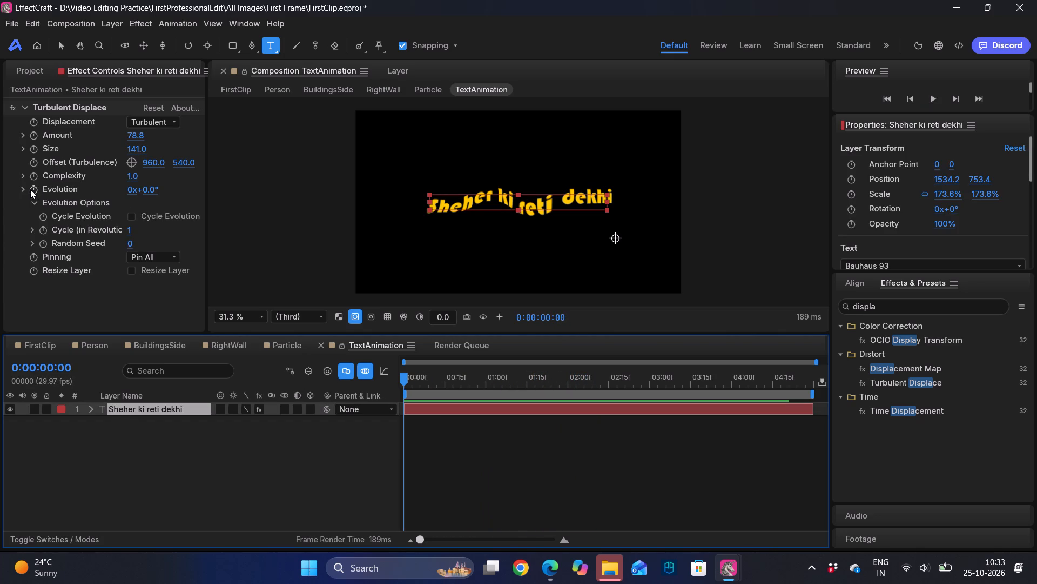
click(35, 191)
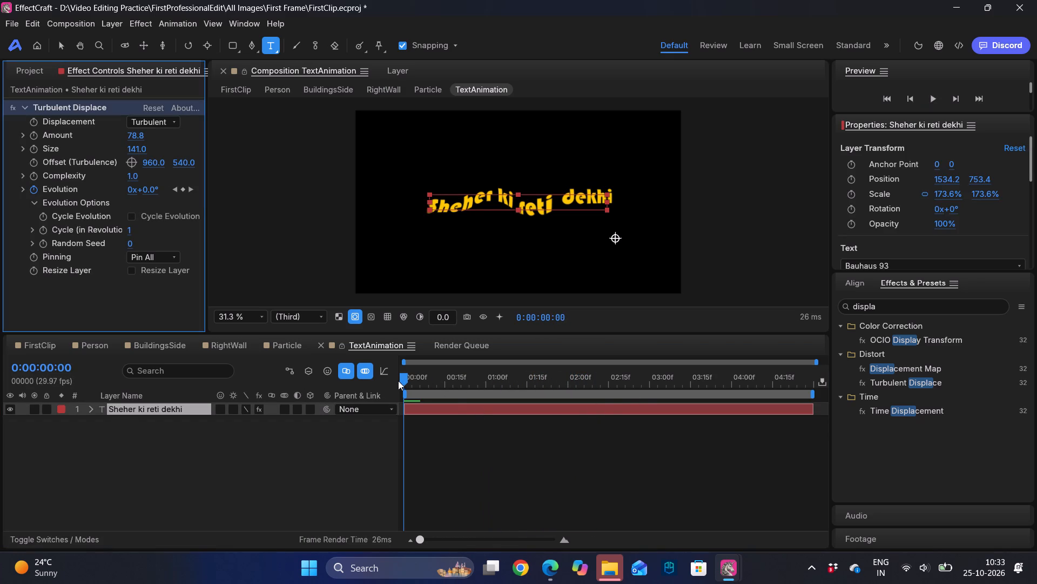
Set the title's Turbulent Displace Evolution to 5x+0.0° at 0:00:04:29, the end of the composition.
drag(405, 380, 952, 393)
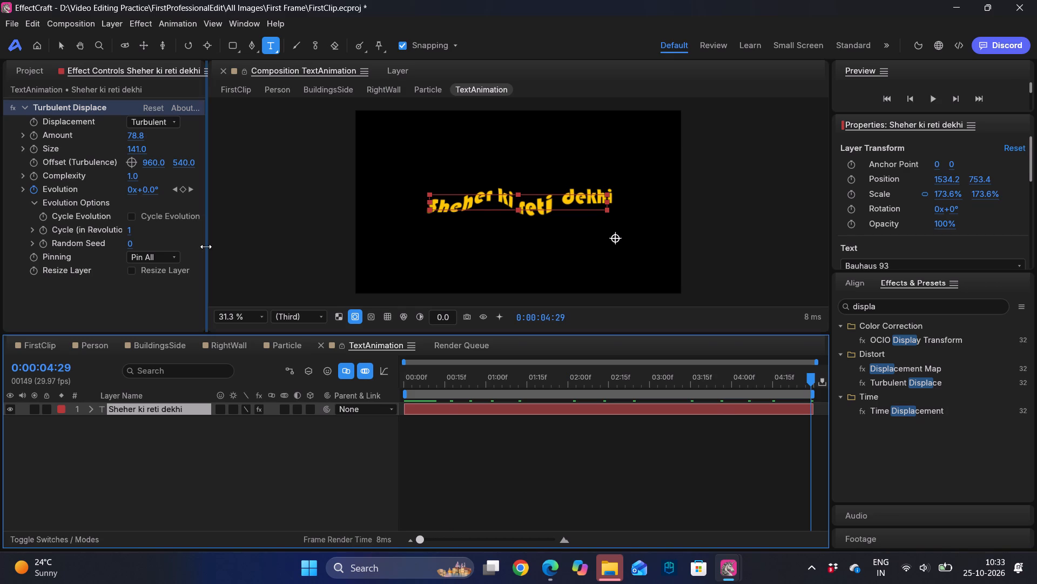
drag(129, 191, 132, 191)
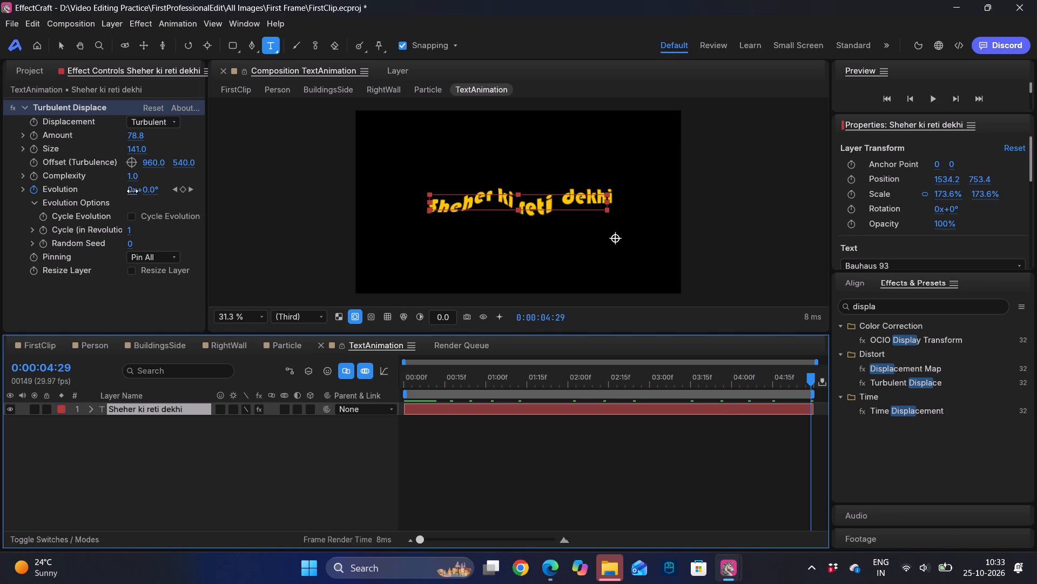
drag(132, 191, 161, 195)
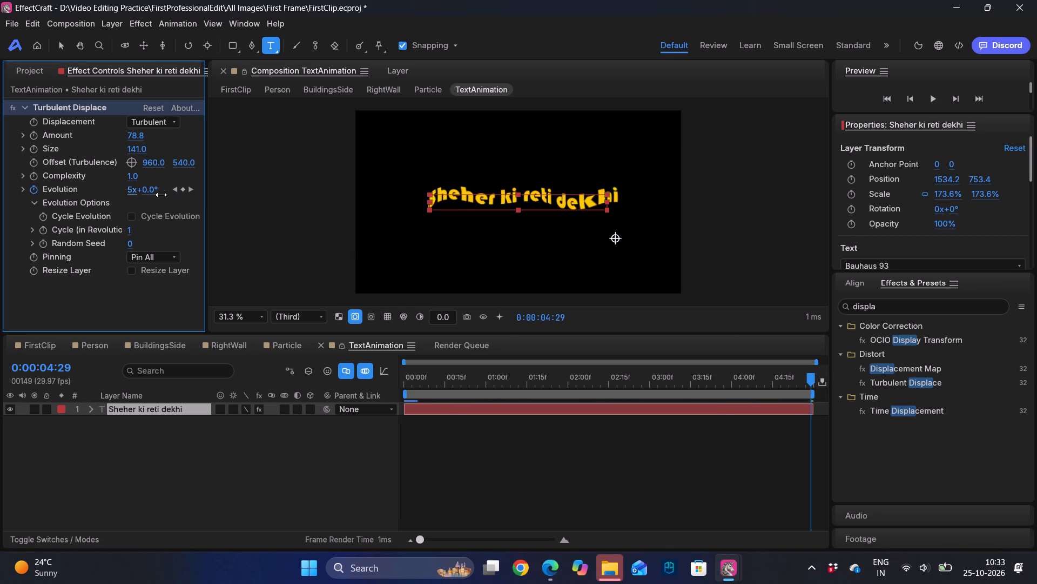
drag(161, 195, 169, 196)
Preview the title's wave animation from the start of TextAnimation, stopping at about 0:00:02:01.
drag(462, 380, 313, 387)
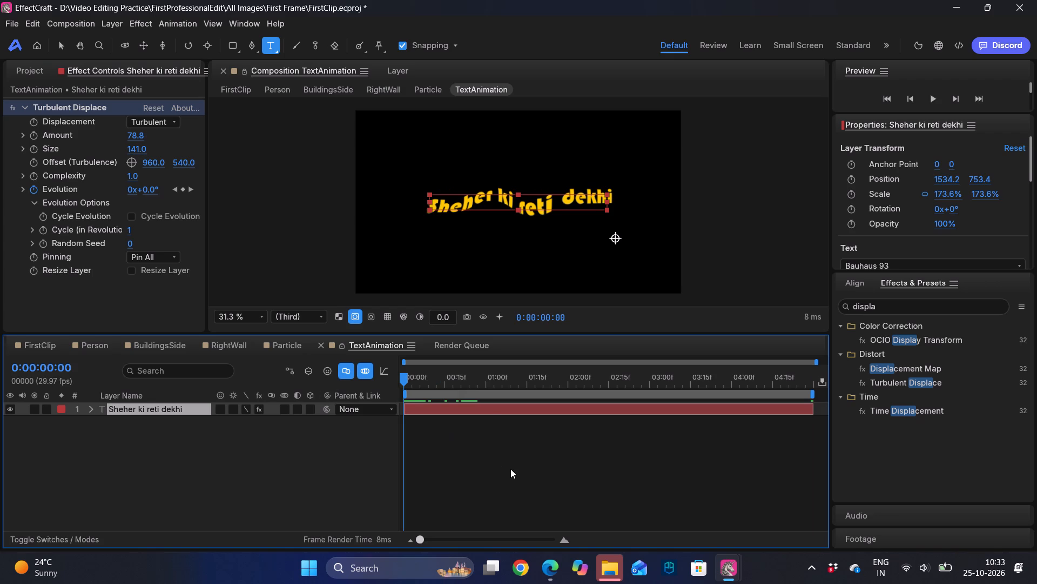
click(510, 469)
key(space)
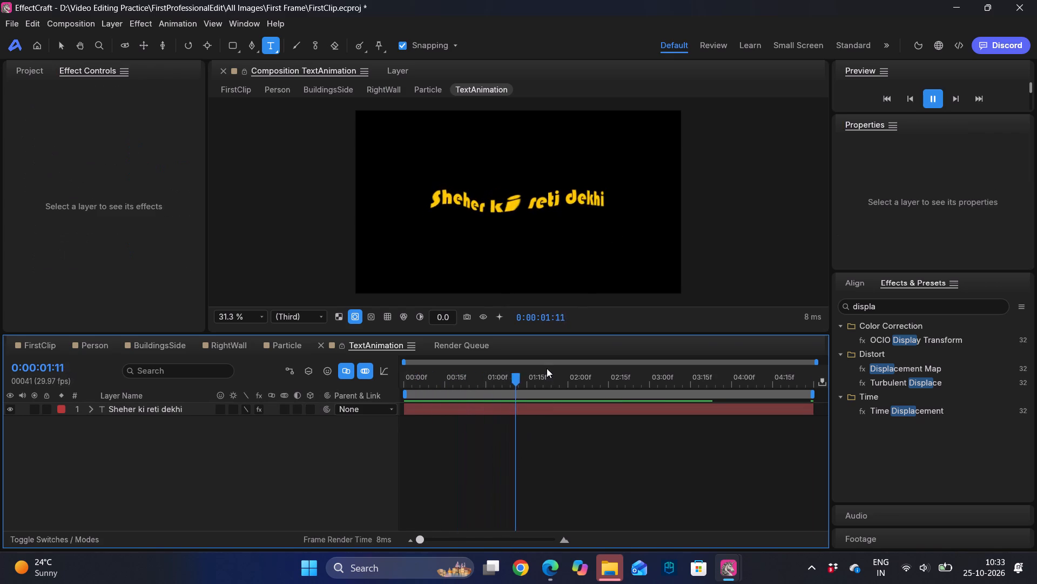
drag(576, 372, 571, 372)
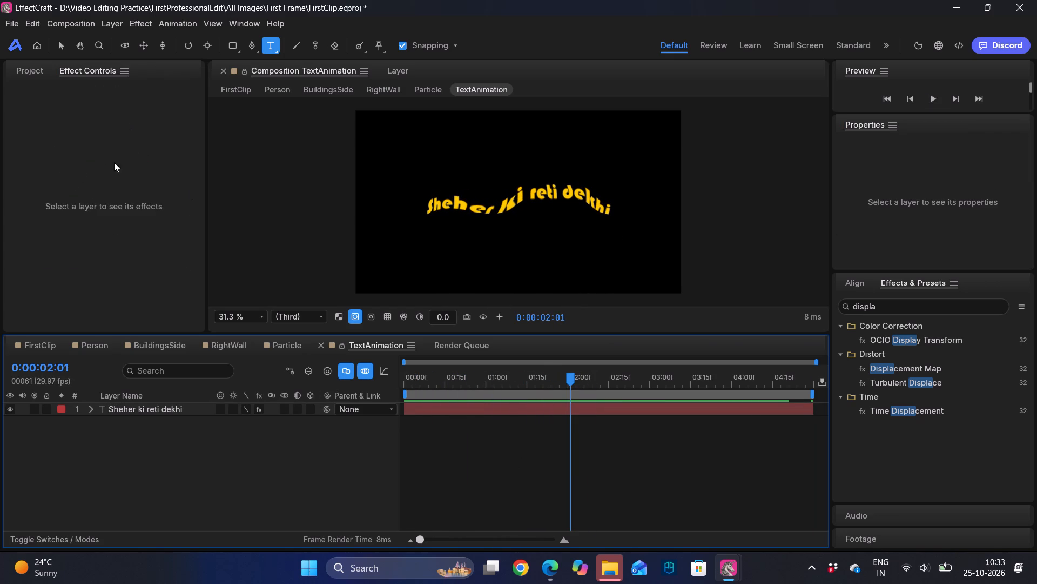
Select the "Sheher ki reti dekhi" text layer to bring up its Turbulent Displace settings.
click(123, 411)
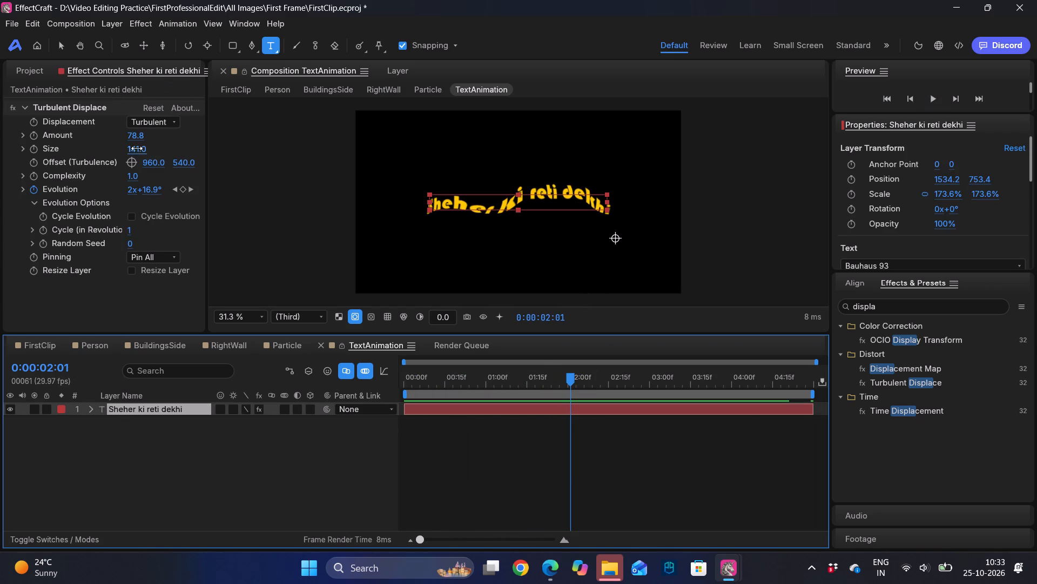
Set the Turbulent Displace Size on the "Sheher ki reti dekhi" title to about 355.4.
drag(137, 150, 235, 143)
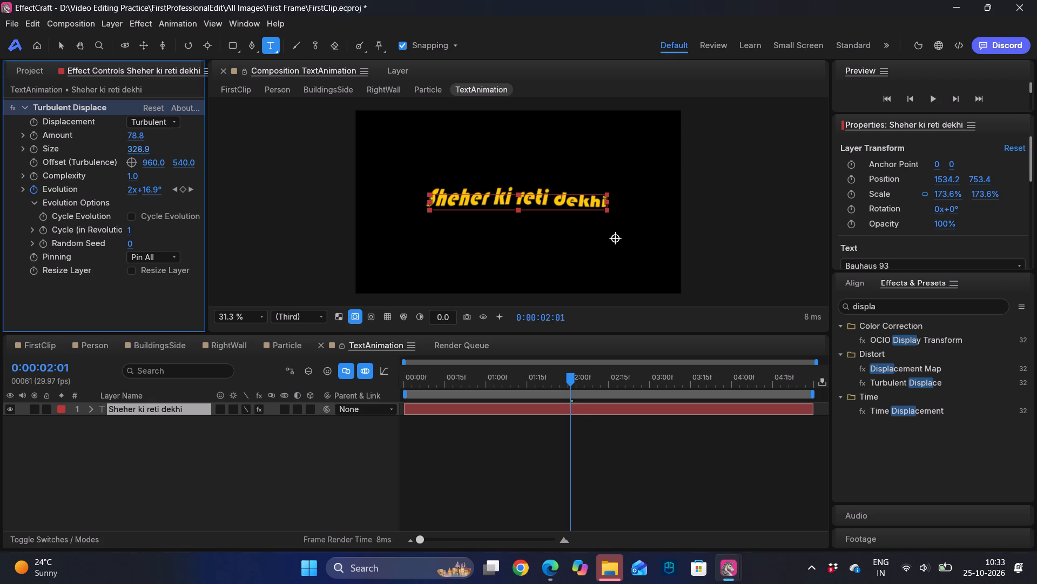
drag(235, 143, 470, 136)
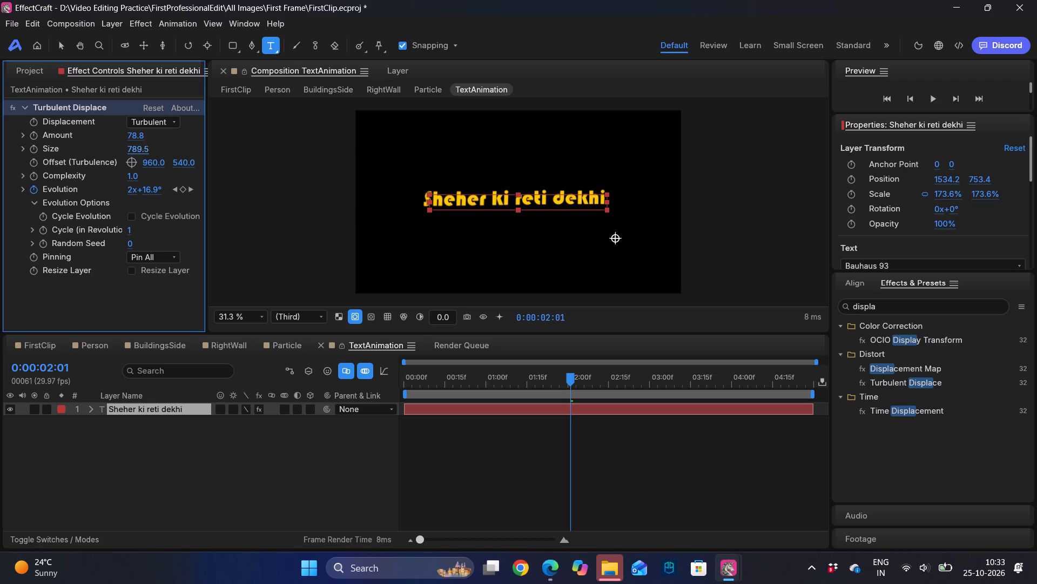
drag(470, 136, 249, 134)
Reduce the title's Turbulent Displace Amount to about -19.3.
drag(135, 134, 178, 127)
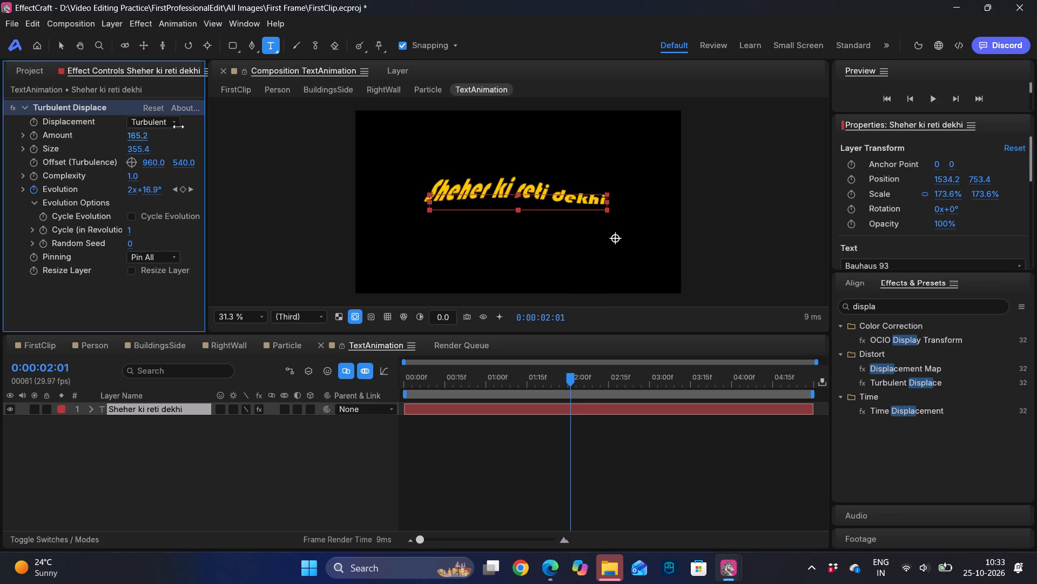
drag(178, 127, 92, 123)
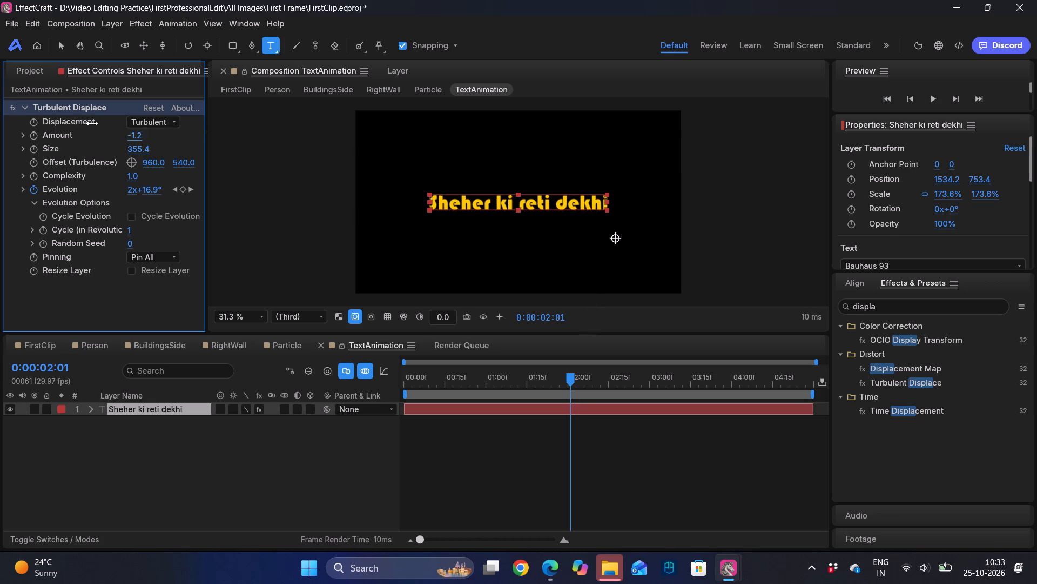
drag(92, 123, 82, 123)
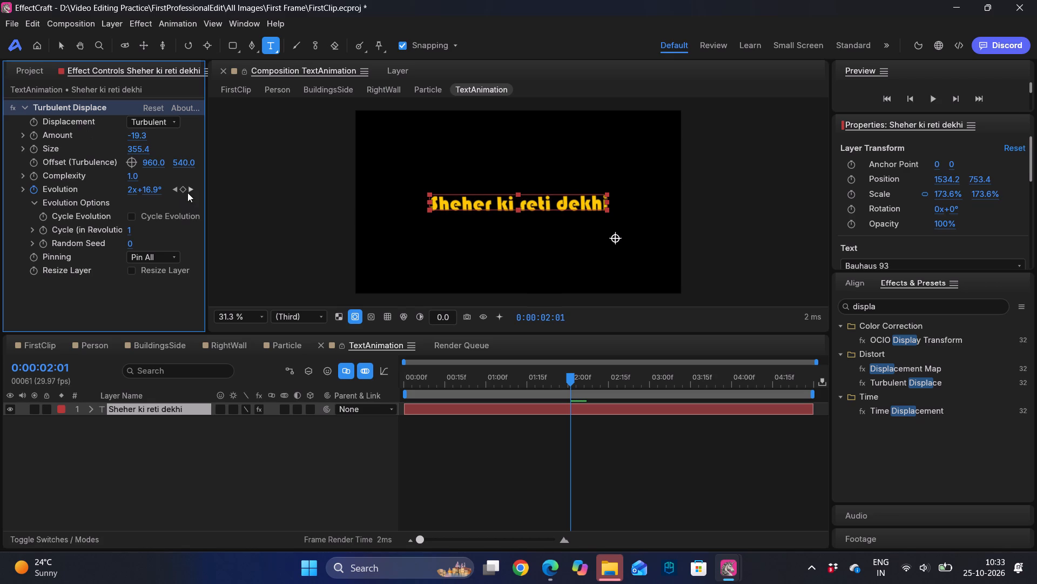
Enable Cycle Evolution in the title's Turbulent Displace Evolution Options.
click(130, 216)
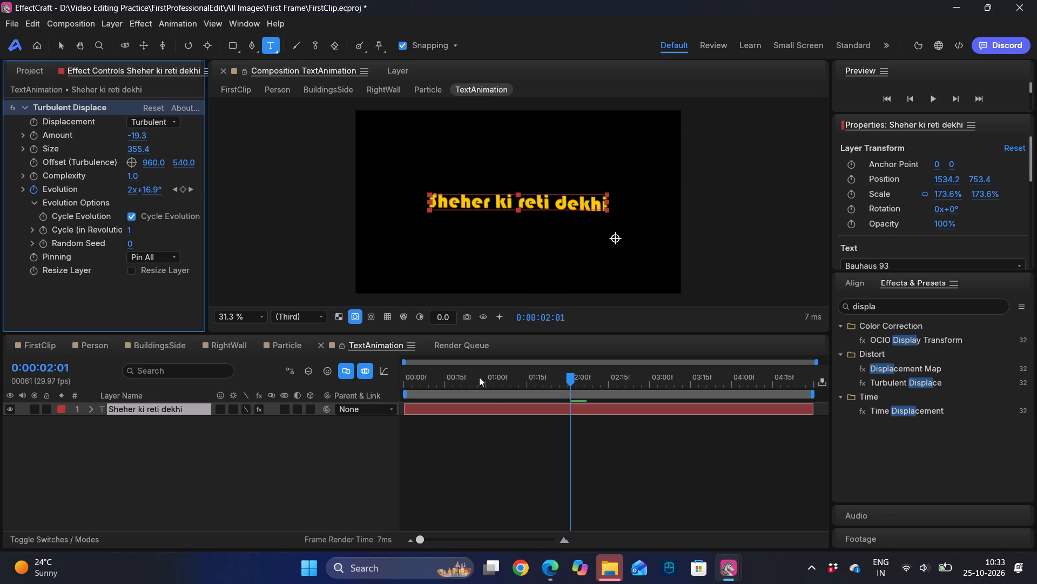
Preview the title animation from the start of TextAnimation, stopping at about 0:00:04:02.
drag(479, 377, 343, 381)
click(547, 453)
key(space)
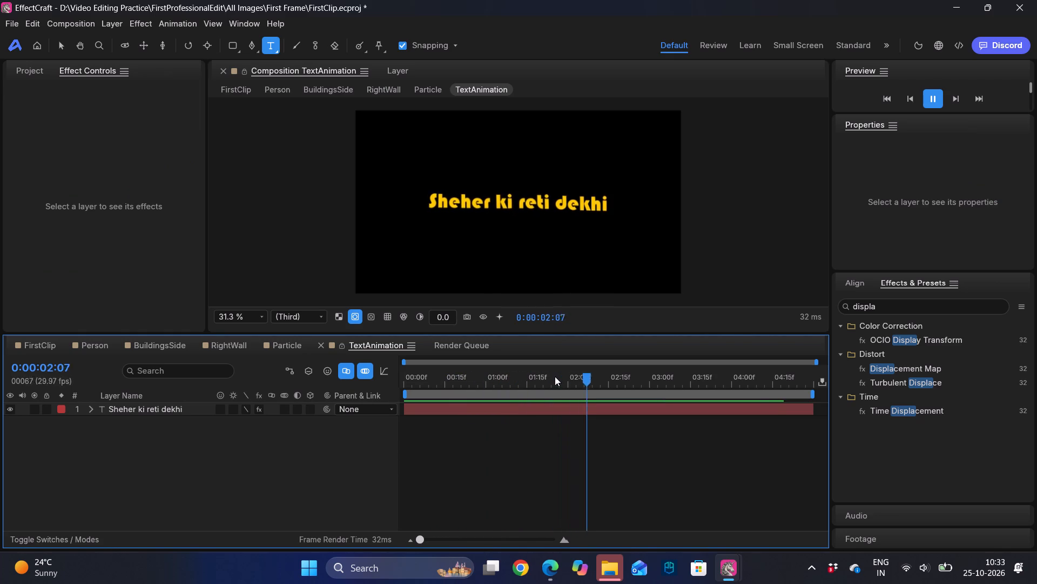
key(space)
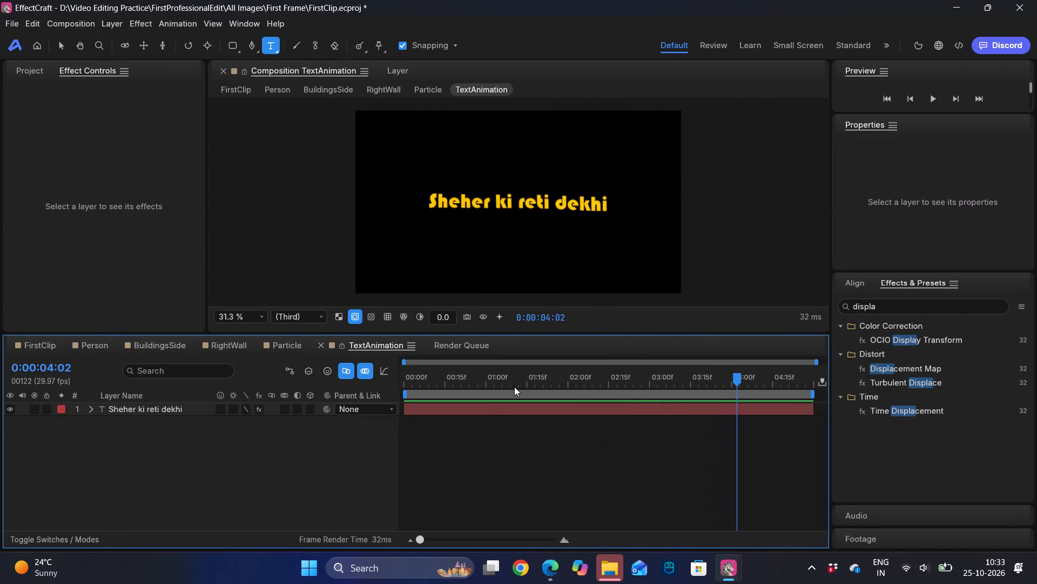
Set the "Sheher ki reti dekhi" layer's Turbulent Displace Size to about 43.4.
click(132, 404)
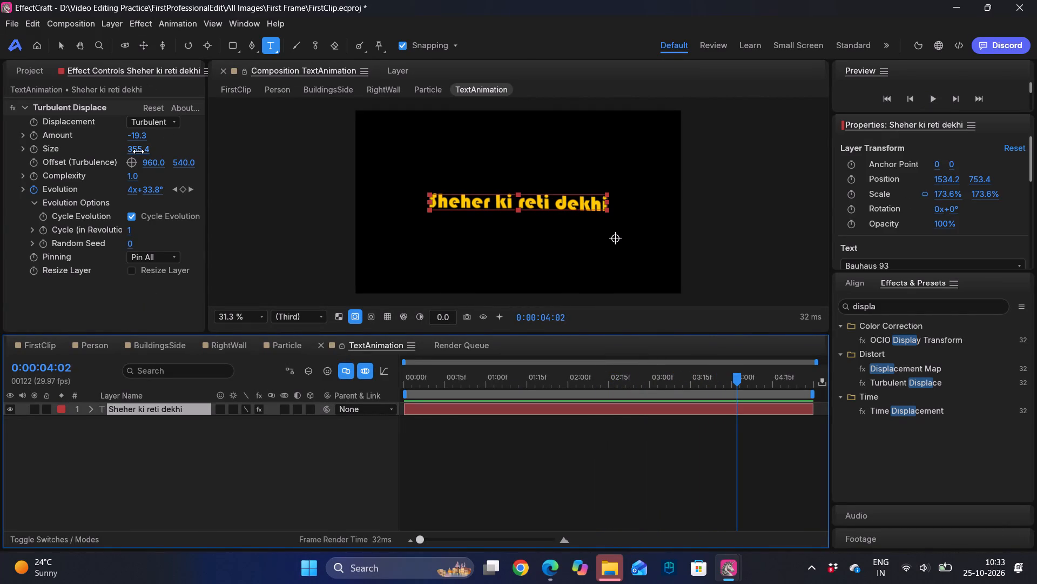
drag(139, 149, 114, 149)
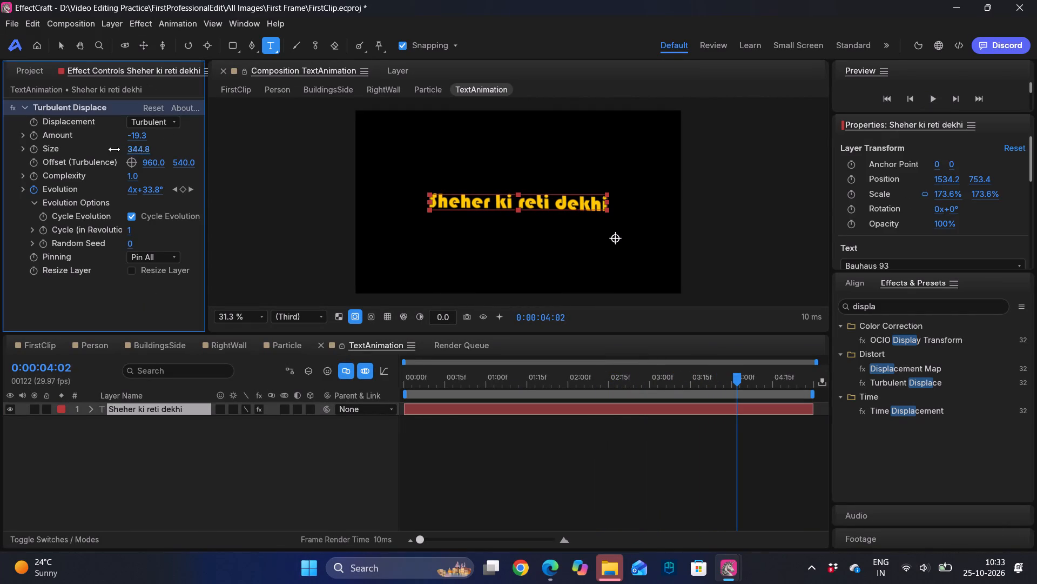
drag(114, 149, 16, 154)
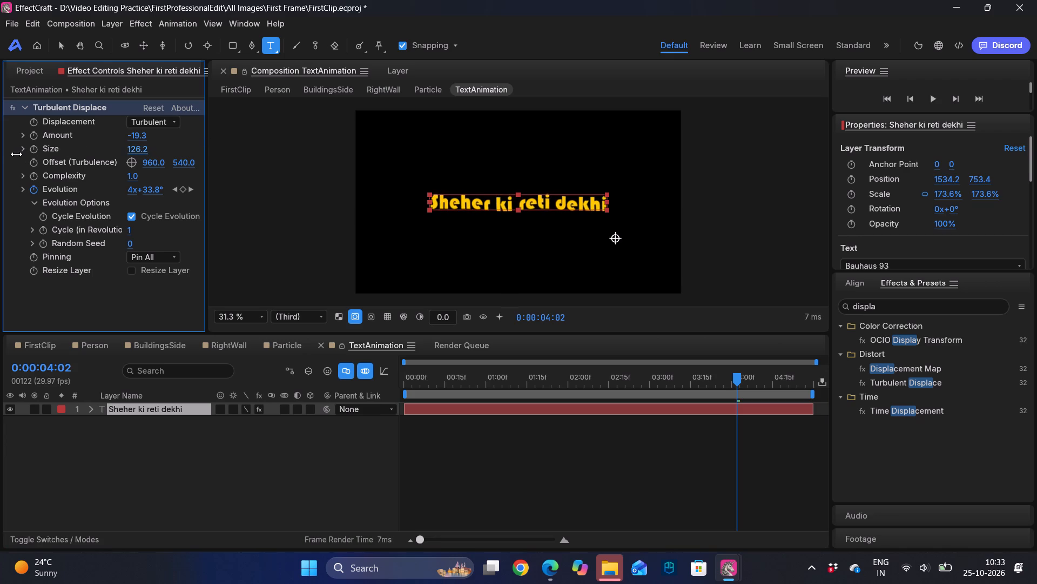
drag(16, 154, 1001, 154)
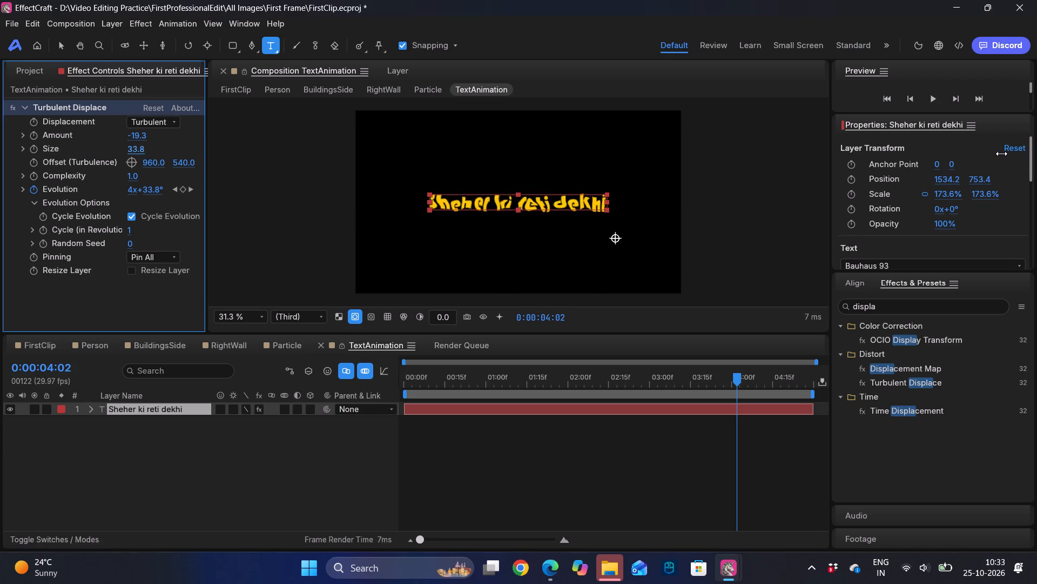
drag(1001, 154, 1006, 155)
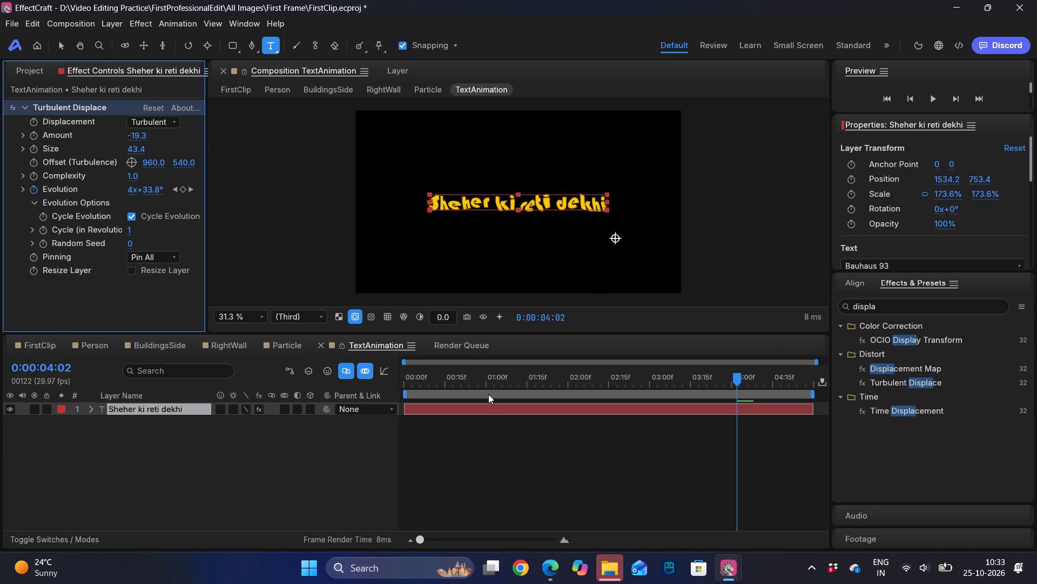
Preview the adjusted title animation from the start of TextAnimation, bringing up the project items before stopping playback.
click(493, 379)
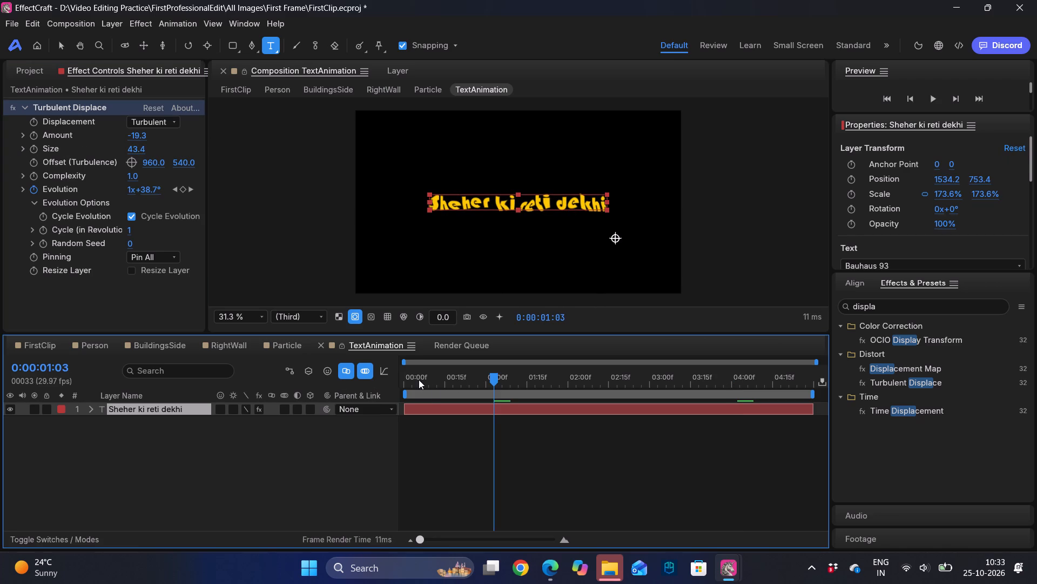
drag(419, 380, 362, 379)
key(space)
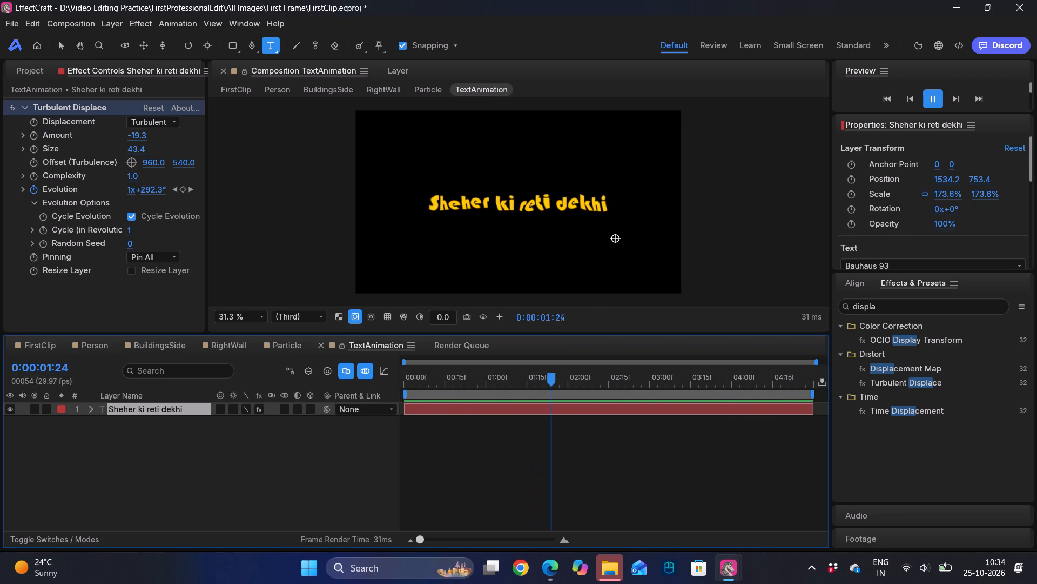
click(32, 66)
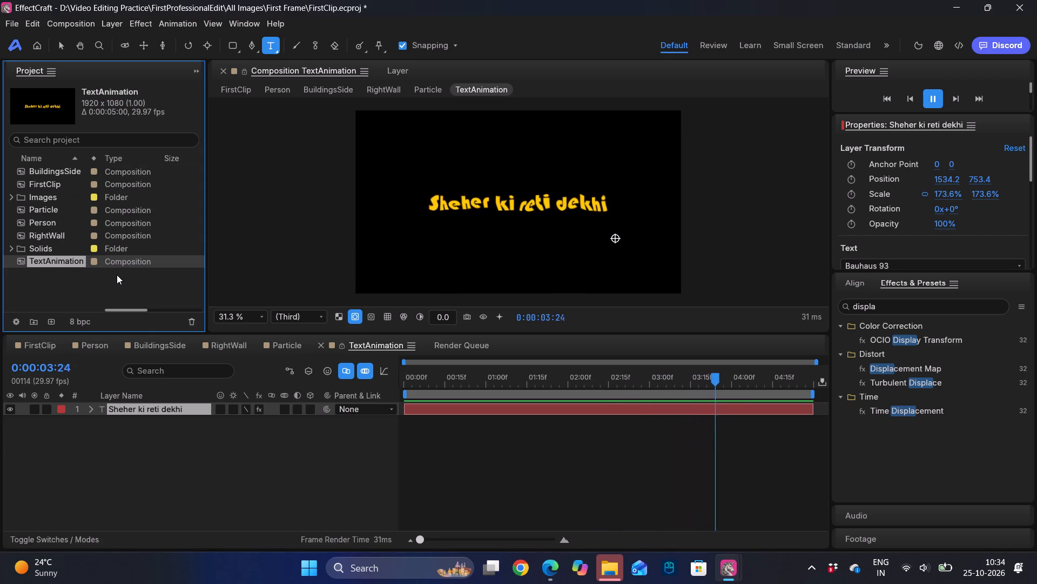
click(117, 275)
key(space)
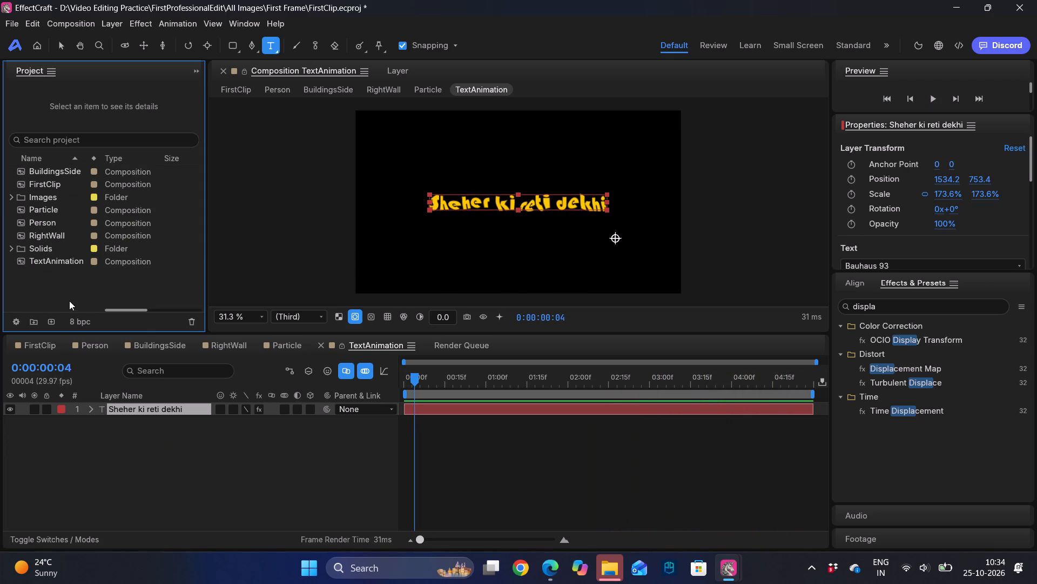
Open the FirstClip composition and add a two-node camera with the 50mm preset.
click(57, 184)
click(57, 184)
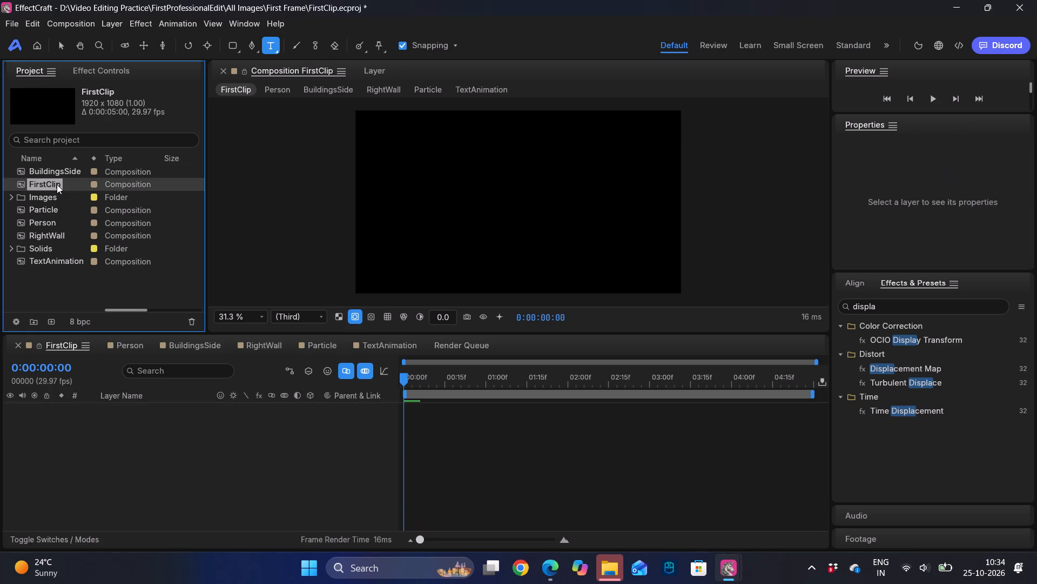
right_click(131, 436)
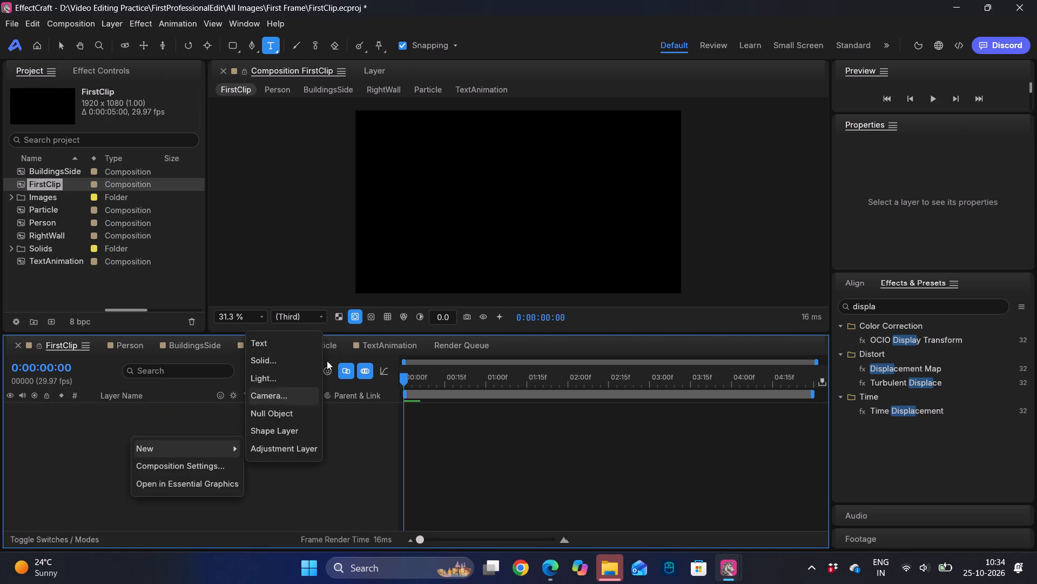
click(288, 399)
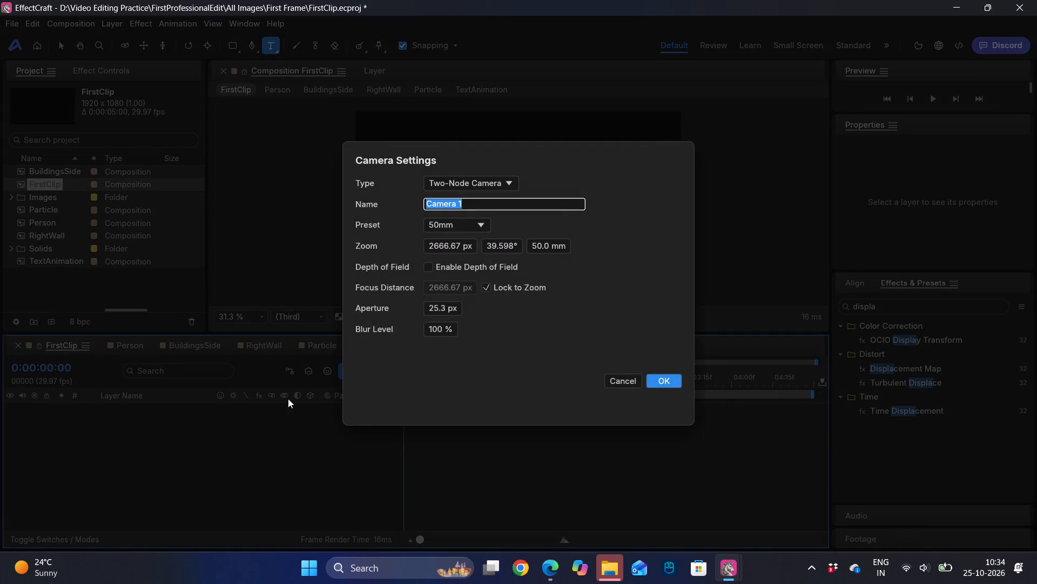
click(658, 380)
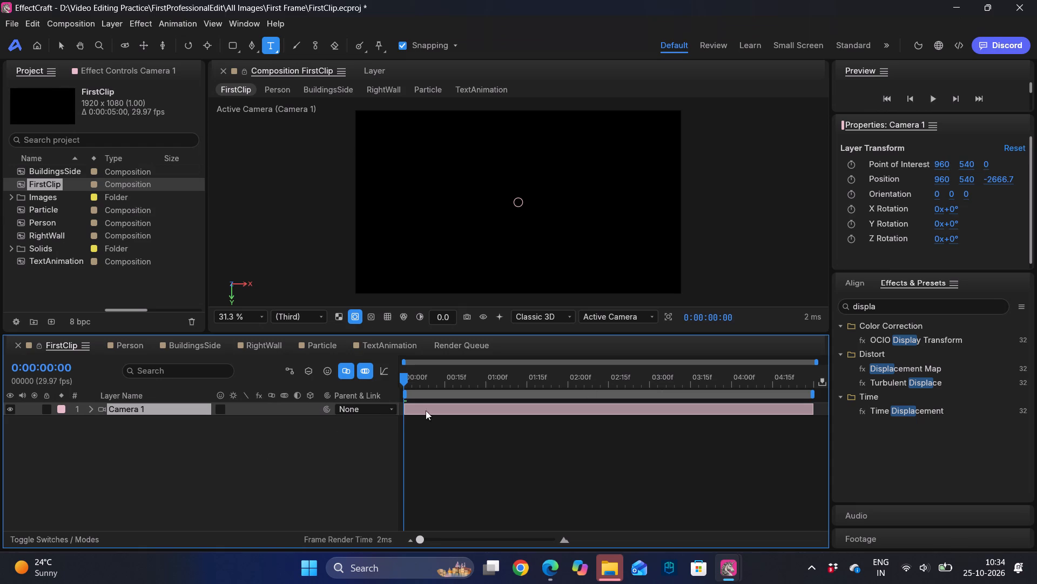
Add BackgroundImage.png from the Images folder to FirstClip below the camera and make it a 3D layer.
click(625, 322)
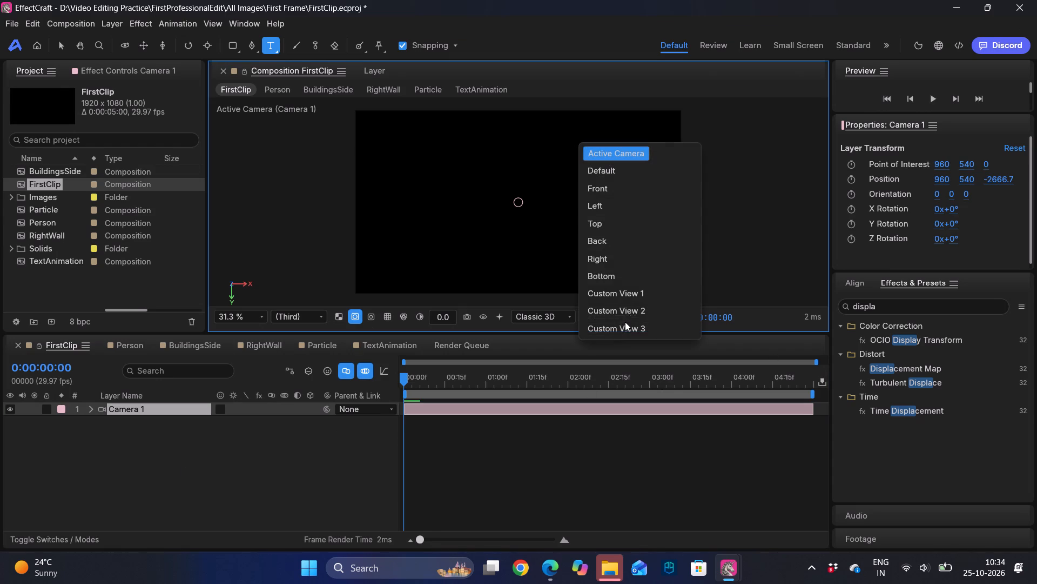
click(622, 292)
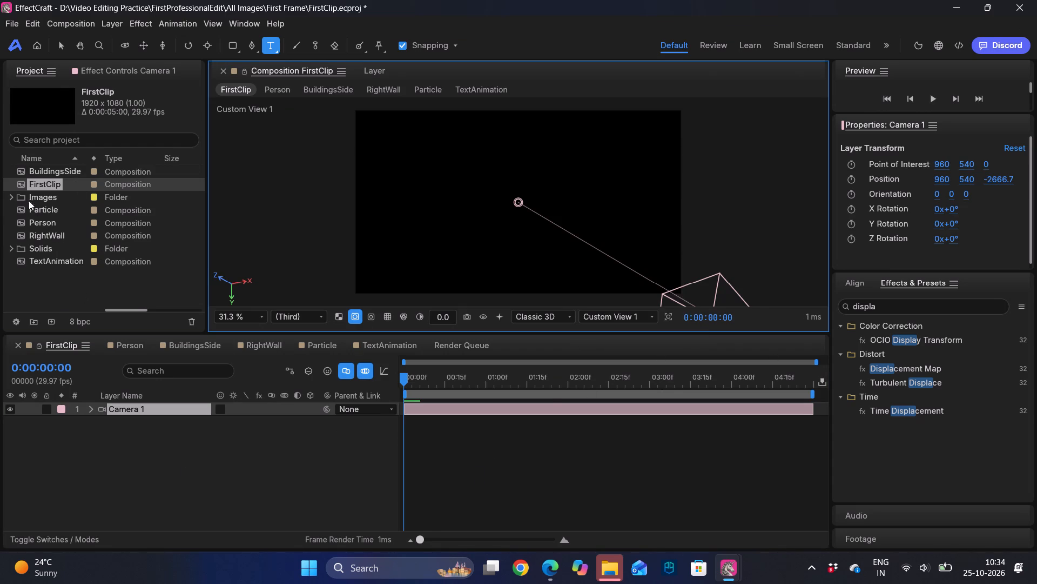
click(8, 196)
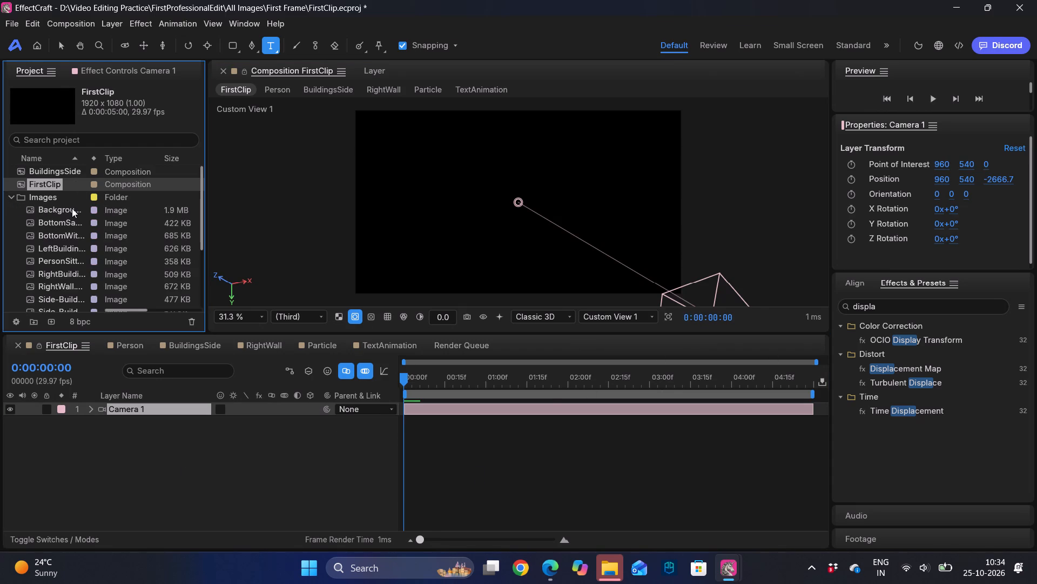
drag(69, 210, 145, 451)
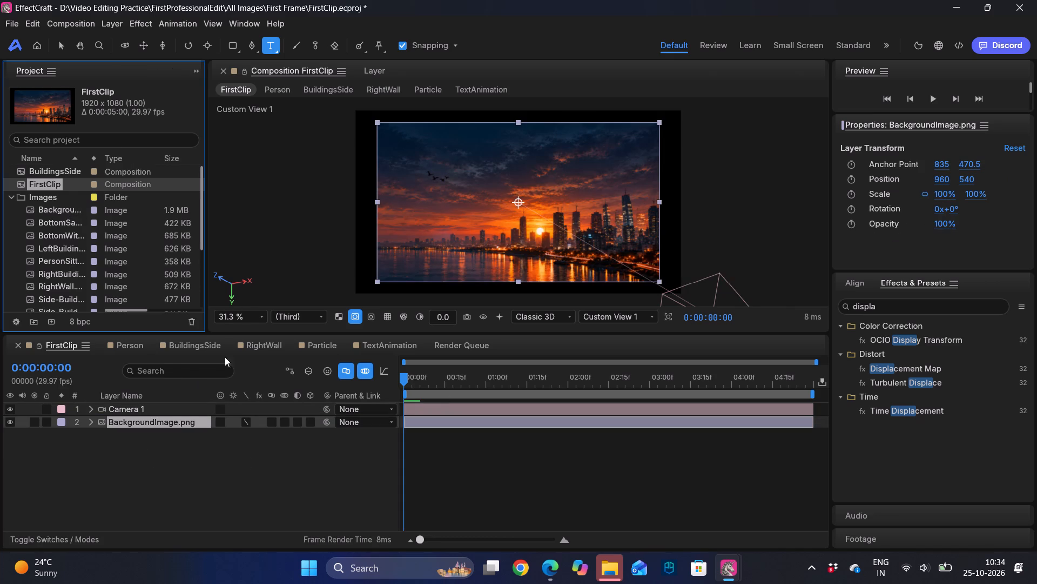
click(311, 427)
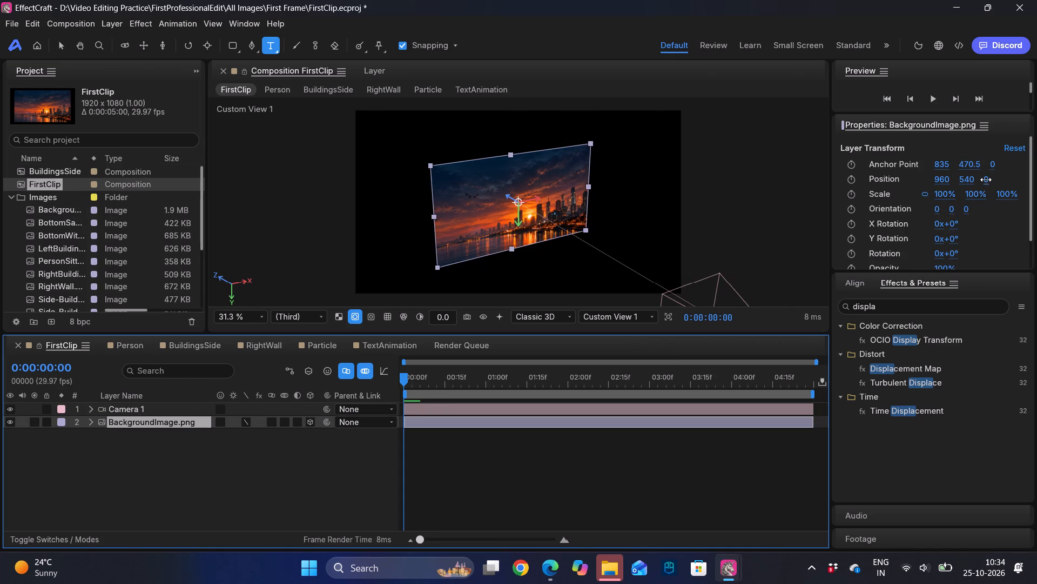
Push the BackgroundImage.png layer back in depth to a Z position of about 771.2.
drag(986, 180, 470, 153)
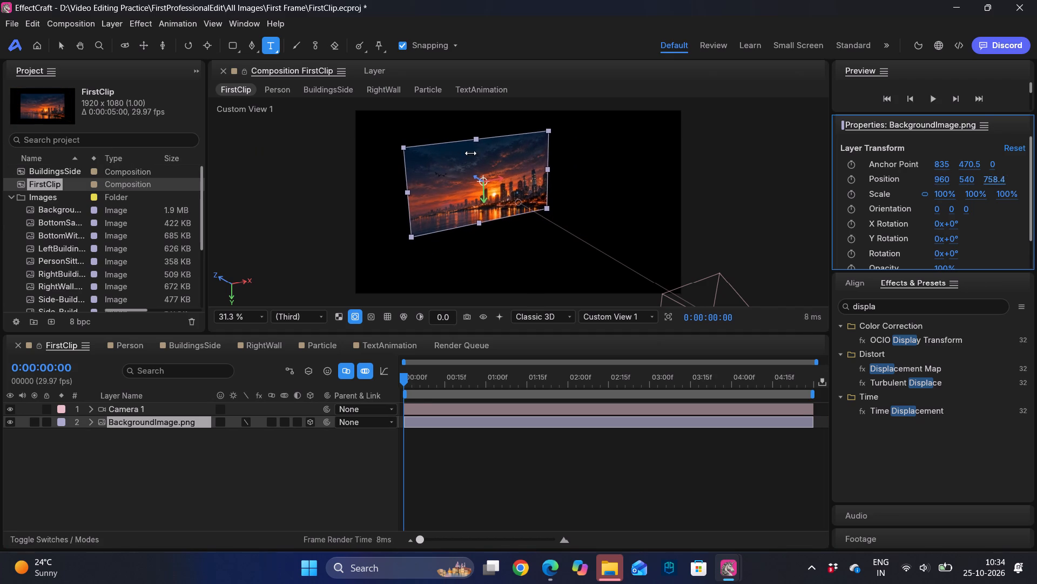
drag(470, 153, 473, 153)
Scale the BackgroundImage.png layer to 148% so it fills the frame as seen through the active camera.
click(636, 321)
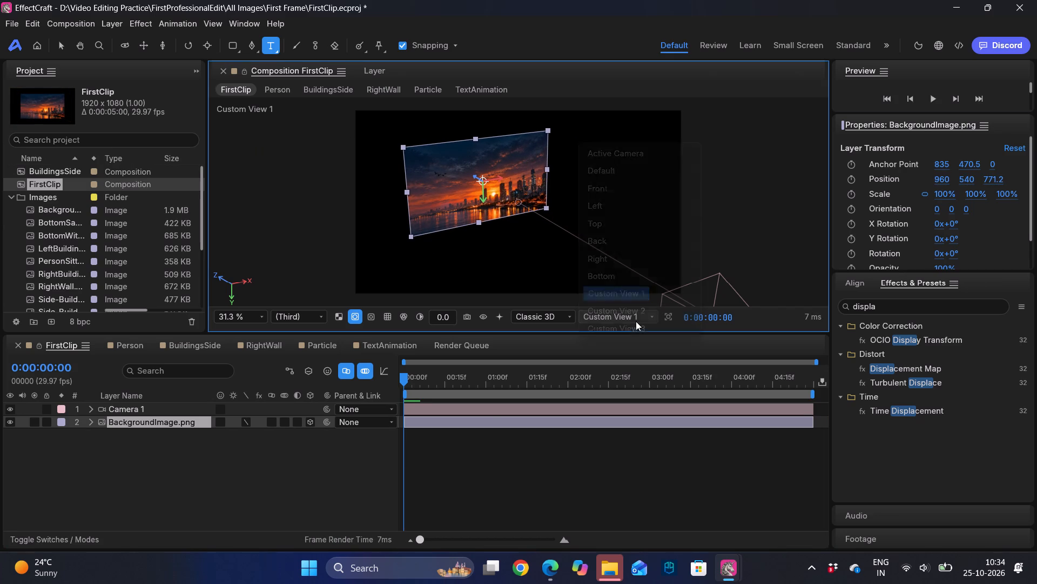
click(615, 152)
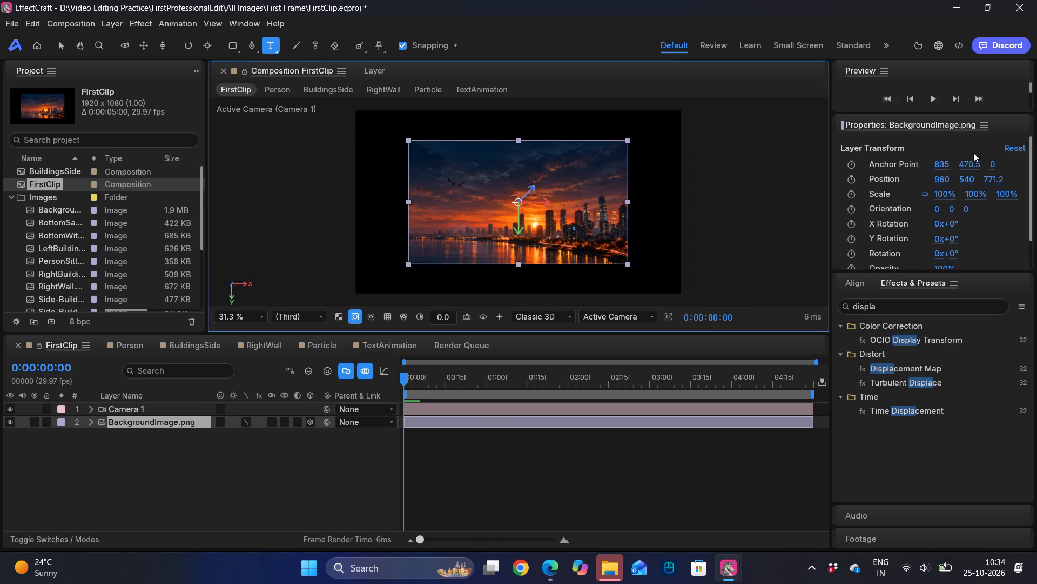
drag(945, 196, 984, 197)
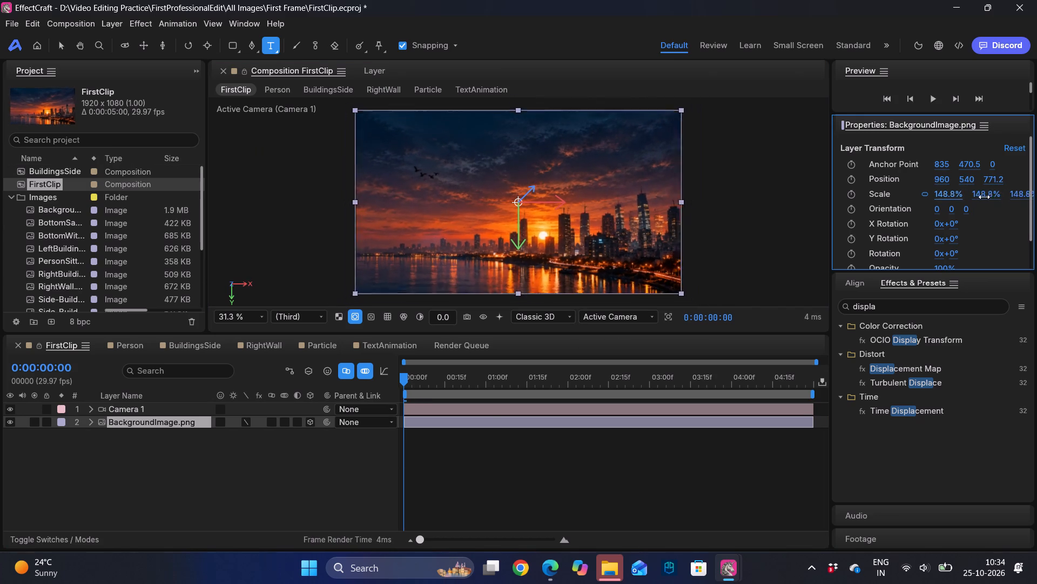
drag(984, 197, 981, 198)
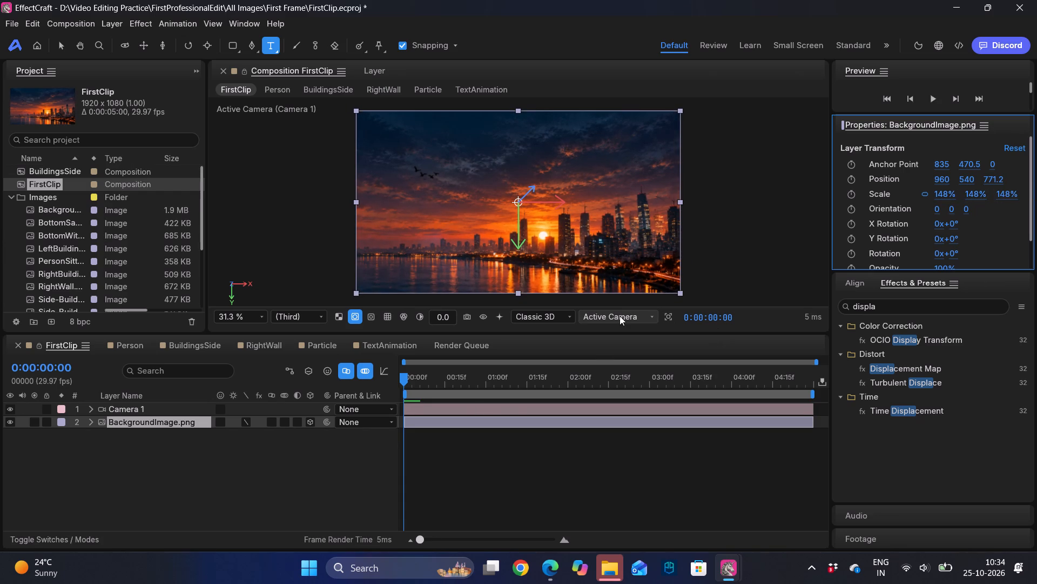
Examine the placement of the background and camera in FirstClip from Custom View 1.
click(619, 316)
click(610, 295)
click(507, 452)
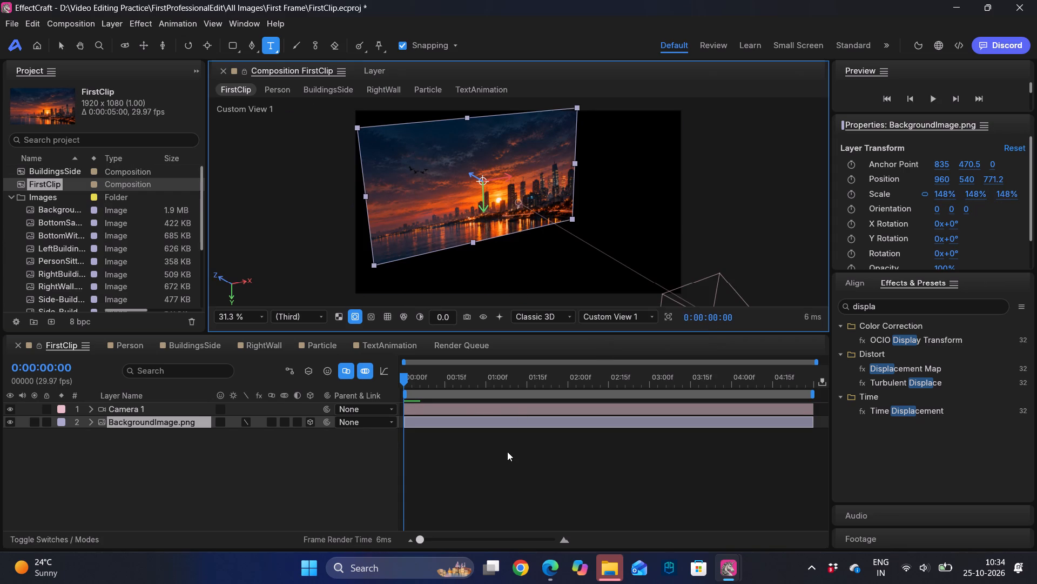
click(425, 422)
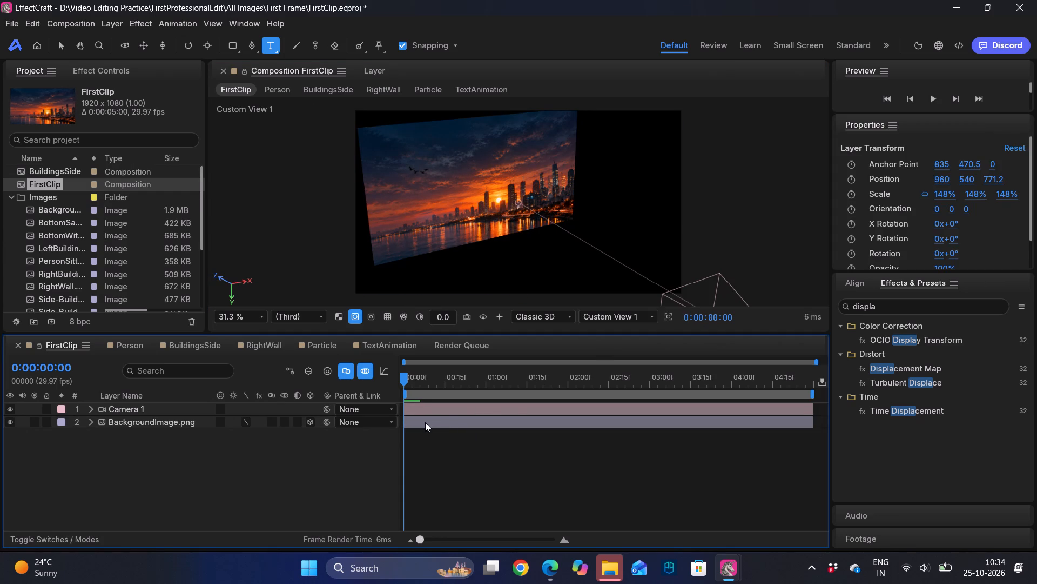
click(448, 408)
click(459, 464)
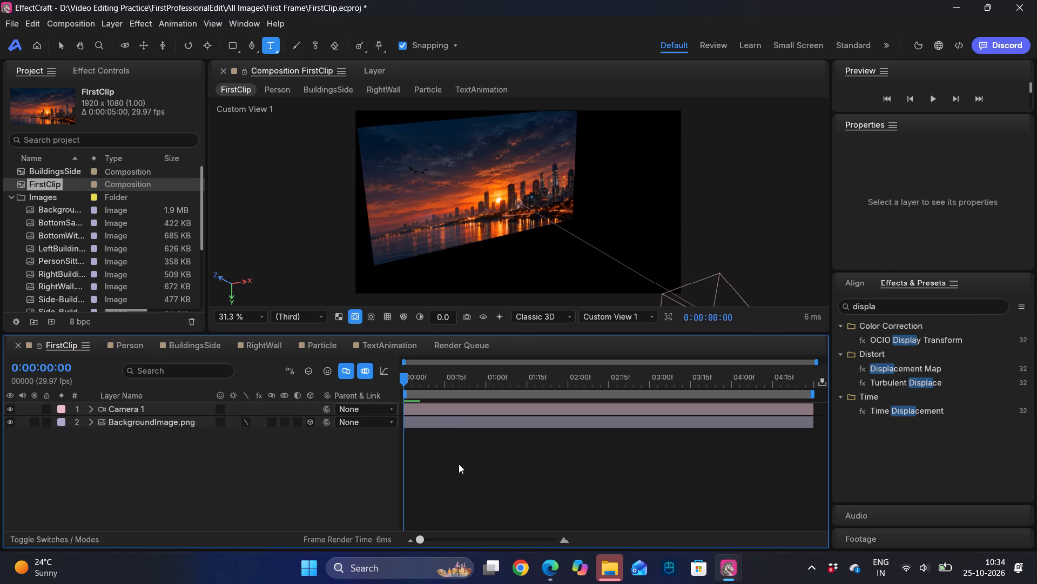
Add the BuildingsSide composition to FirstClip between Camera 1 and BackgroundImage.png and make it a 3D layer.
click(92, 412)
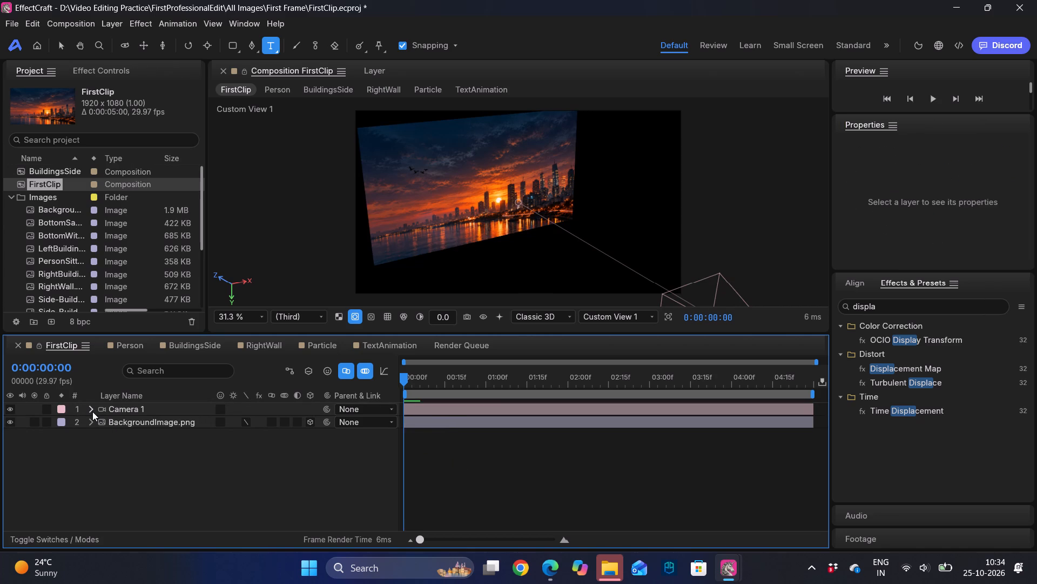
click(98, 421)
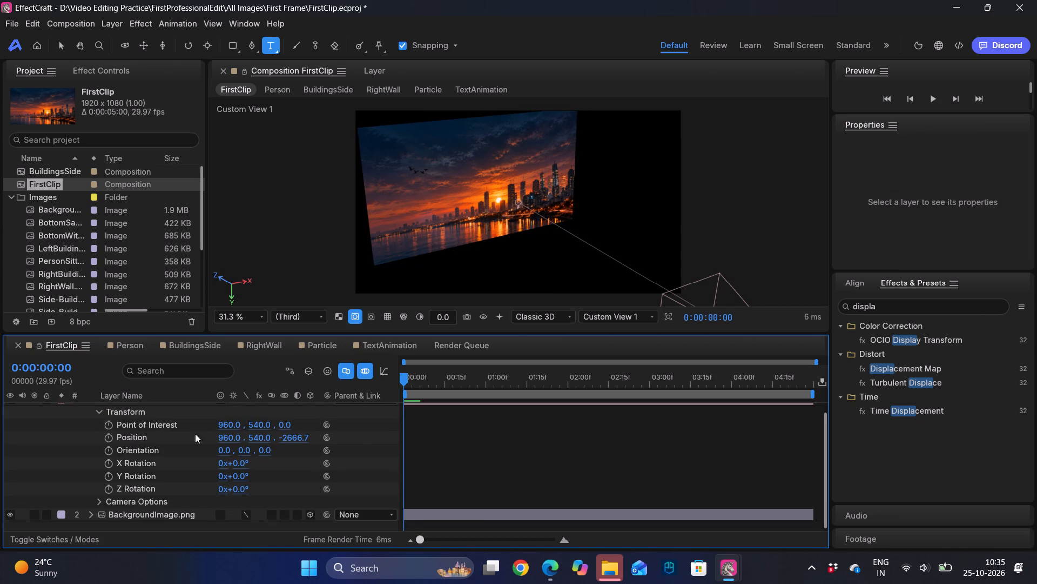
click(12, 195)
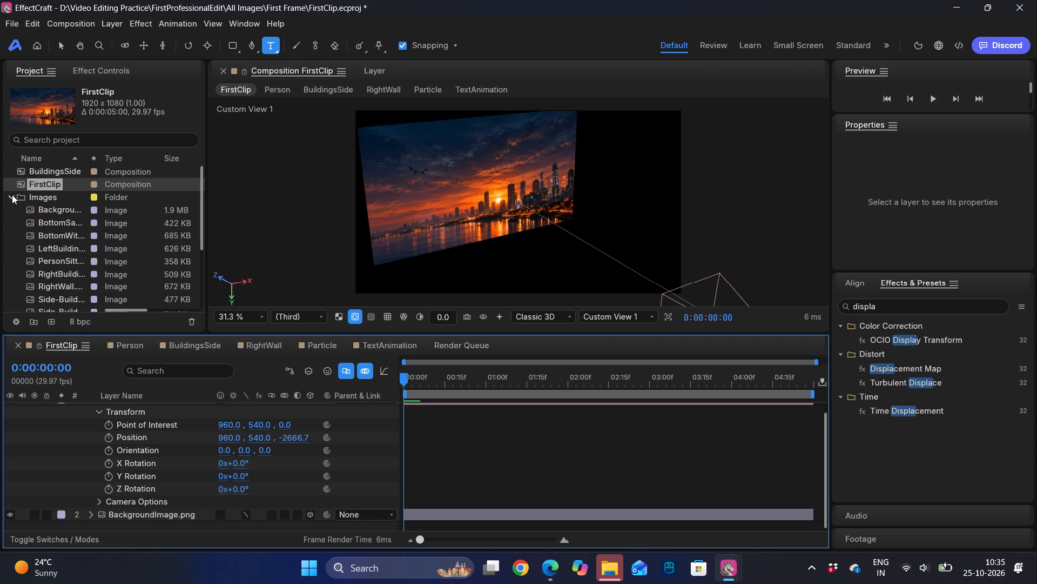
click(12, 195)
click(12, 195)
scroll(64, 227, down, 1)
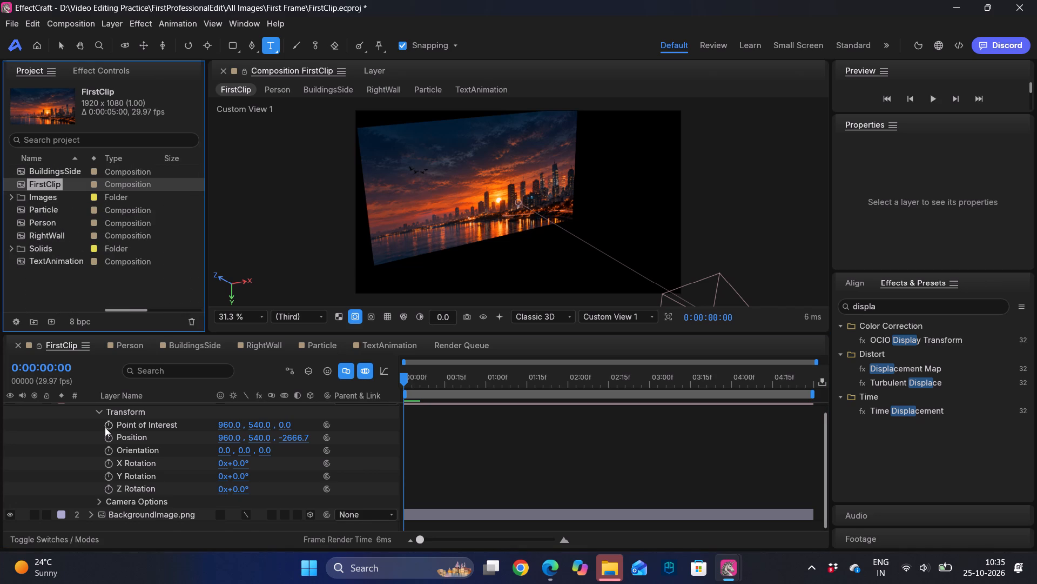
scroll(105, 427, up, 1)
click(87, 408)
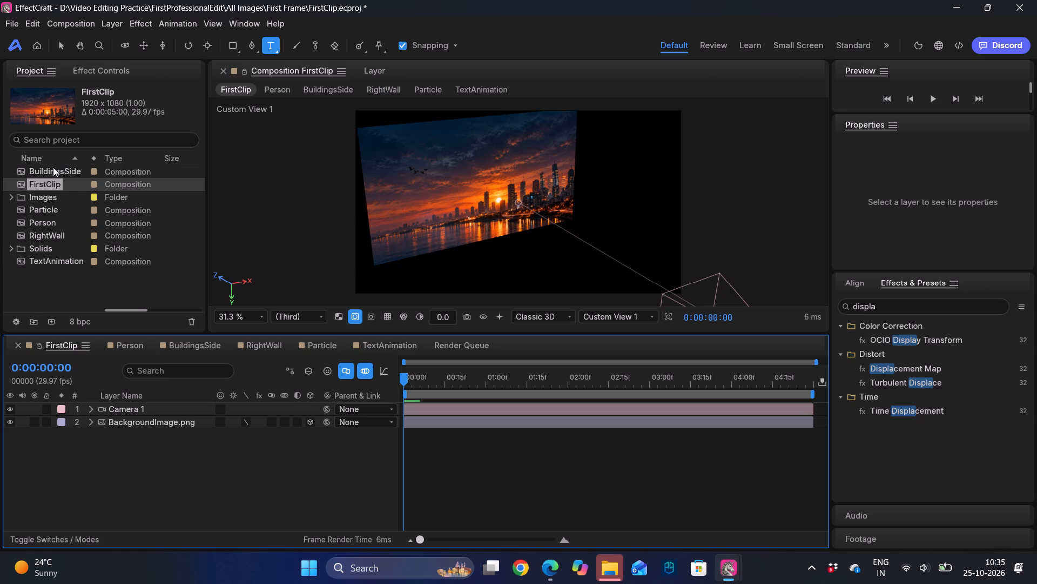
drag(52, 169, 153, 419)
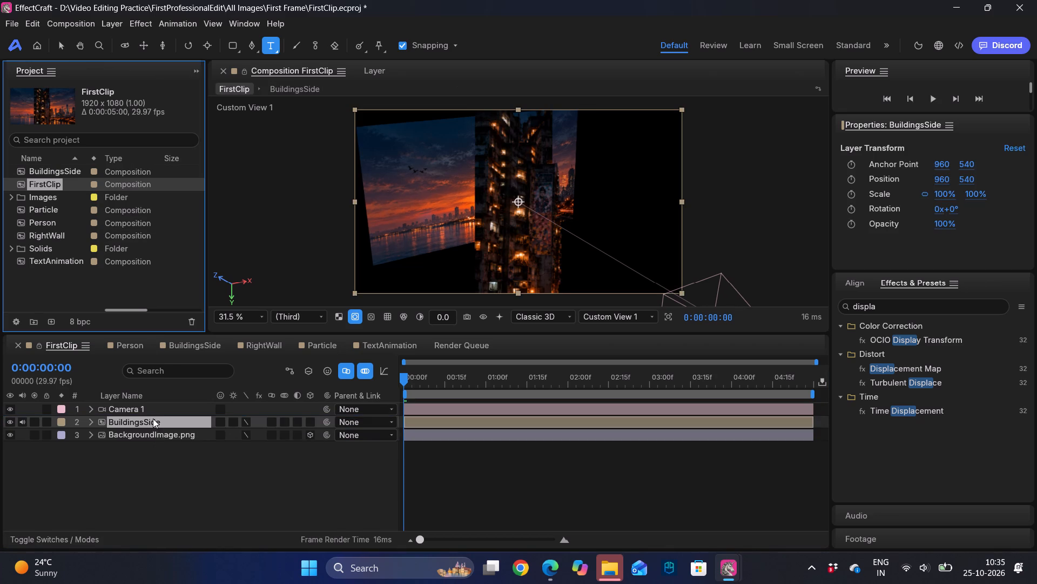
click(311, 421)
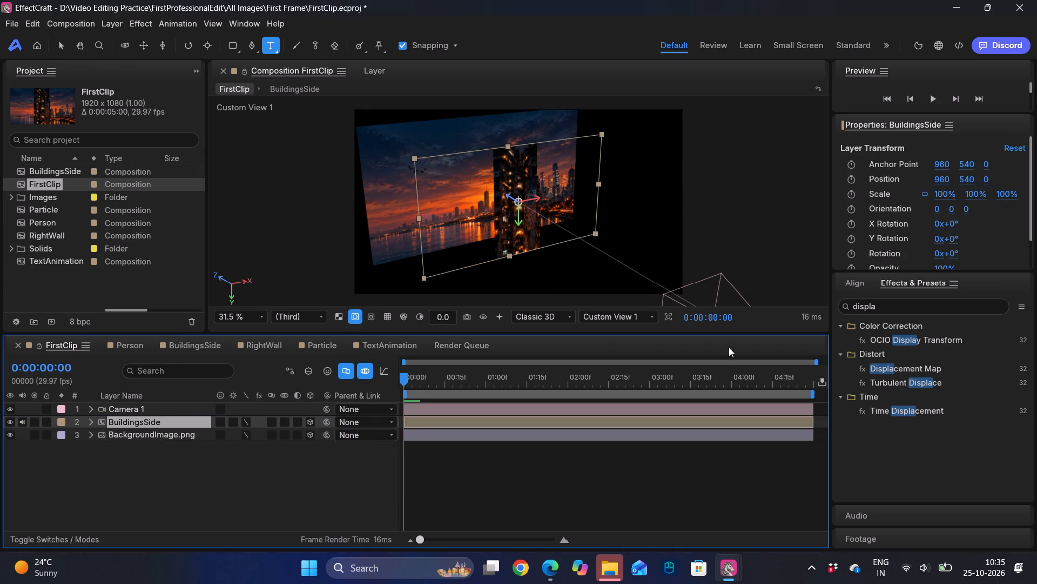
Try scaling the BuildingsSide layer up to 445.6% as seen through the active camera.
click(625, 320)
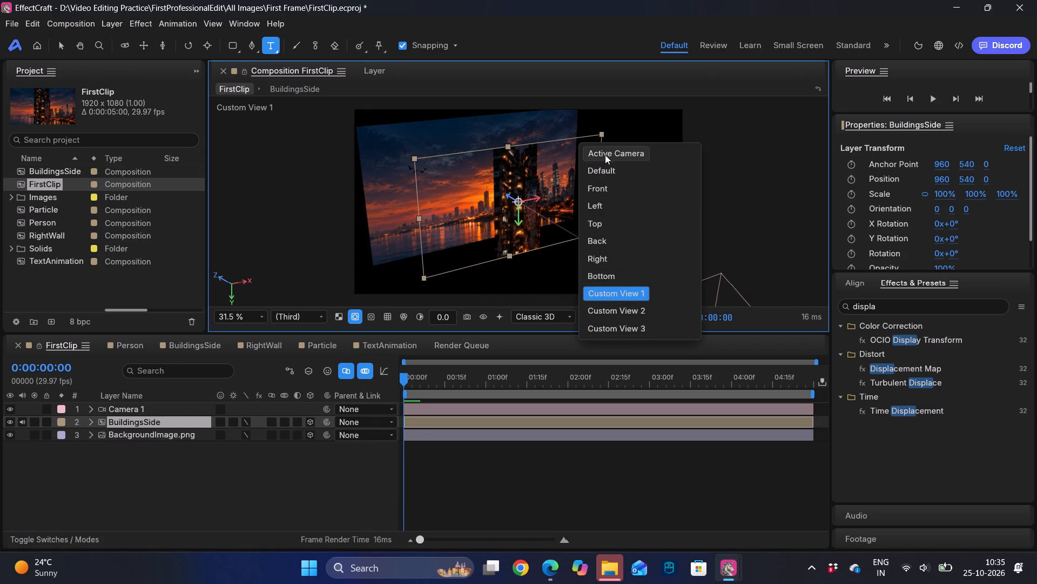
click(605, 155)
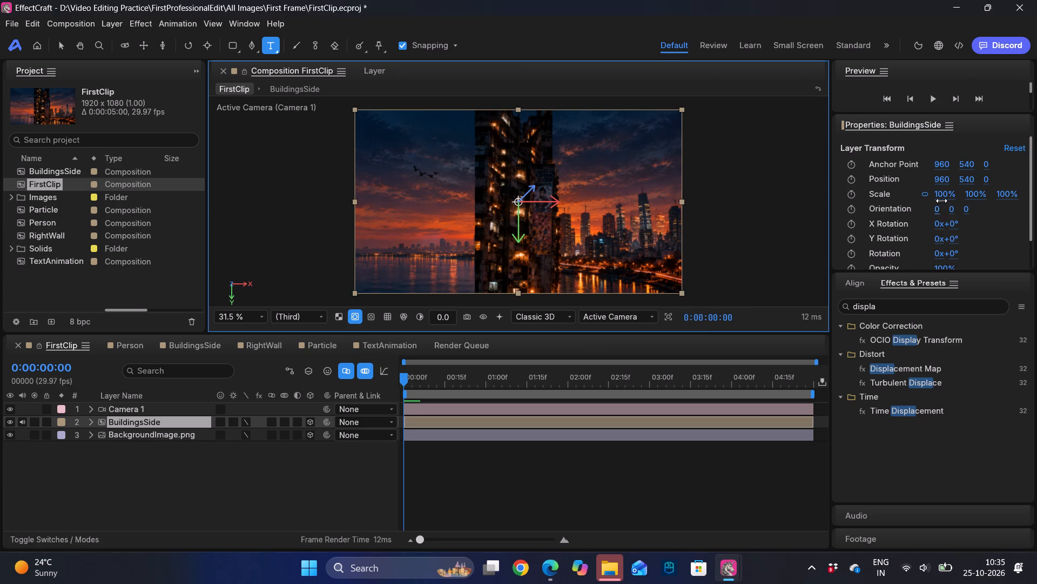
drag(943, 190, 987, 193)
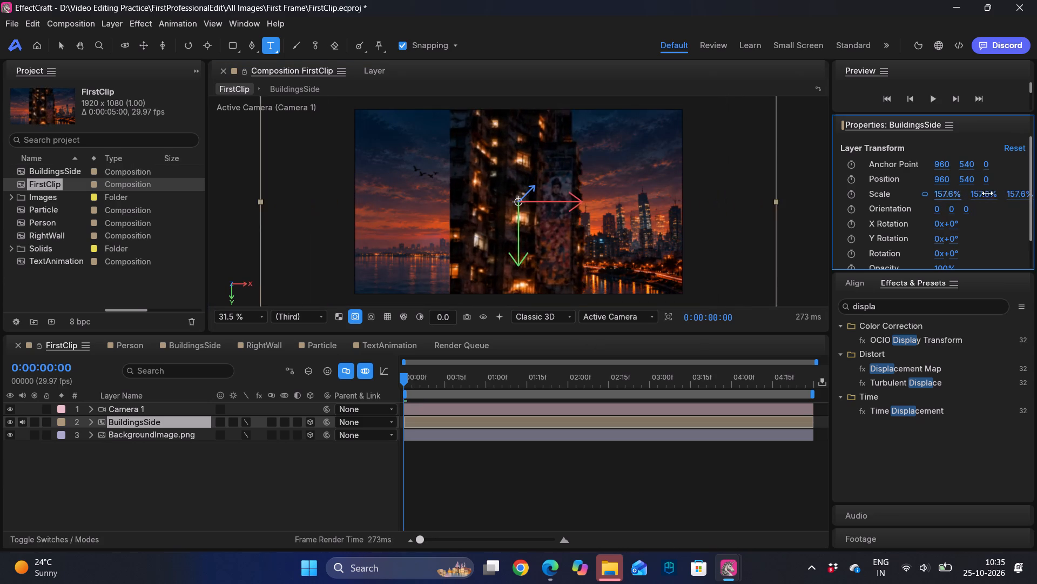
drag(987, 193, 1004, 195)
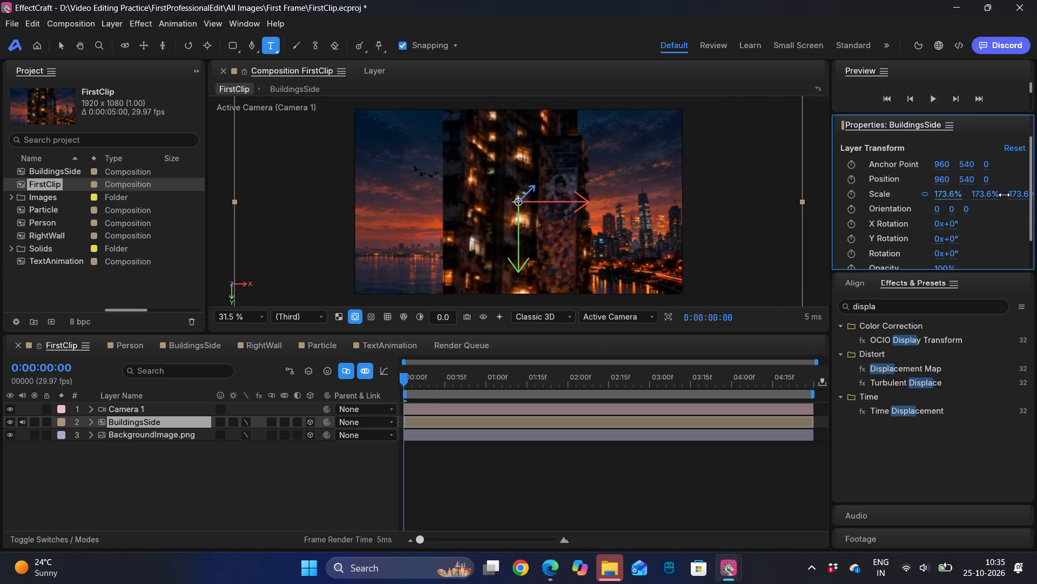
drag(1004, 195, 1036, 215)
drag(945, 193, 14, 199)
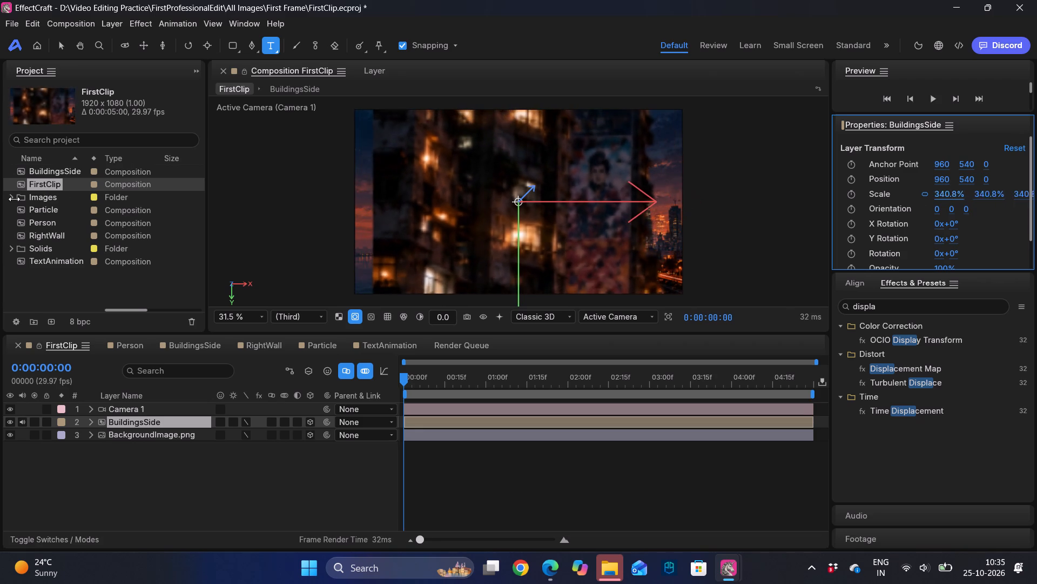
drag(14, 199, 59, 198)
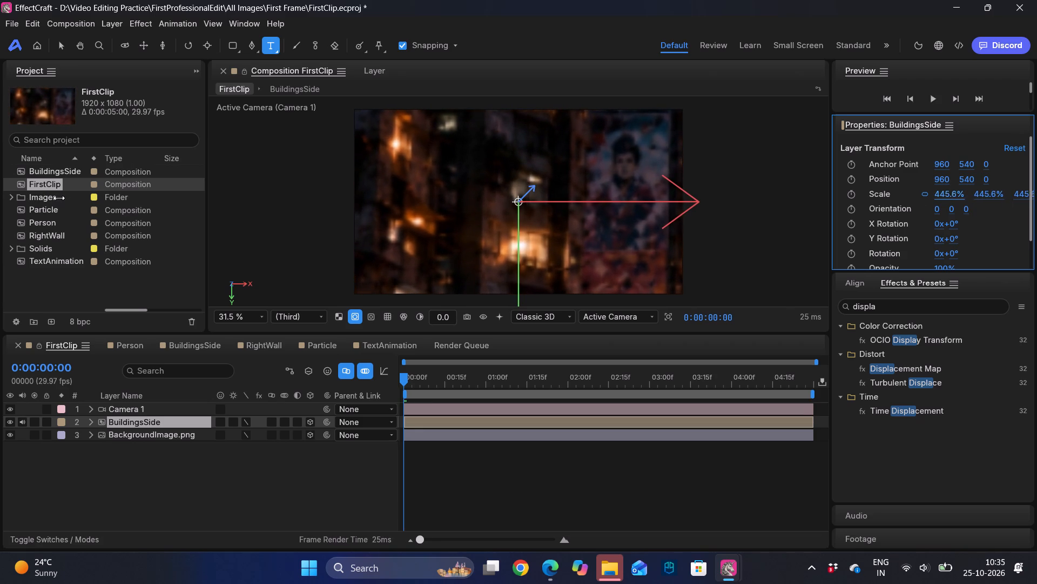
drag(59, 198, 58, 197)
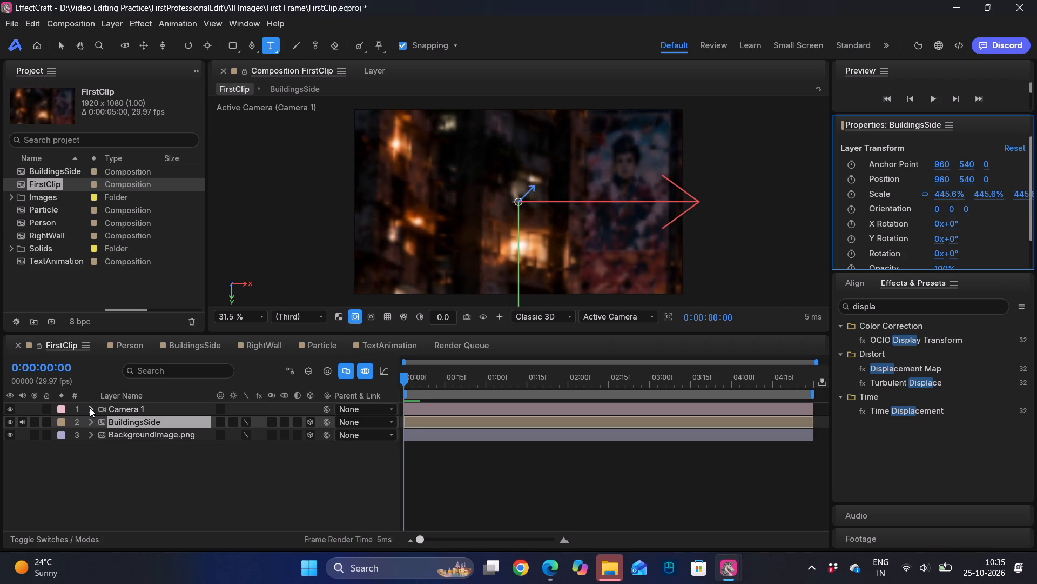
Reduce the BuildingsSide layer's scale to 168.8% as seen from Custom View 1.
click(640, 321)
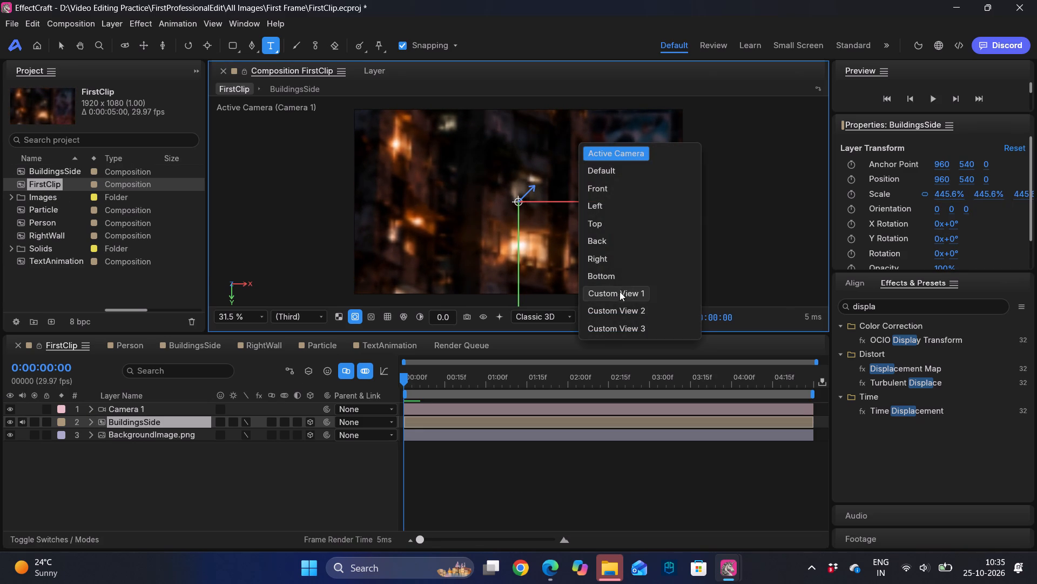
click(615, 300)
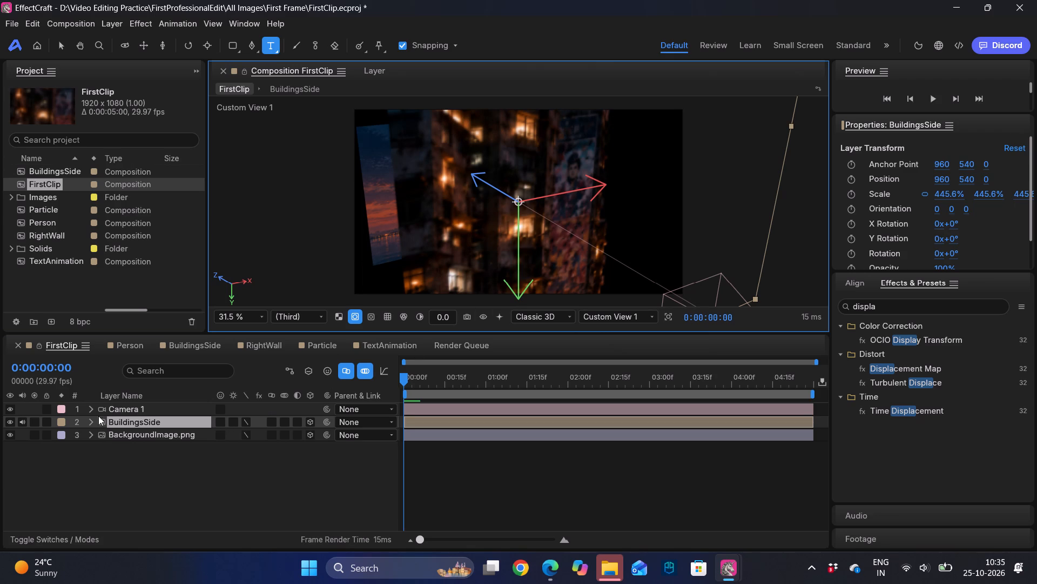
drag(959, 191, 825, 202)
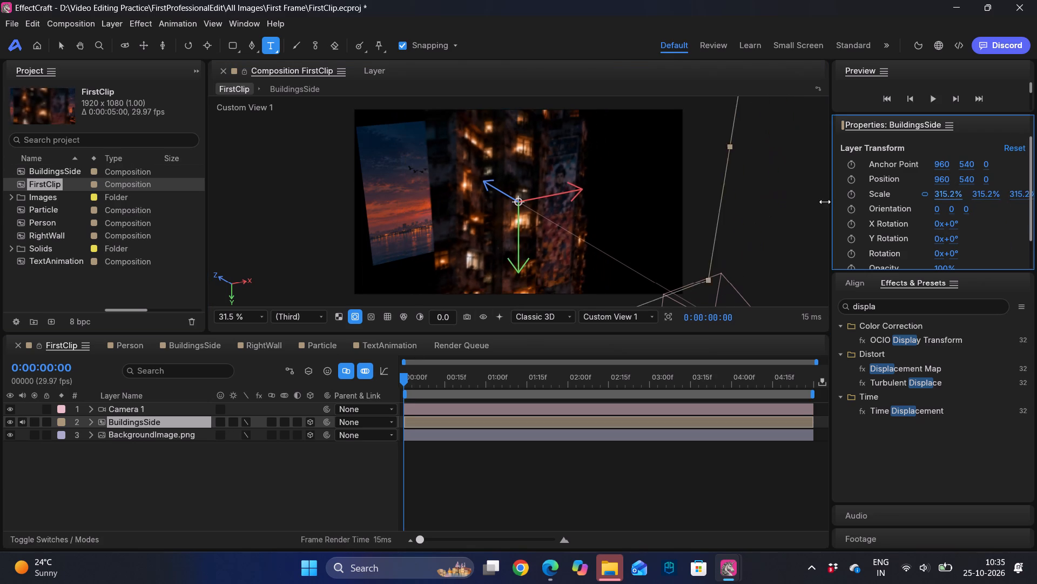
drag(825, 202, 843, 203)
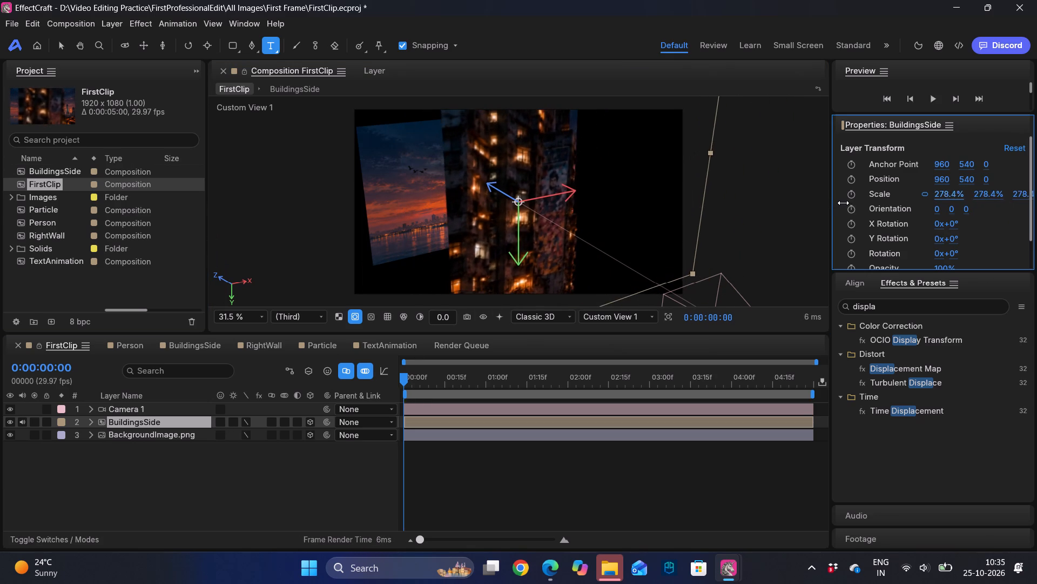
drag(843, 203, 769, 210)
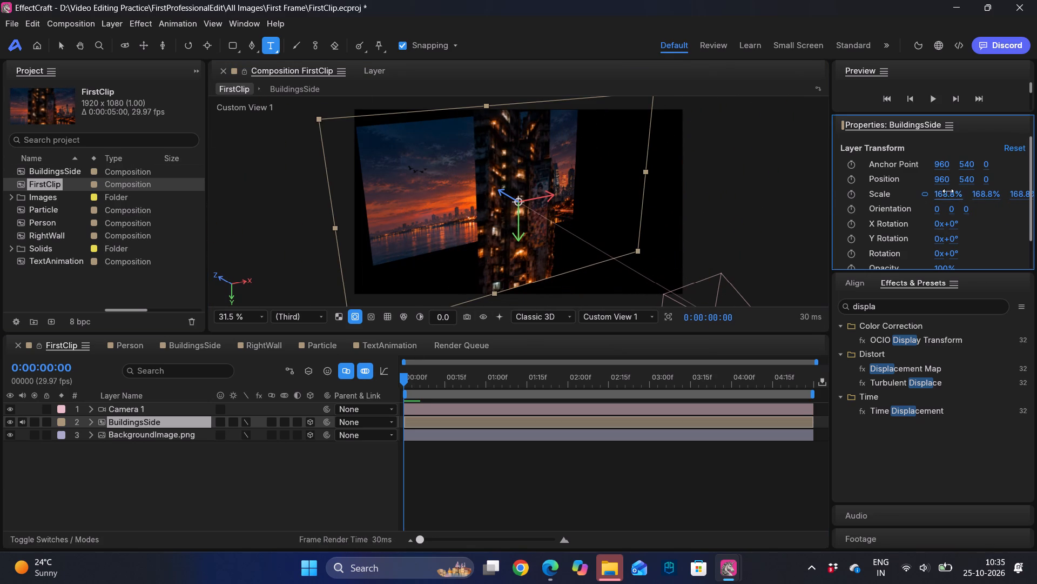
Bring the BuildingsSide layer toward the camera to a Z position of -1707.2, judging it through the active camera.
drag(985, 178, 437, 220)
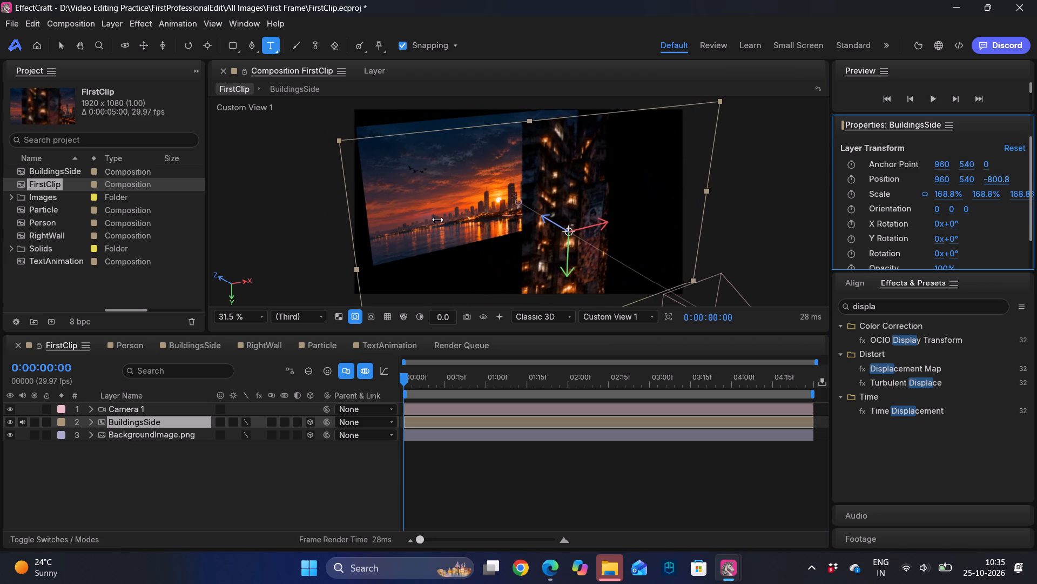
drag(437, 220, 386, 230)
click(636, 318)
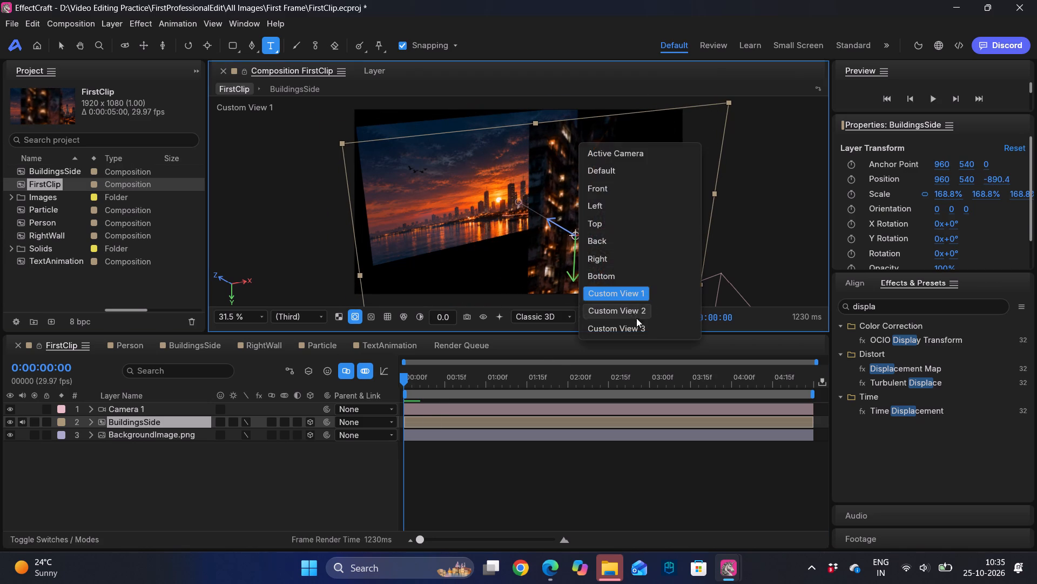
click(609, 151)
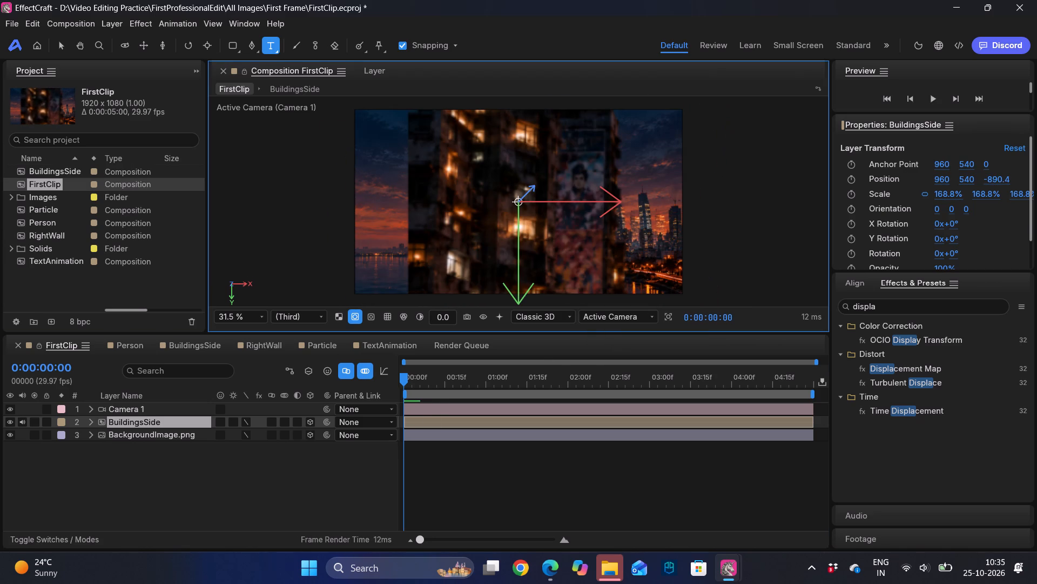
drag(1003, 178, 622, 209)
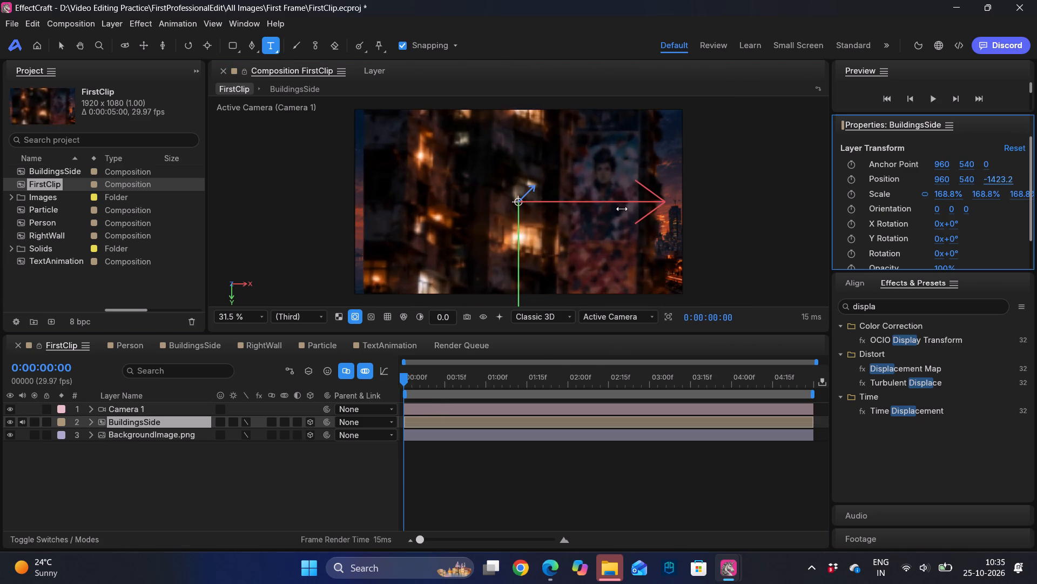
drag(622, 209, 477, 229)
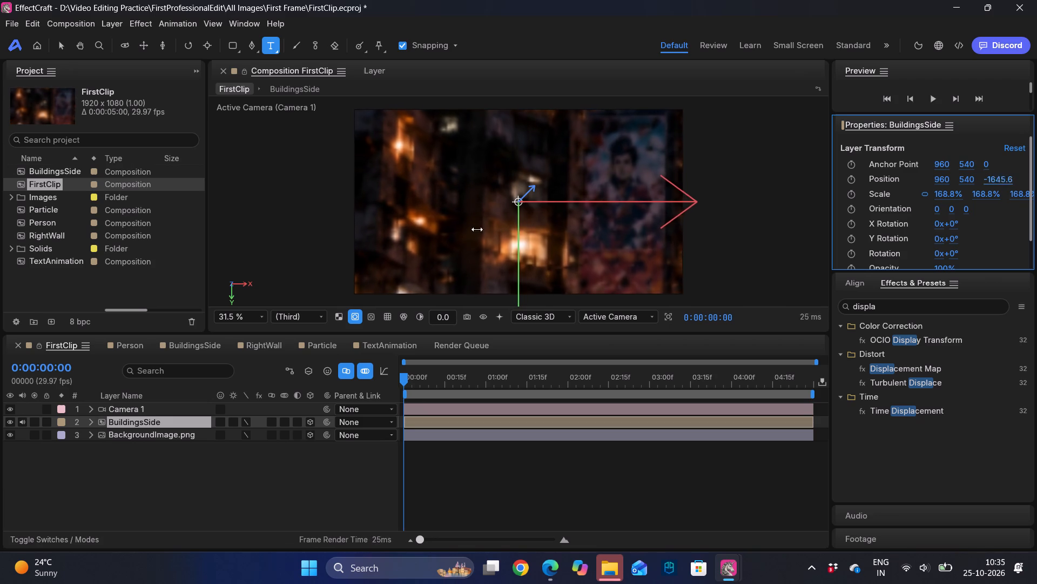
drag(477, 229, 449, 231)
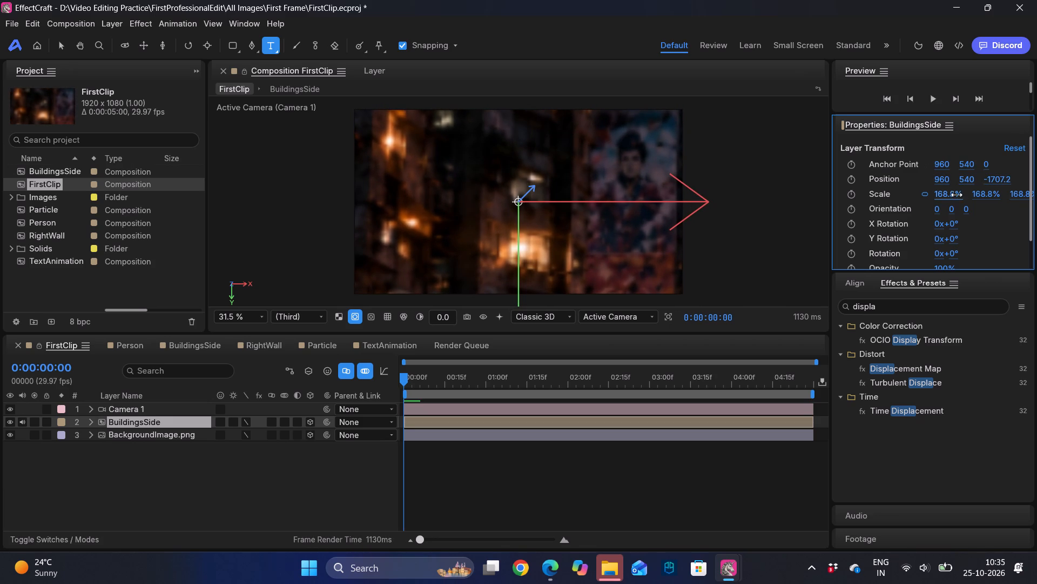
Scale the BuildingsSide layer to 78.4%.
drag(955, 195, 905, 200)
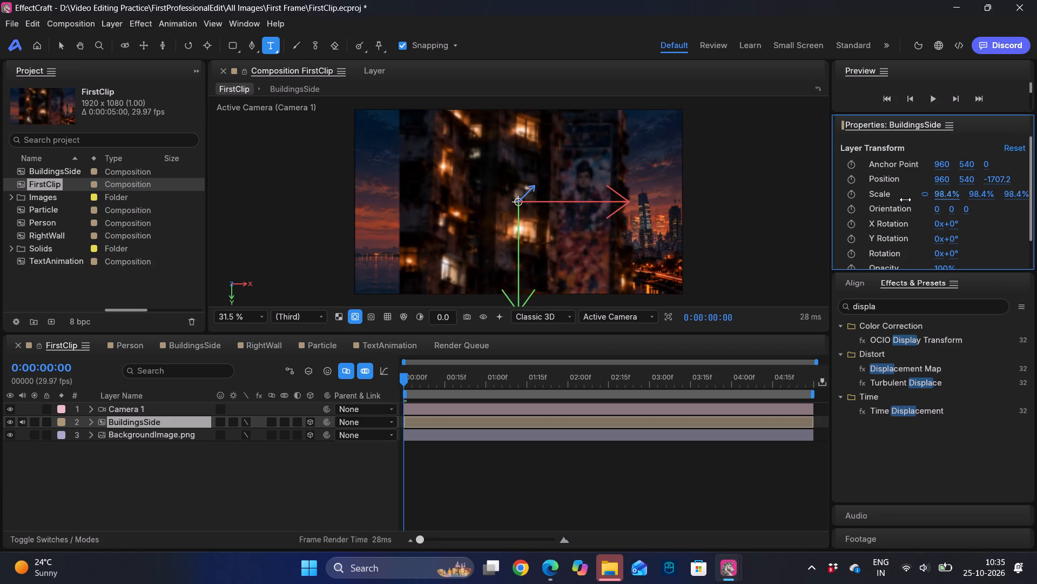
drag(905, 200, 891, 203)
In the BuildingsSide composition, move LeftBuilding.png at the first frame to an X position of 696.
double_click(61, 172)
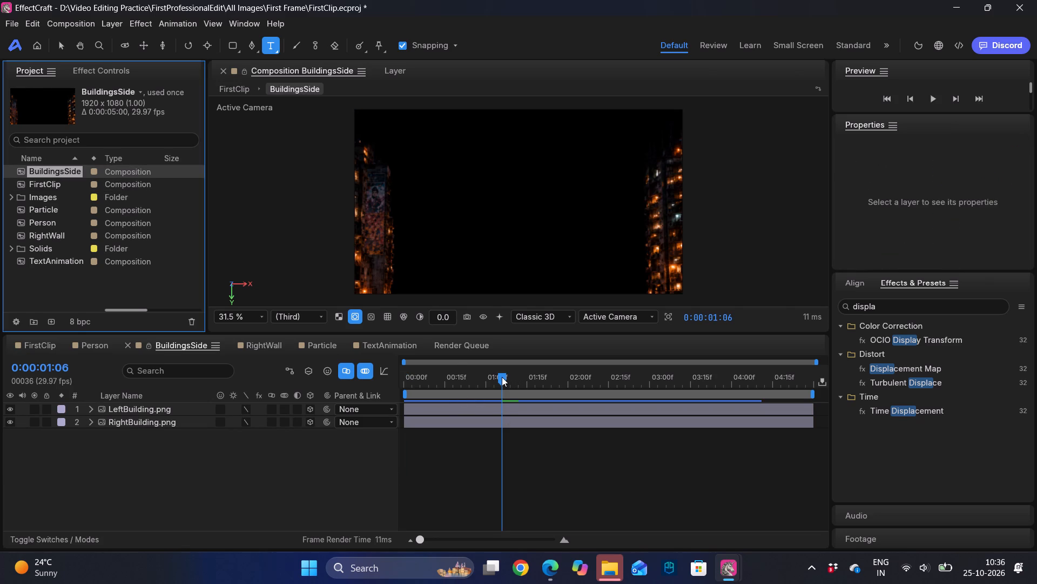
drag(502, 377, 327, 377)
click(419, 409)
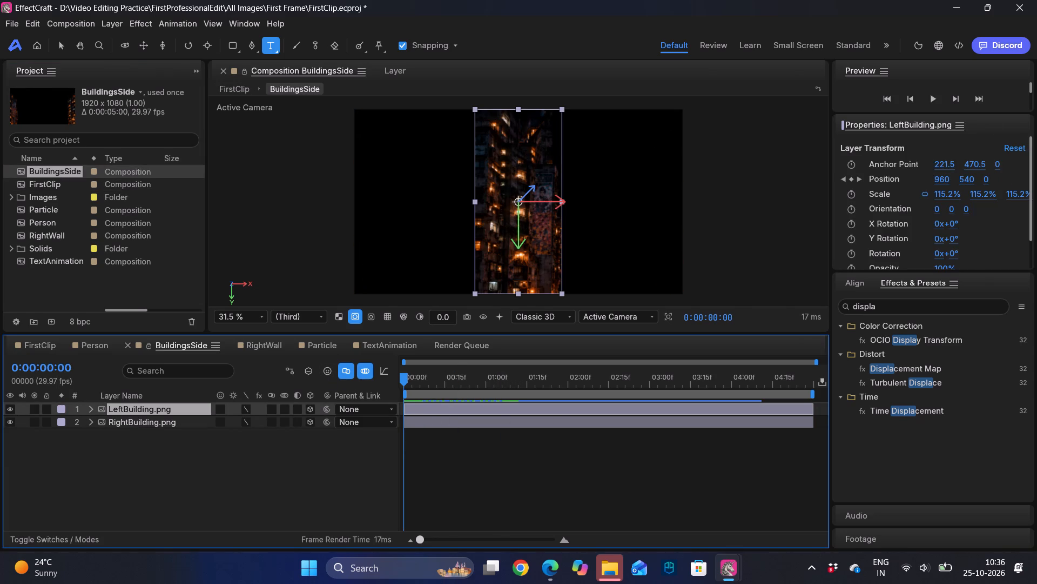
drag(945, 176, 826, 183)
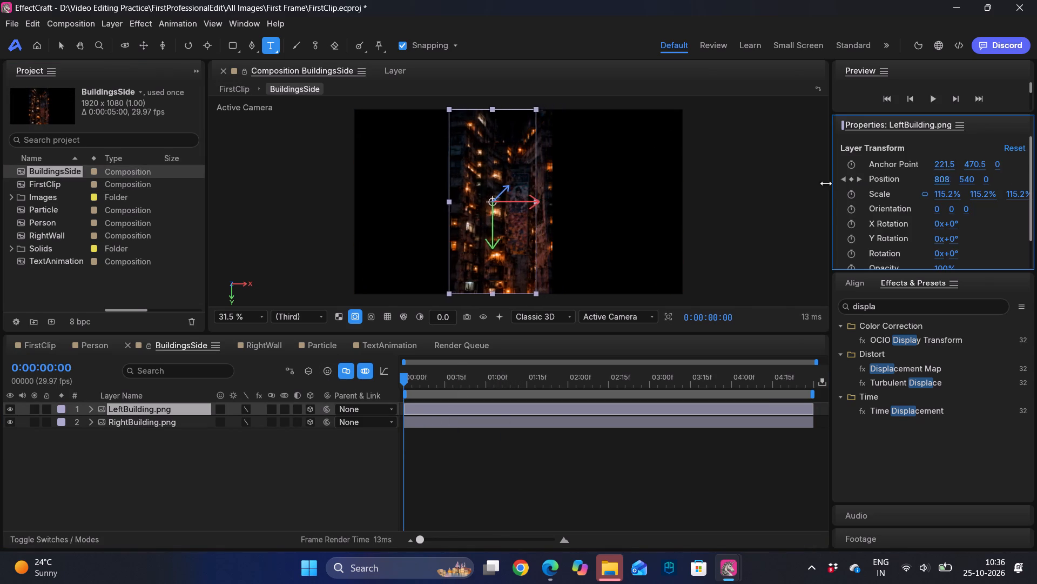
drag(826, 183, 796, 184)
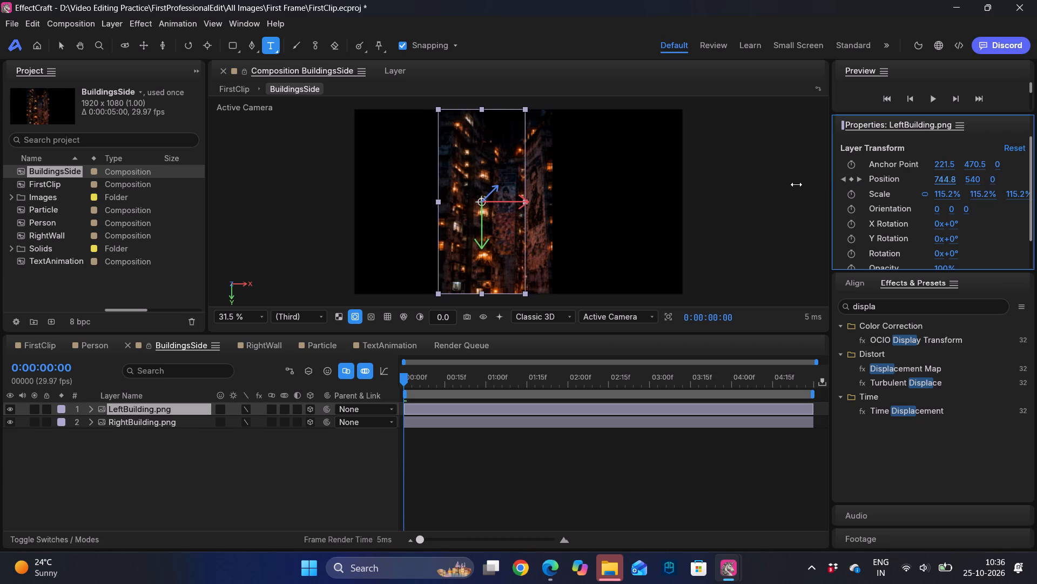
drag(796, 184, 763, 189)
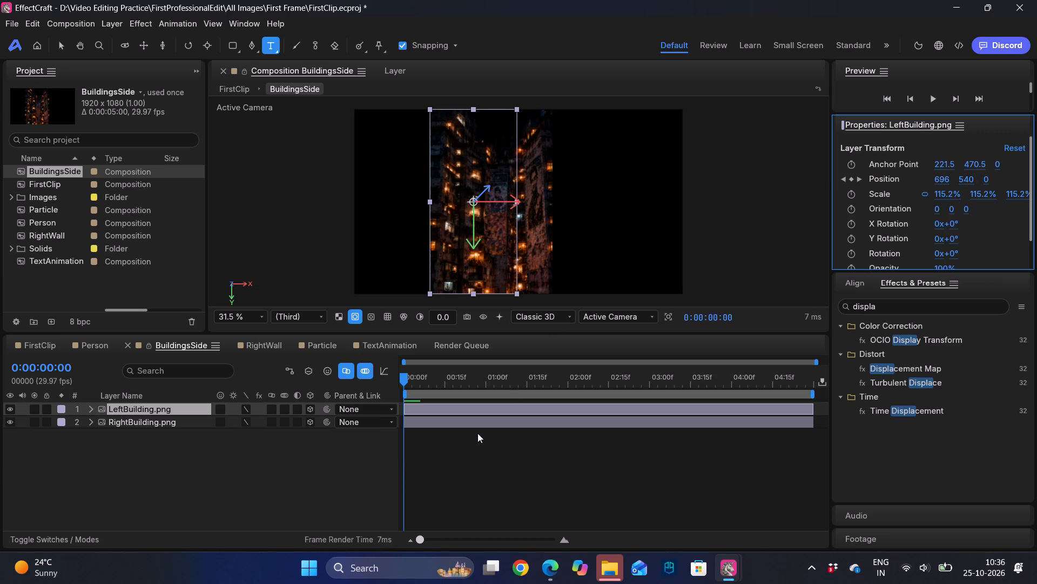
Shift RightBuilding.png to the right along X at the first frame of BuildingsSide, and return to the FirstClip composition.
click(488, 426)
drag(941, 182, 1017, 181)
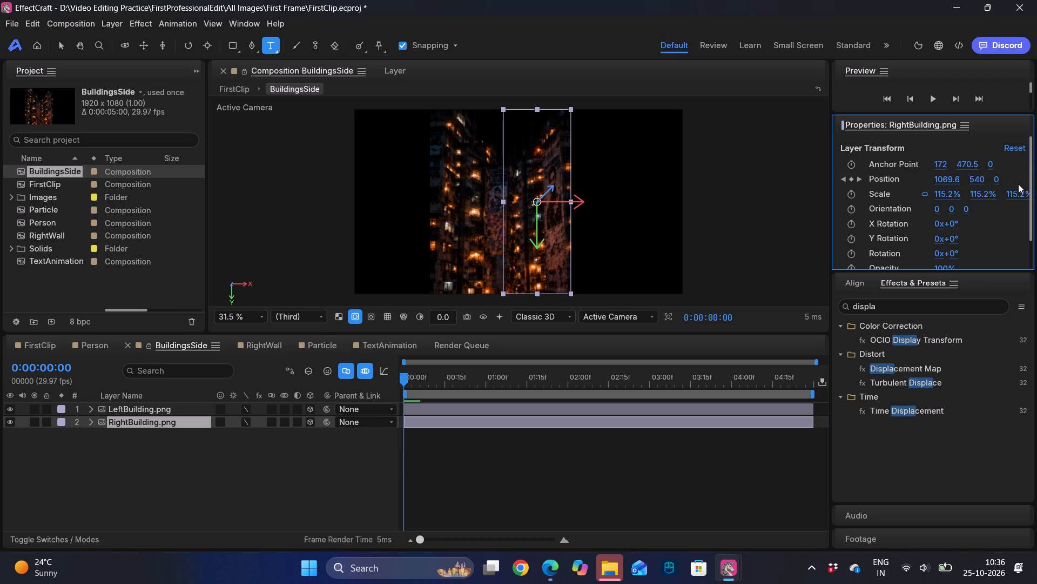
drag(947, 177, 980, 171)
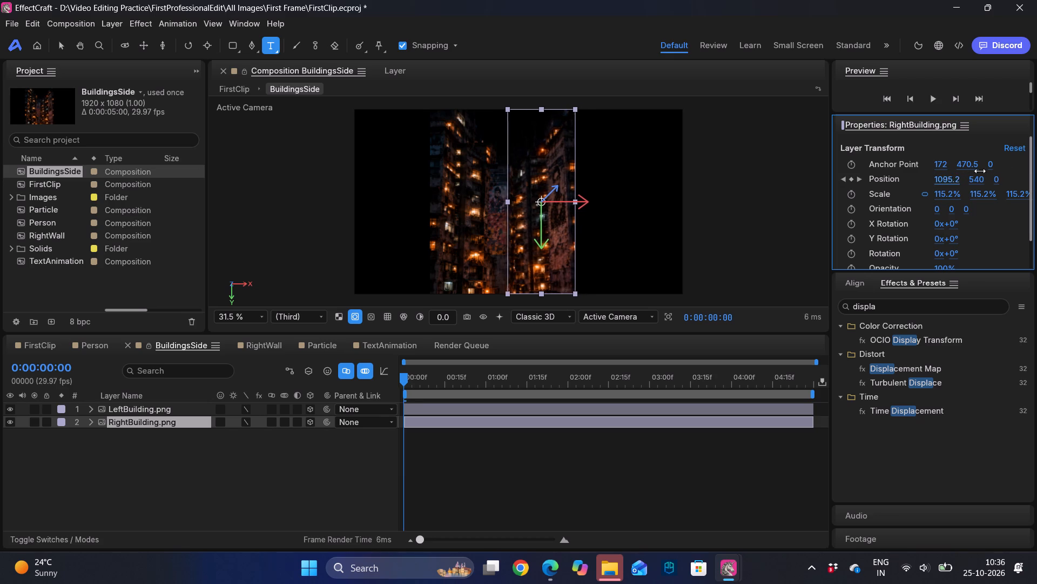
drag(980, 171, 973, 174)
click(497, 499)
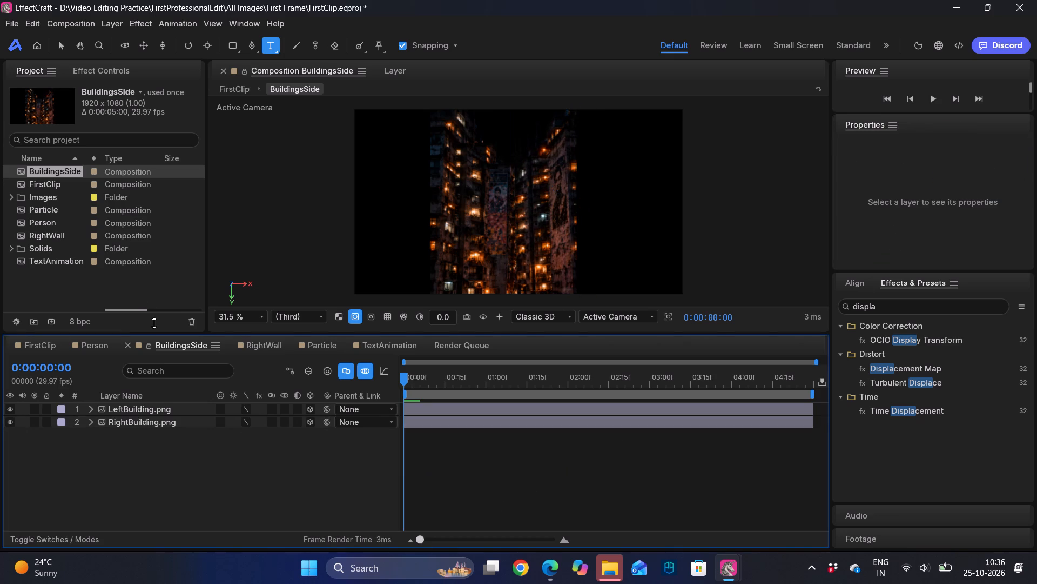
double_click(51, 179)
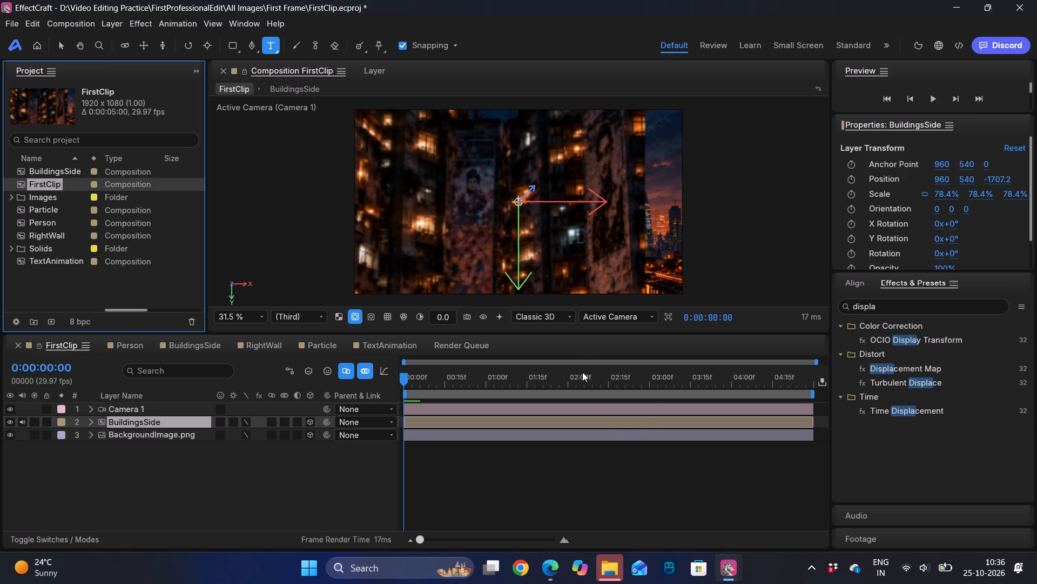
Reposition the BuildingsSide layer in FirstClip to X 1032 and Y 474.4, judging the framing through the active camera.
click(631, 326)
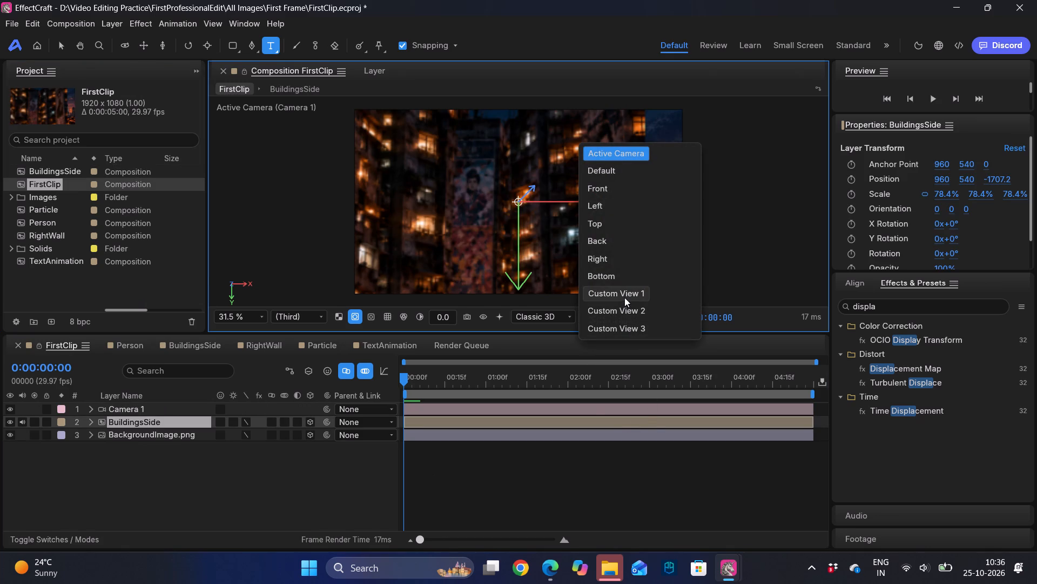
click(624, 297)
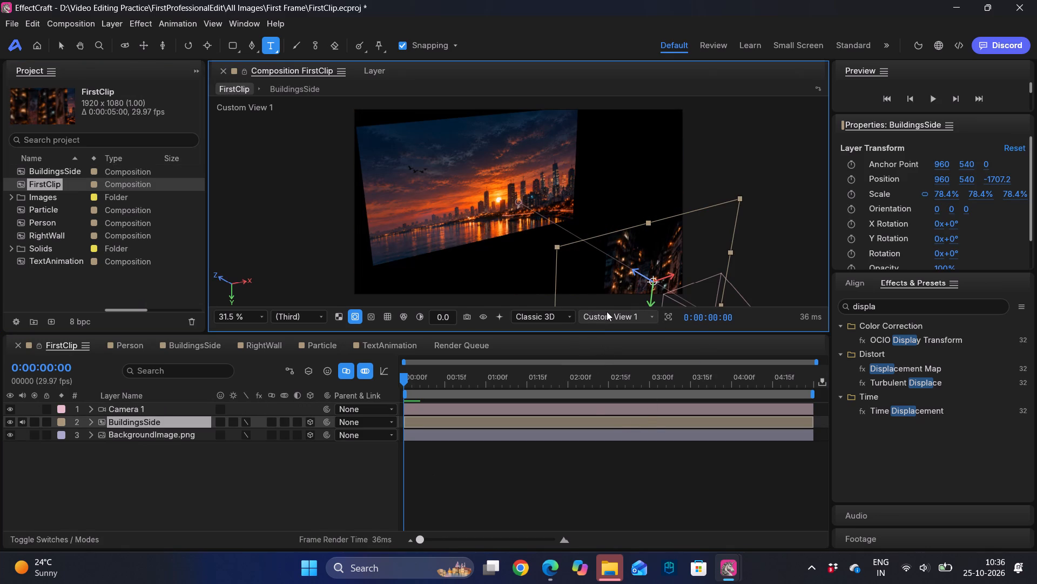
click(607, 313)
click(609, 156)
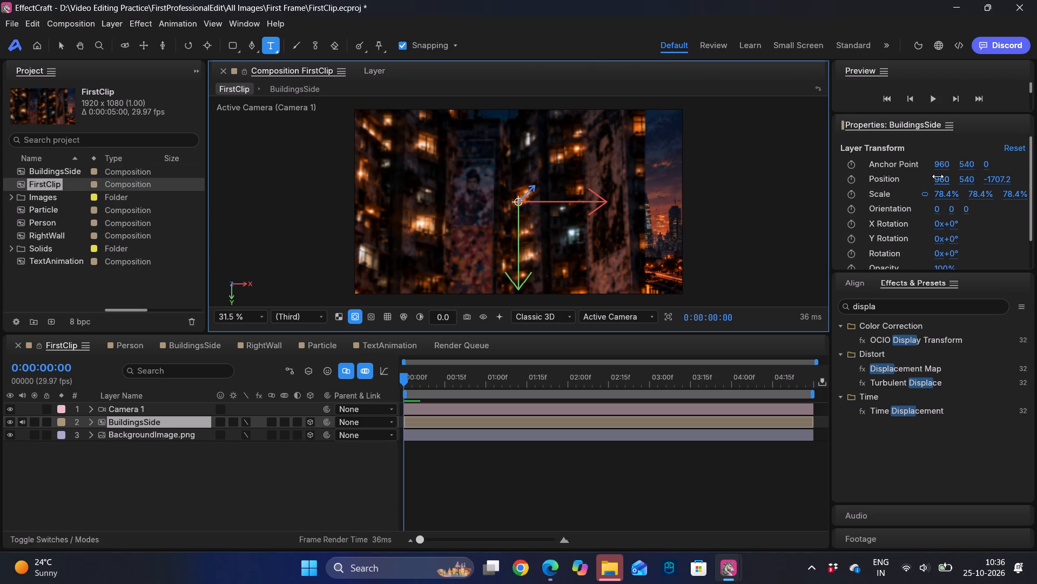
drag(942, 181, 1011, 183)
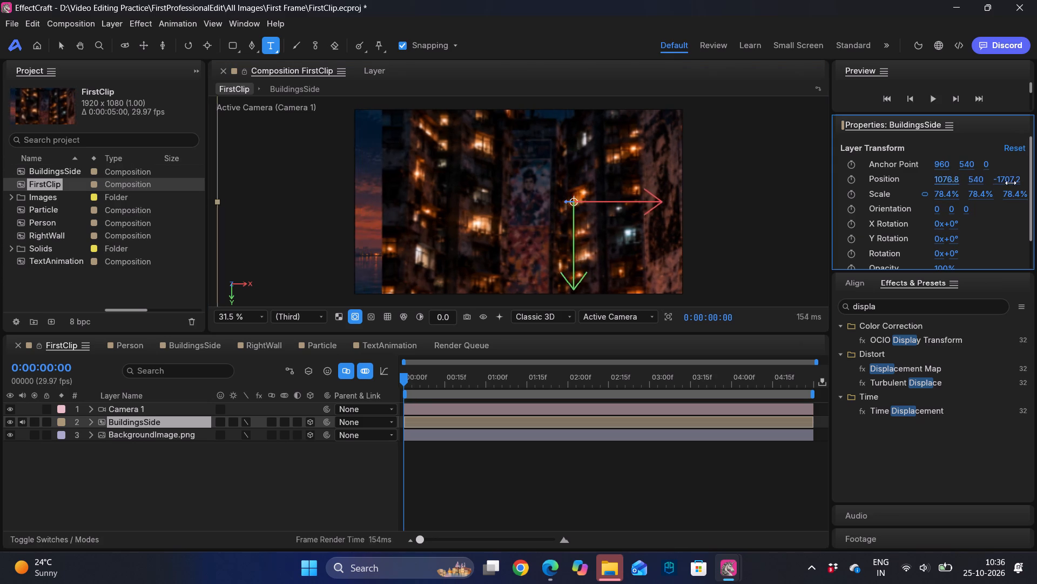
drag(1011, 183, 995, 187)
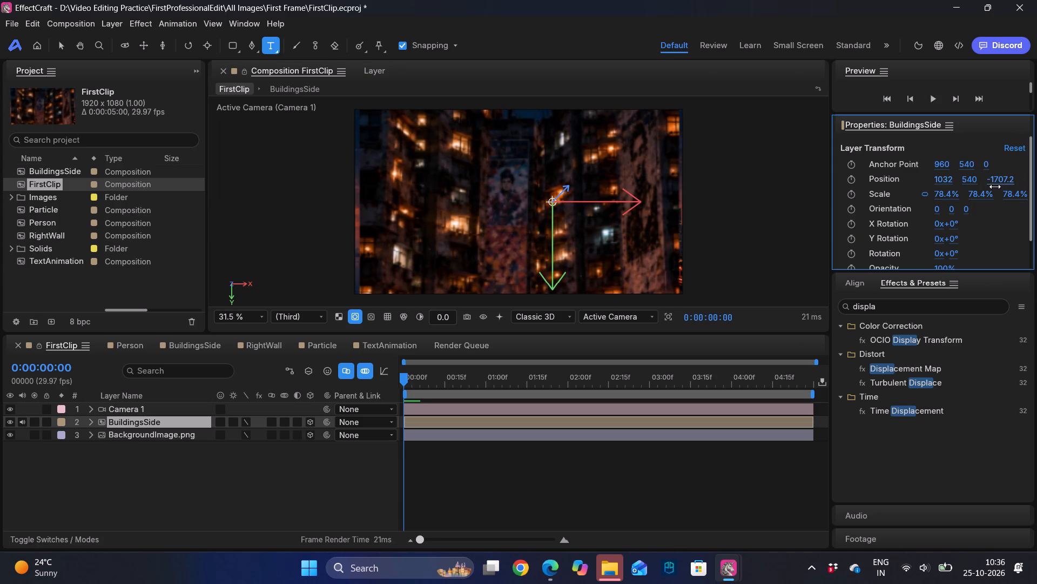
drag(976, 181, 928, 184)
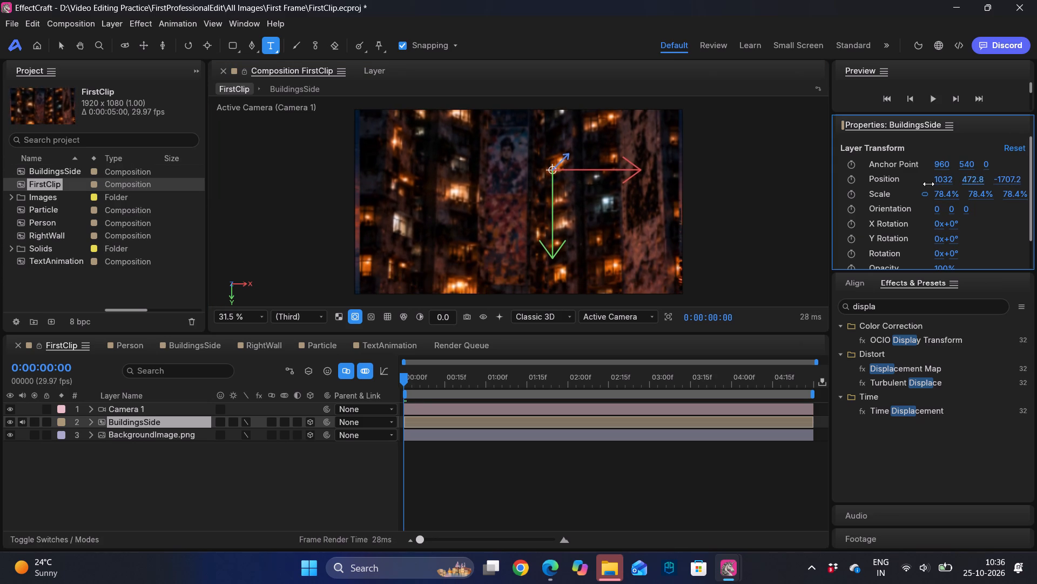
drag(928, 184, 930, 184)
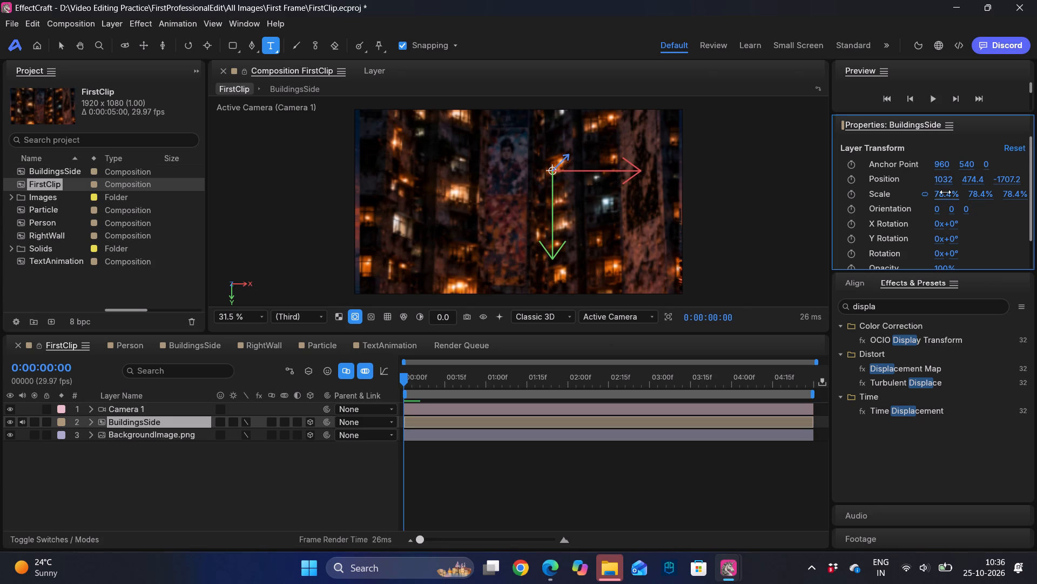
Push the BuildingsSide layer back to a Z position of -1112.8, scale it to 146.4%, and play the clip.
drag(945, 192, 953, 194)
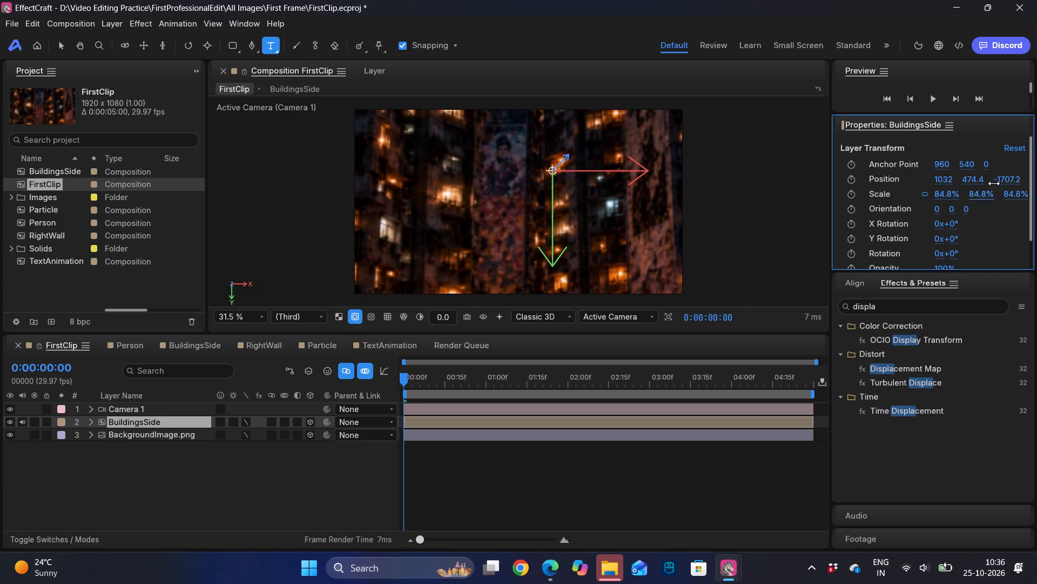
drag(1011, 178, 21, 175)
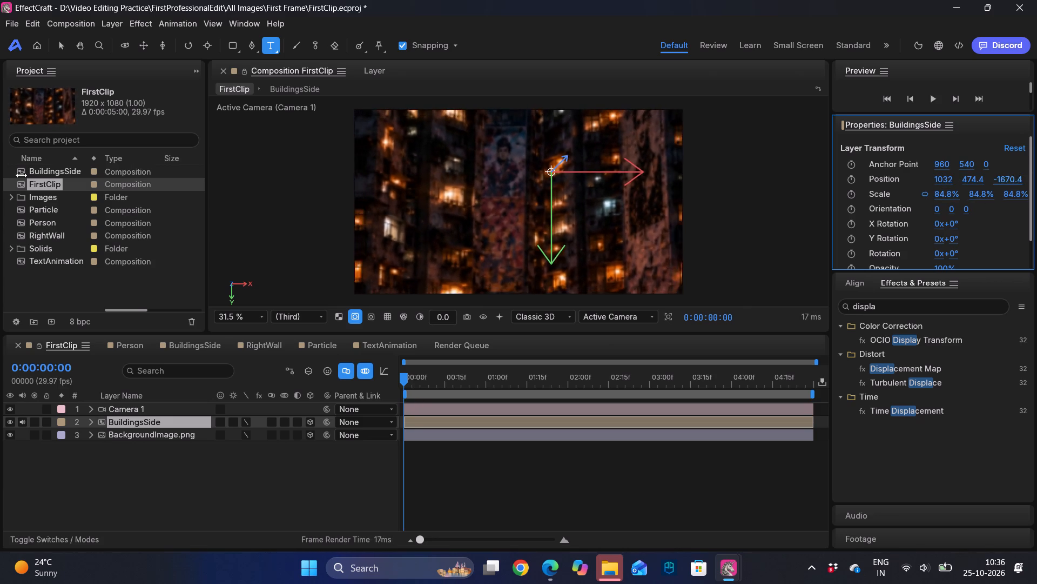
drag(21, 175, 378, 202)
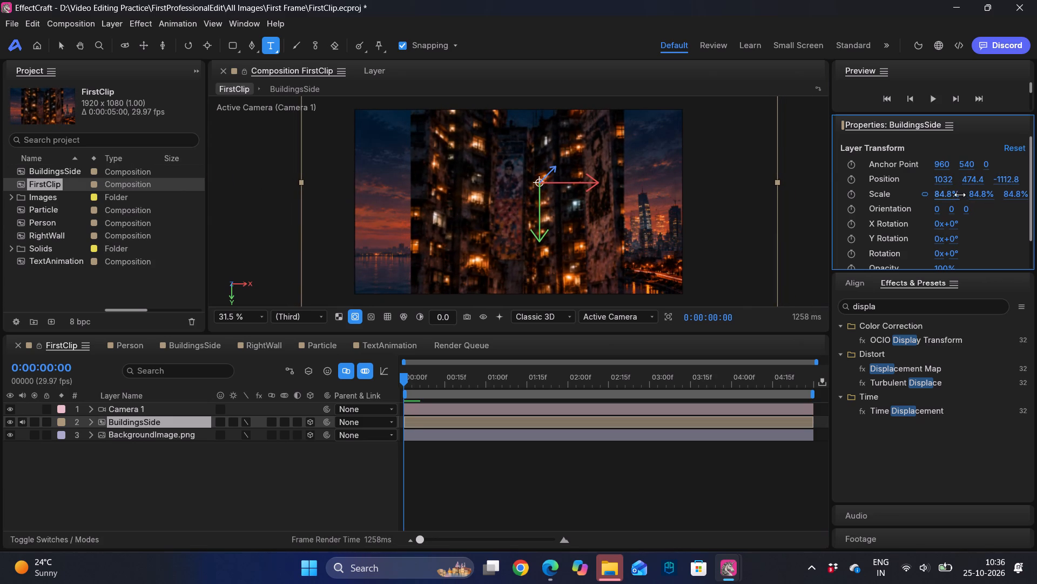
drag(948, 194, 987, 209)
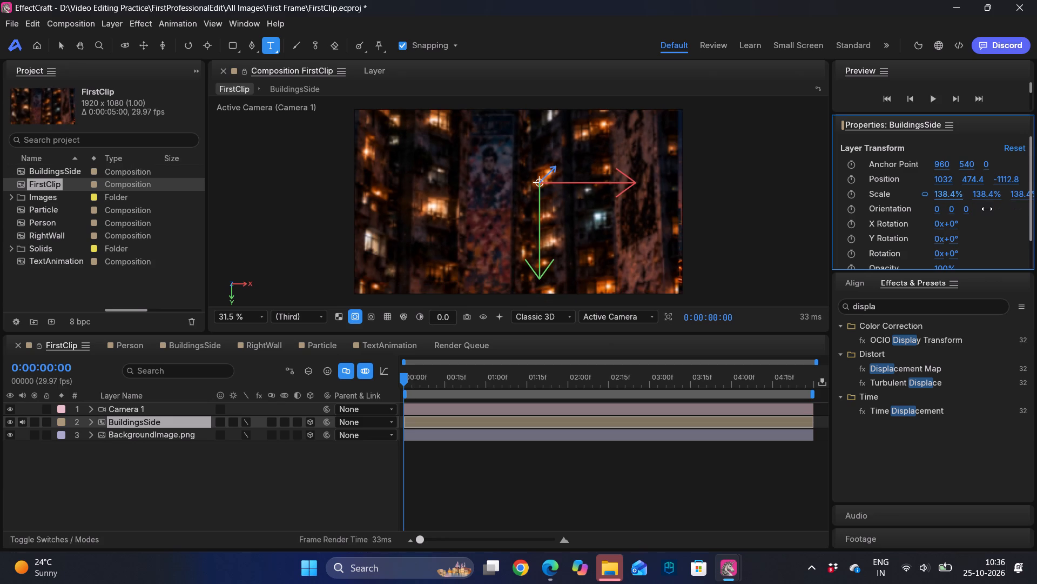
drag(987, 209, 992, 209)
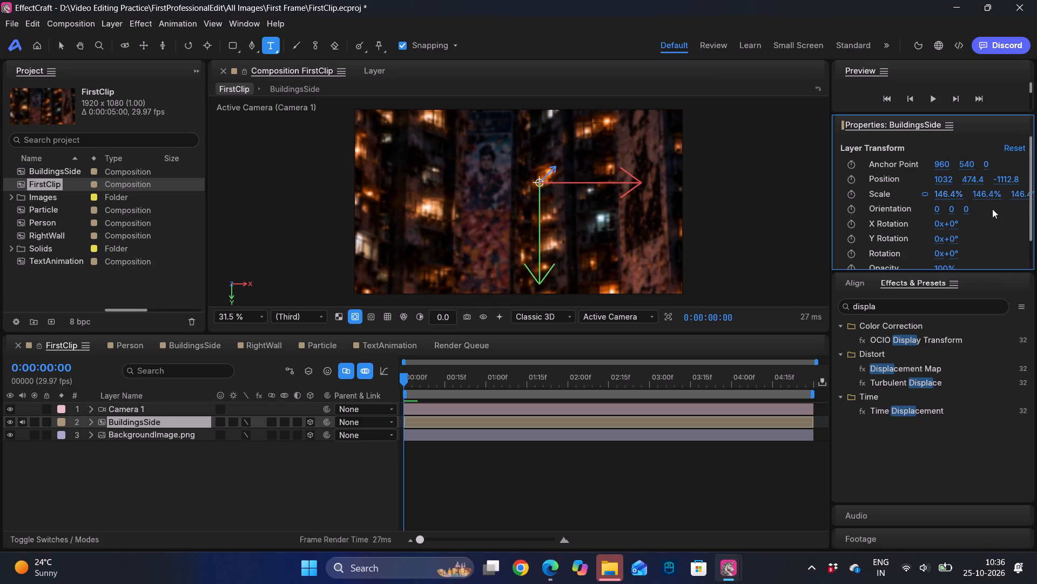
click(494, 472)
key(space)
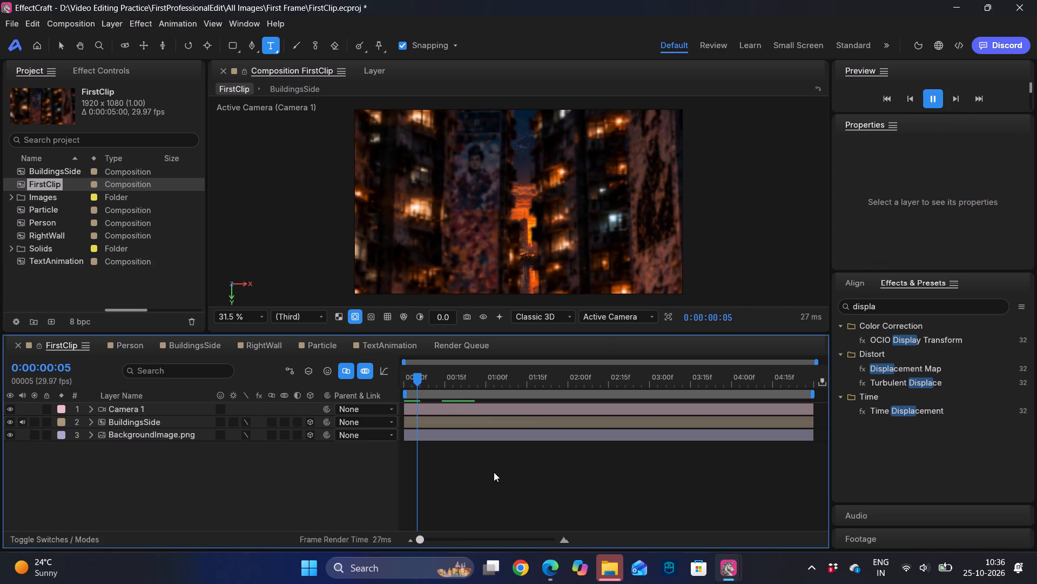
Enable Position keyframing on Camera 1 at the first frame of FirstClip.
drag(470, 383, 459, 383)
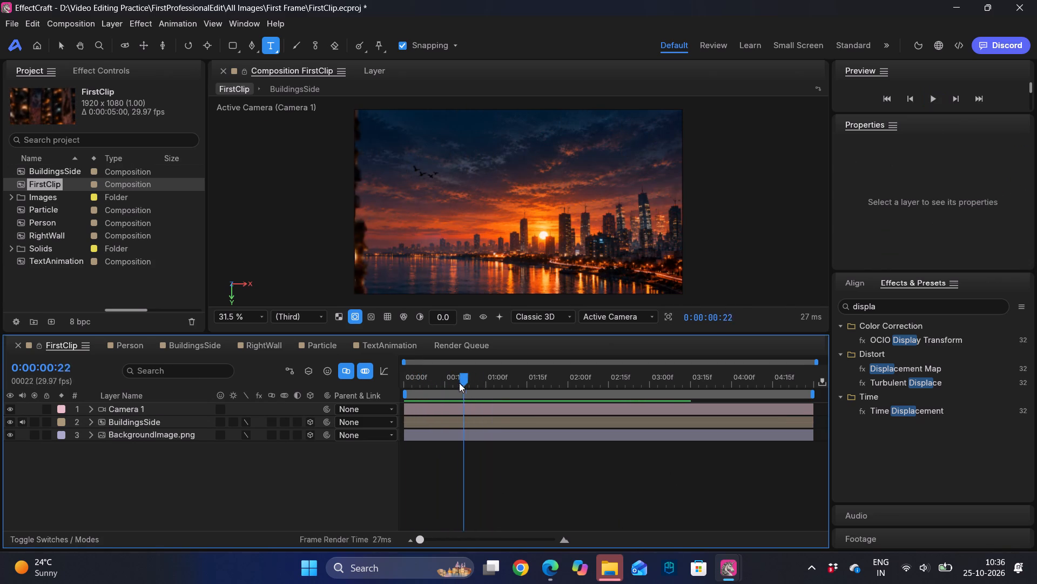
drag(459, 383, 385, 383)
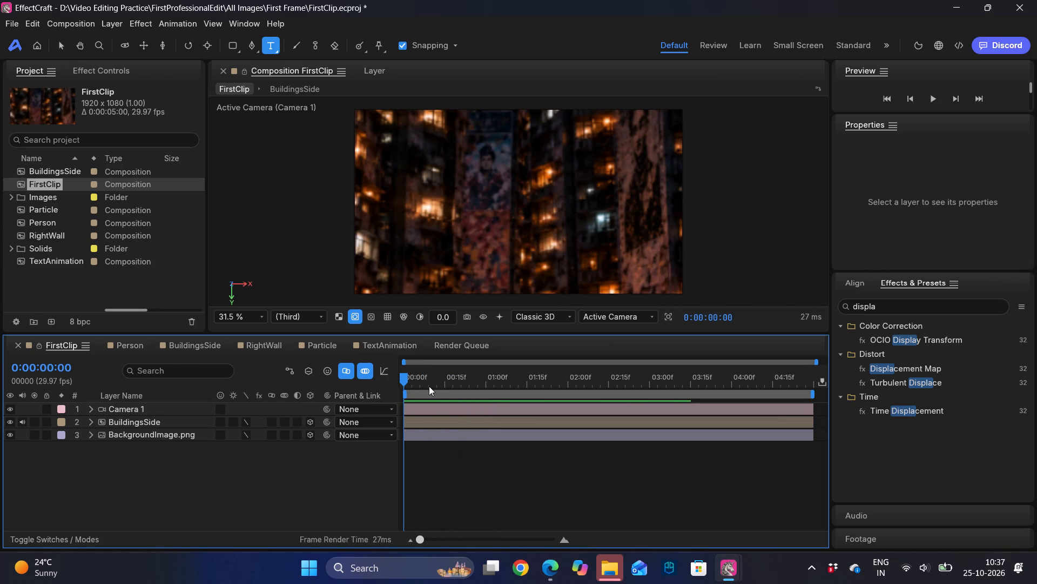
click(430, 439)
click(446, 424)
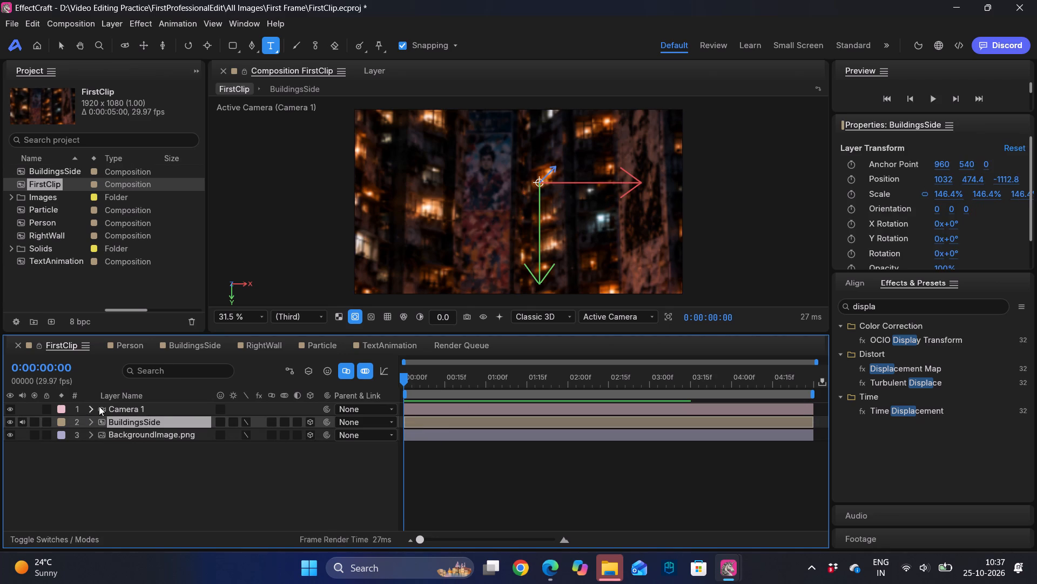
click(439, 406)
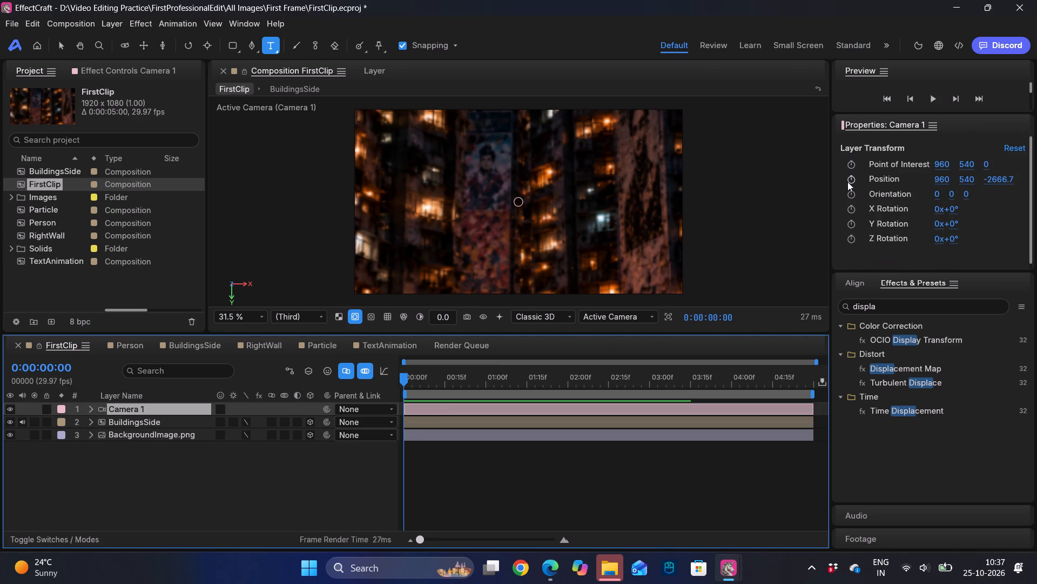
click(847, 182)
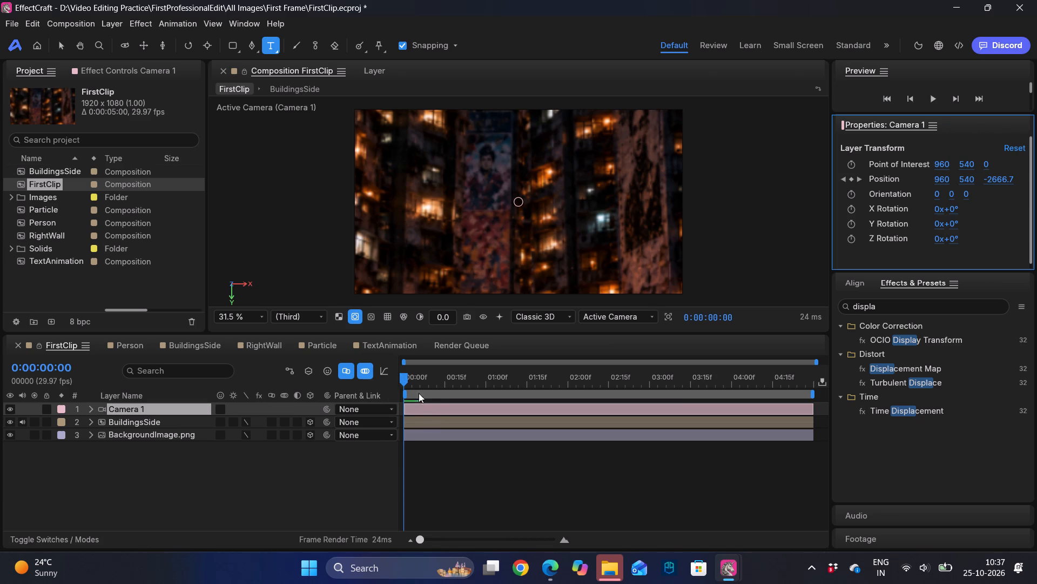
Keyframe an adjusted Z position for Camera 1 at 0:00:00:23, judging it through Custom View 1 and the active camera, and play the clip.
drag(407, 373, 436, 374)
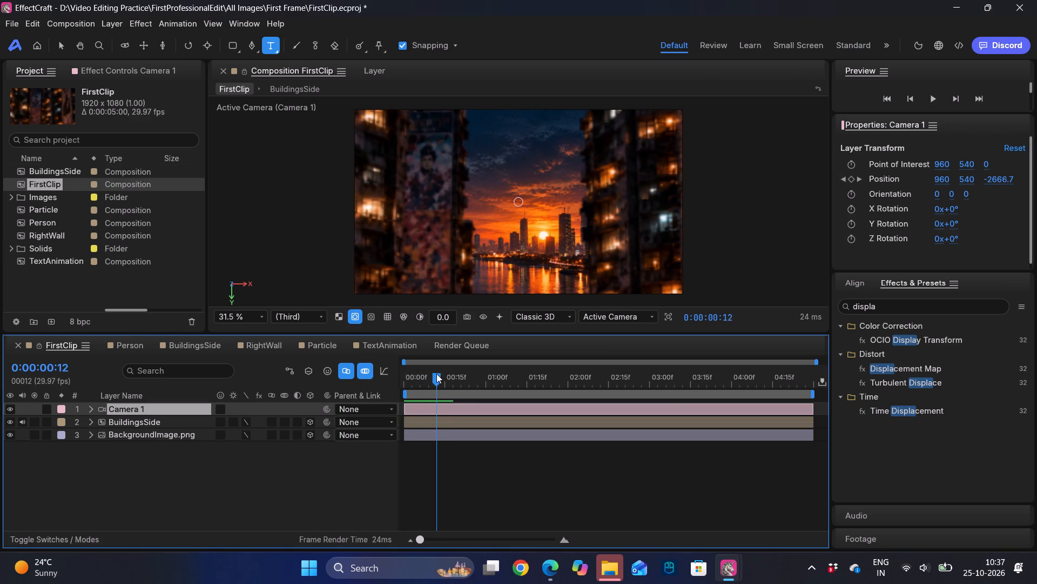
drag(436, 374, 461, 374)
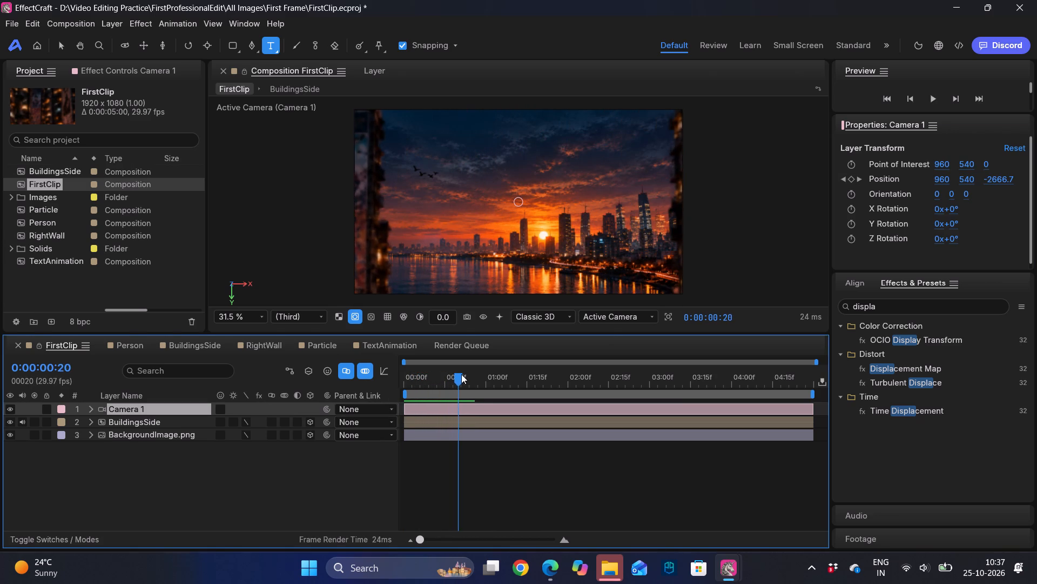
drag(461, 374, 460, 375)
drag(460, 375, 466, 372)
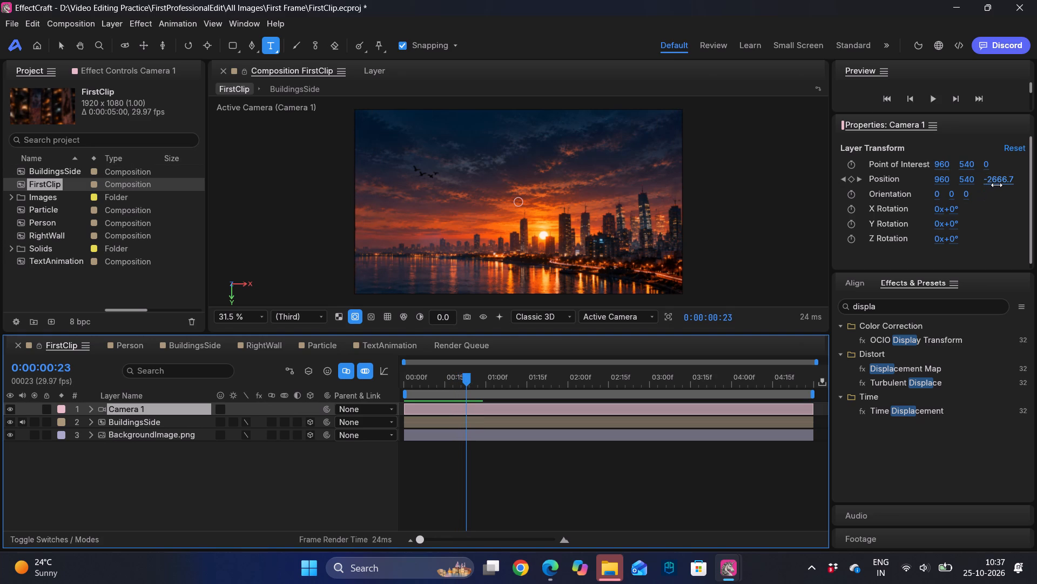
click(642, 317)
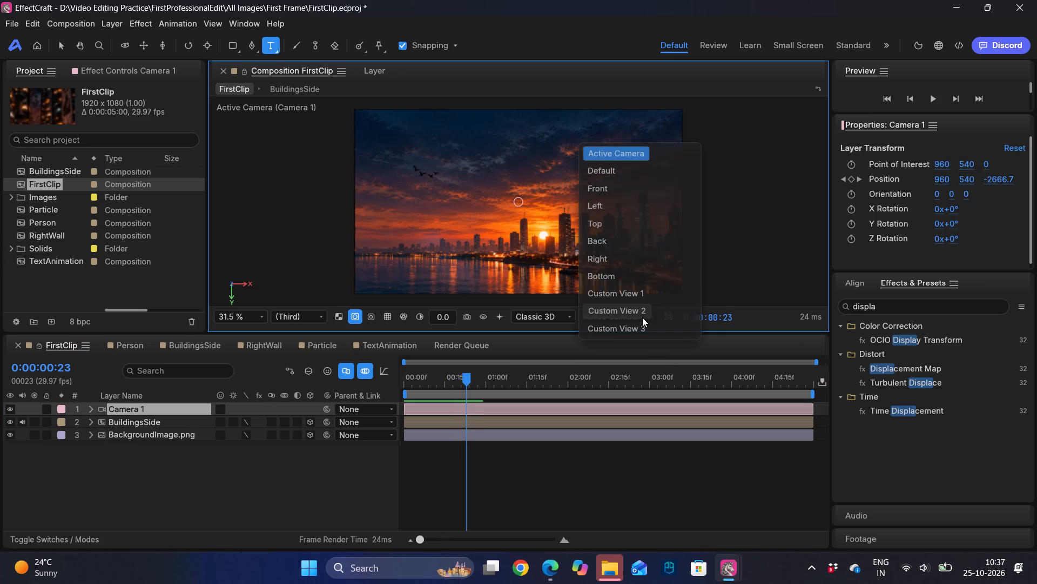
click(611, 300)
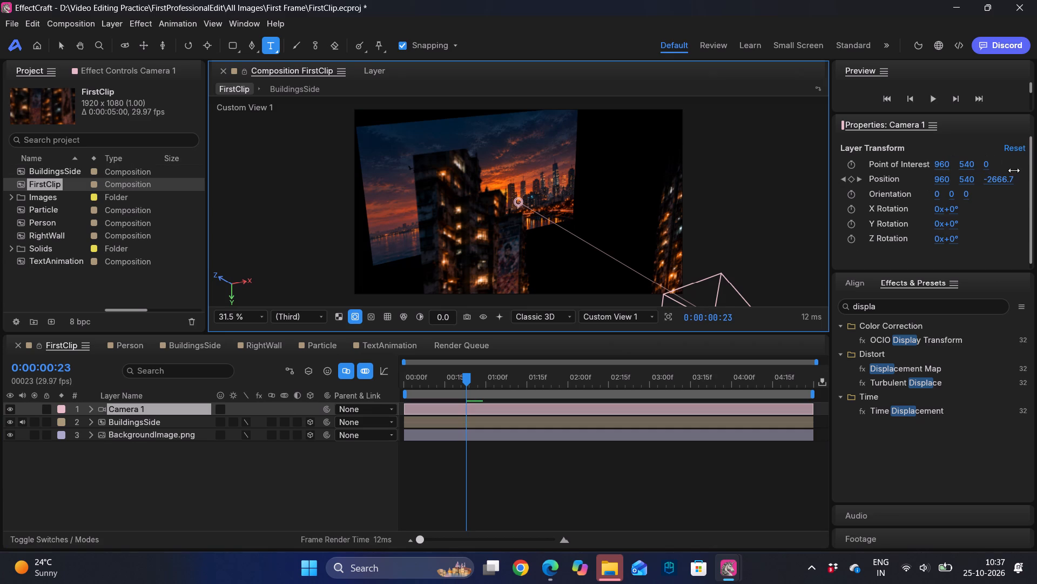
drag(1007, 175, 457, 220)
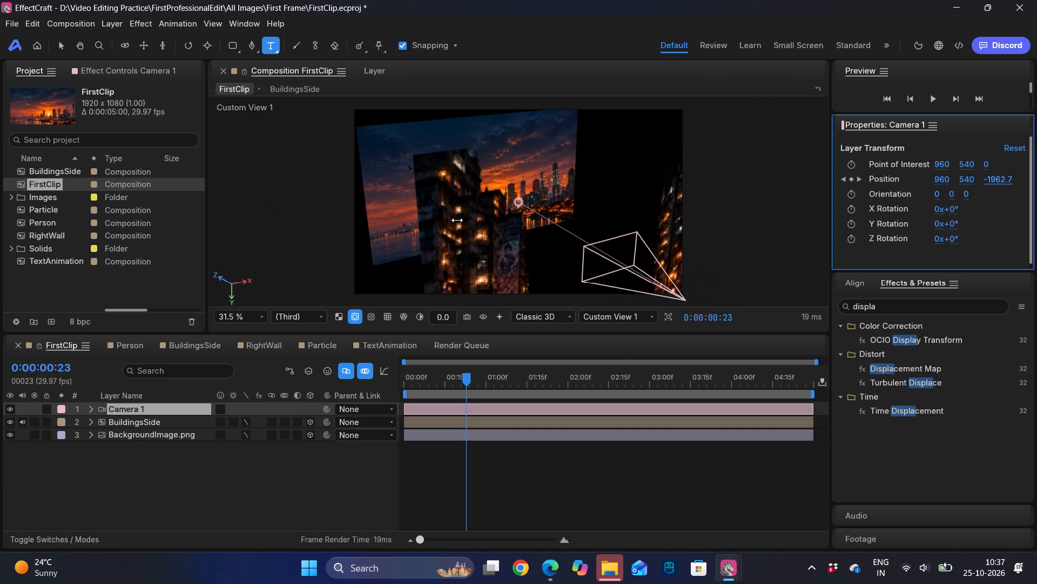
drag(457, 220, 534, 227)
click(630, 320)
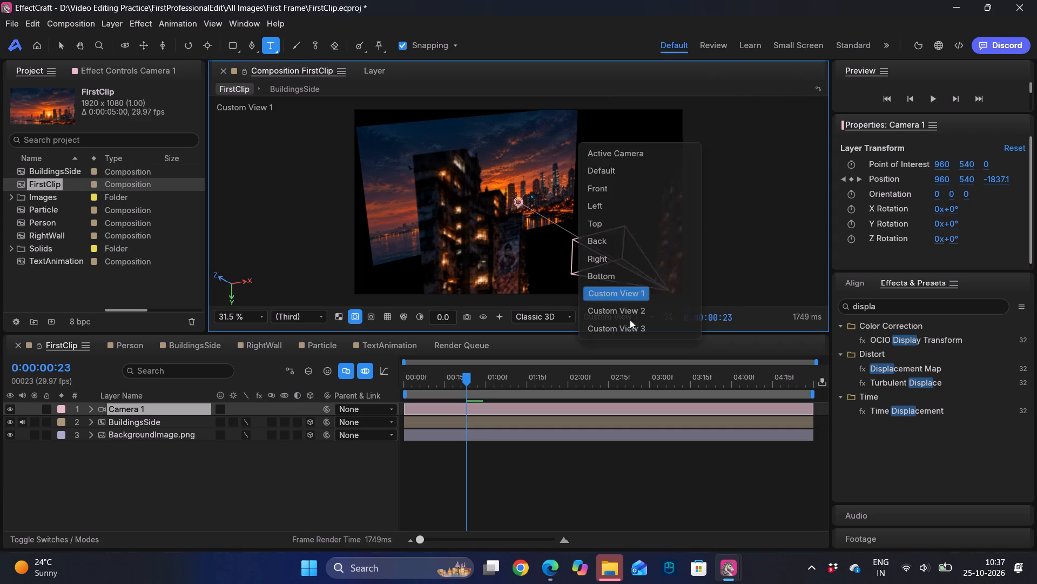
click(618, 157)
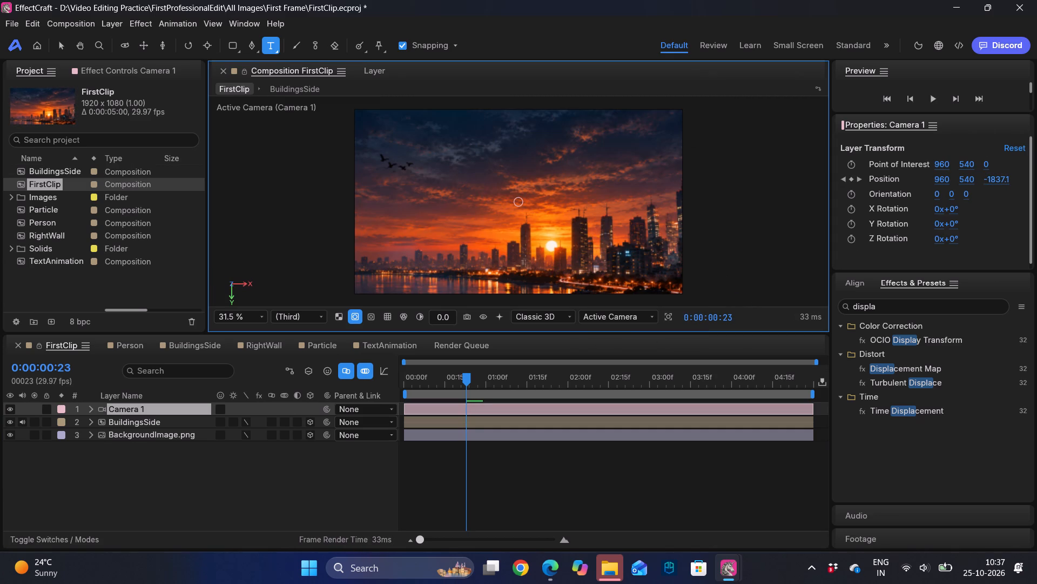
drag(996, 178, 568, 228)
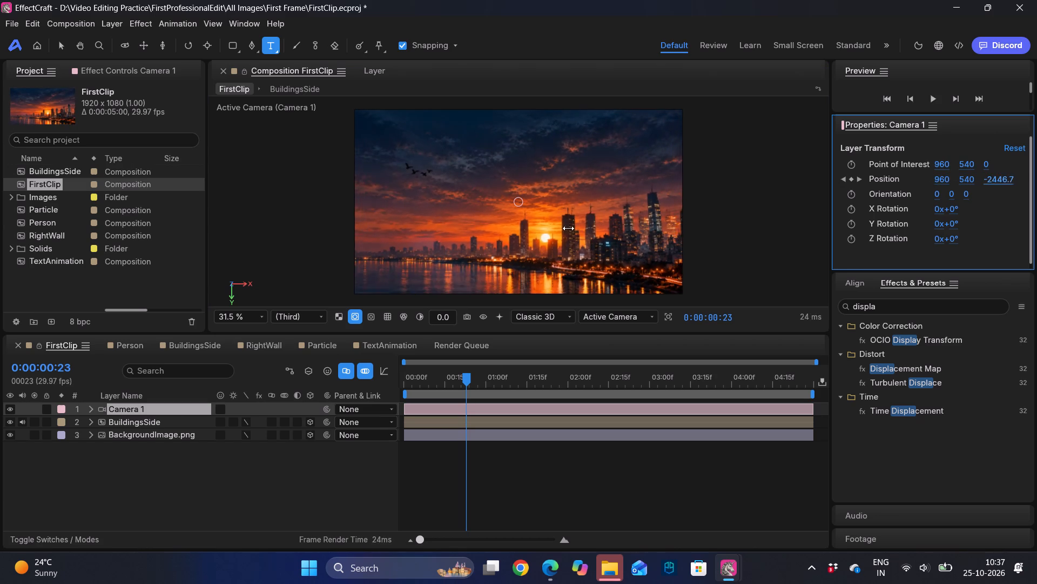
drag(568, 228, 389, 259)
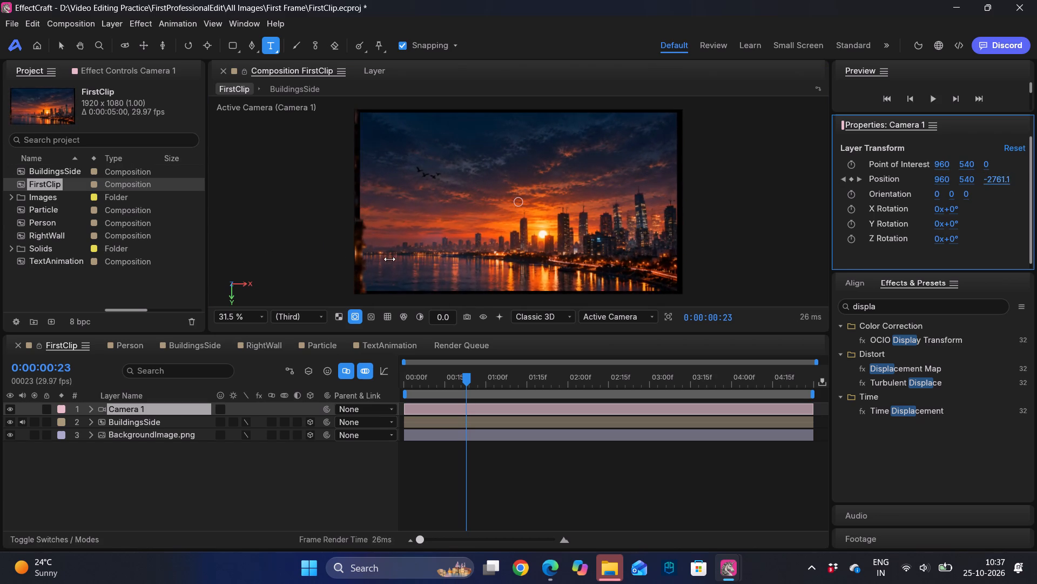
drag(389, 259, 356, 258)
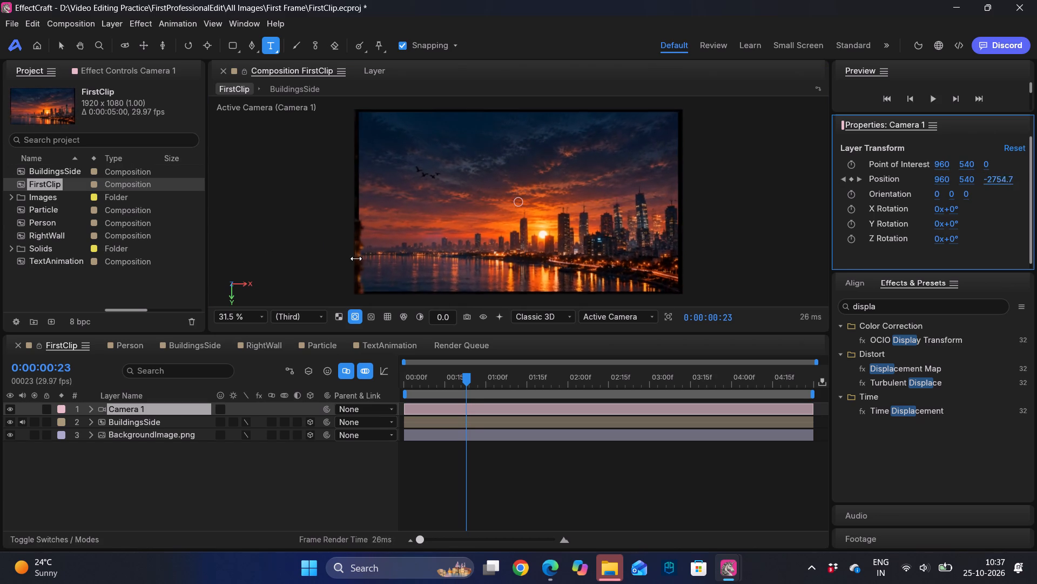
drag(356, 258, 440, 259)
drag(466, 381, 305, 392)
key(space)
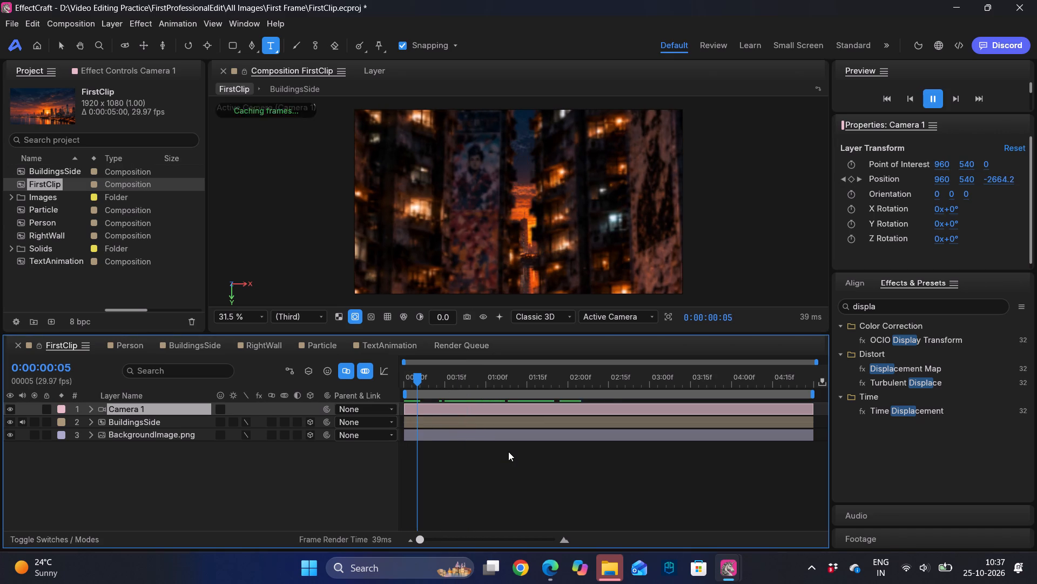
Apply Easy Ease to both of Camera 1's Position keyframes and play the clip.
drag(513, 374, 359, 379)
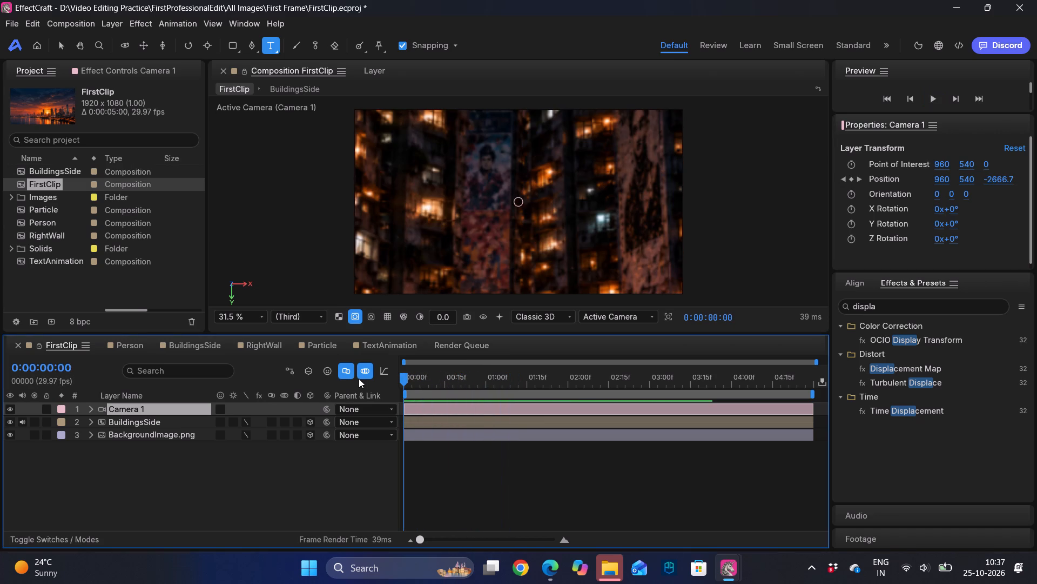
click(93, 409)
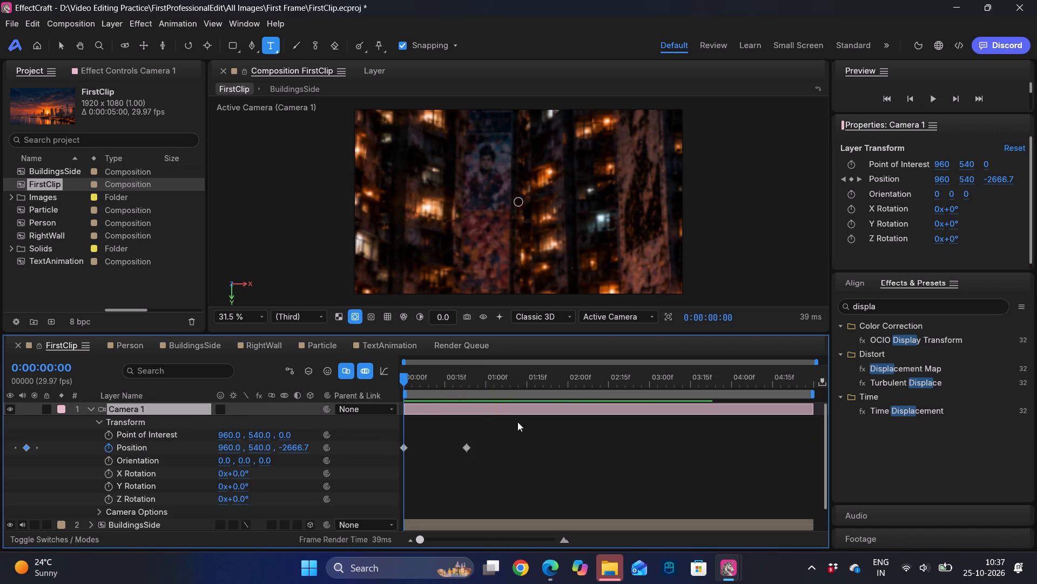
drag(484, 468, 348, 420)
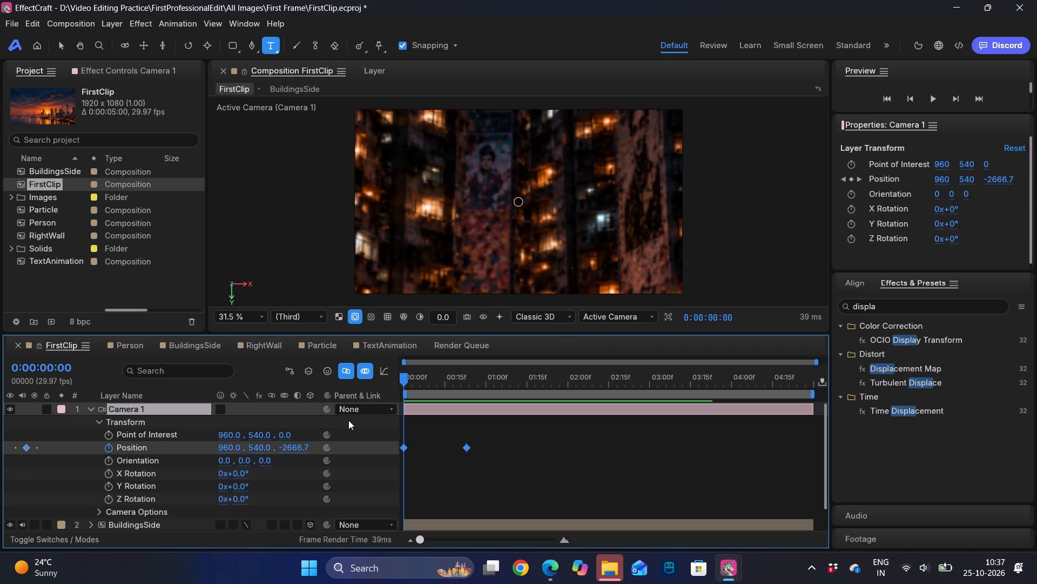
key(F9)
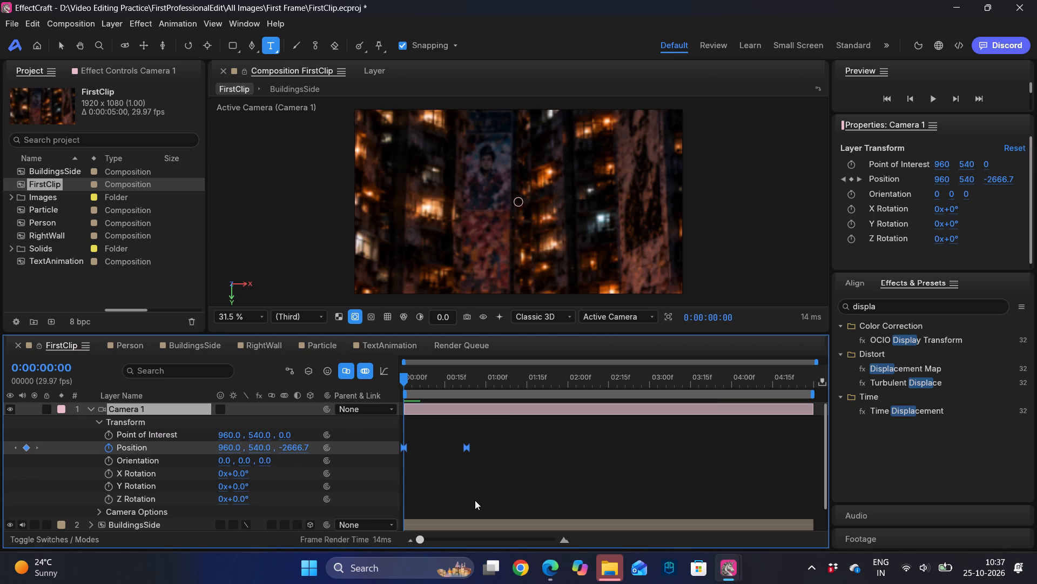
click(475, 501)
key(space)
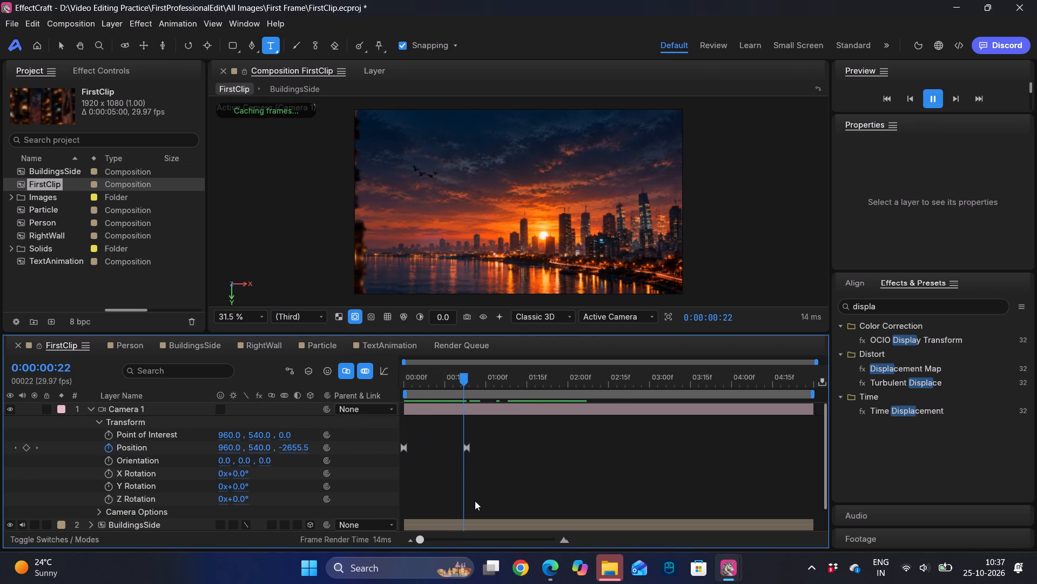
Play FirstClip from the first frame through Custom View 1 to examine how Camera 1 moves relative to the layers.
drag(512, 384, 405, 384)
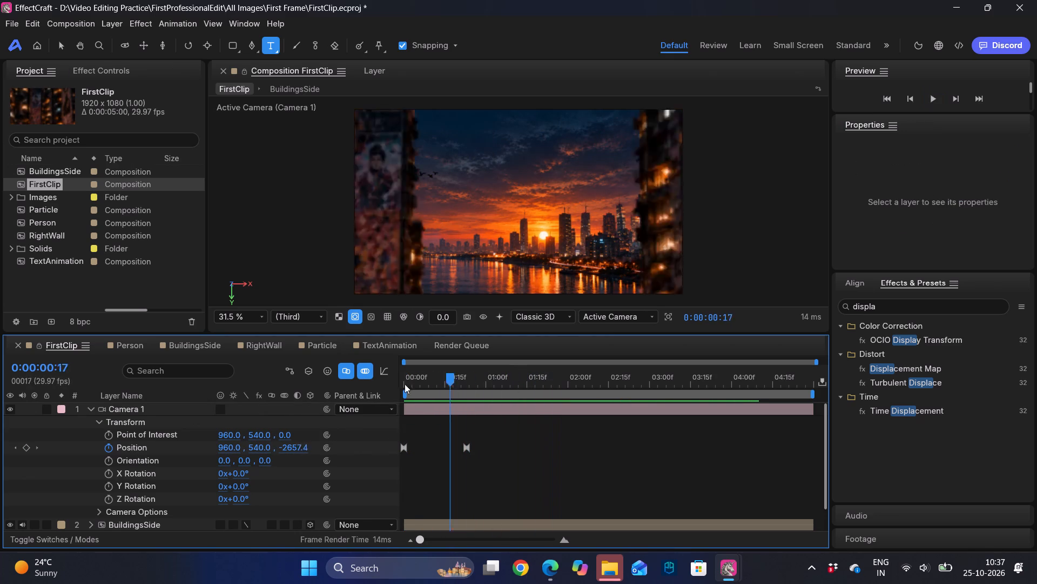
drag(405, 384, 343, 384)
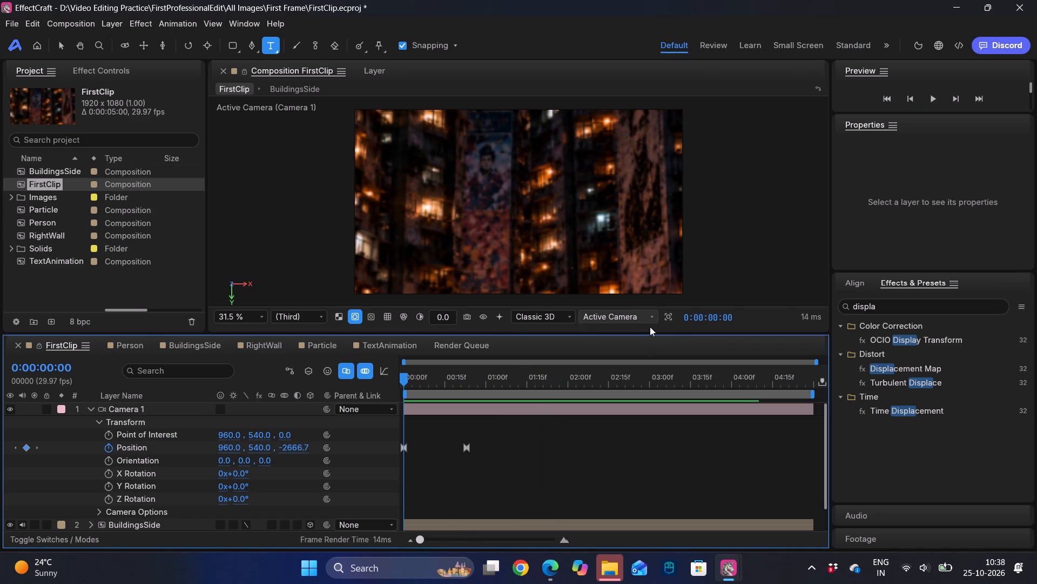
click(650, 327)
click(609, 299)
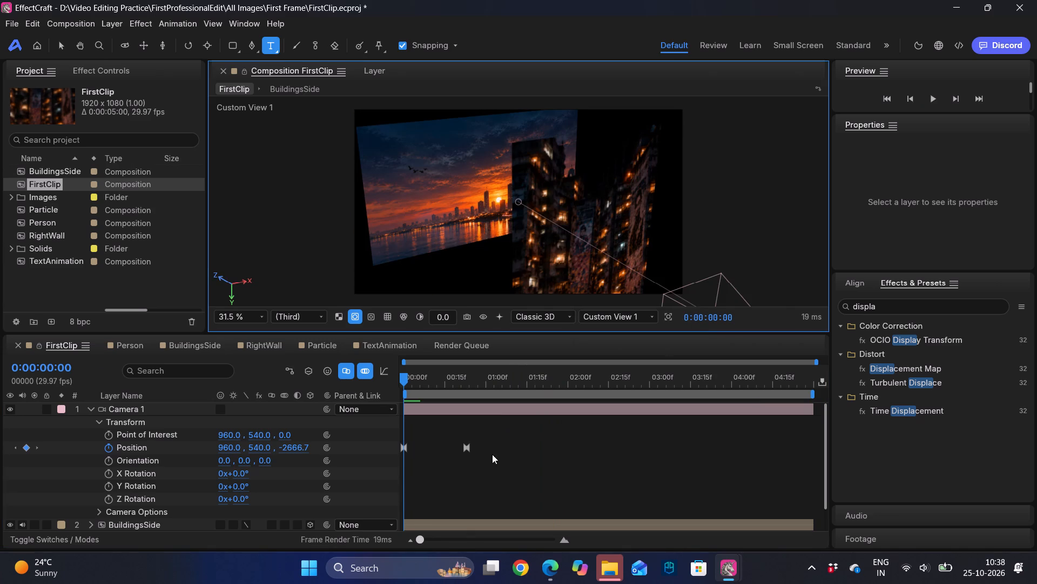
key(space)
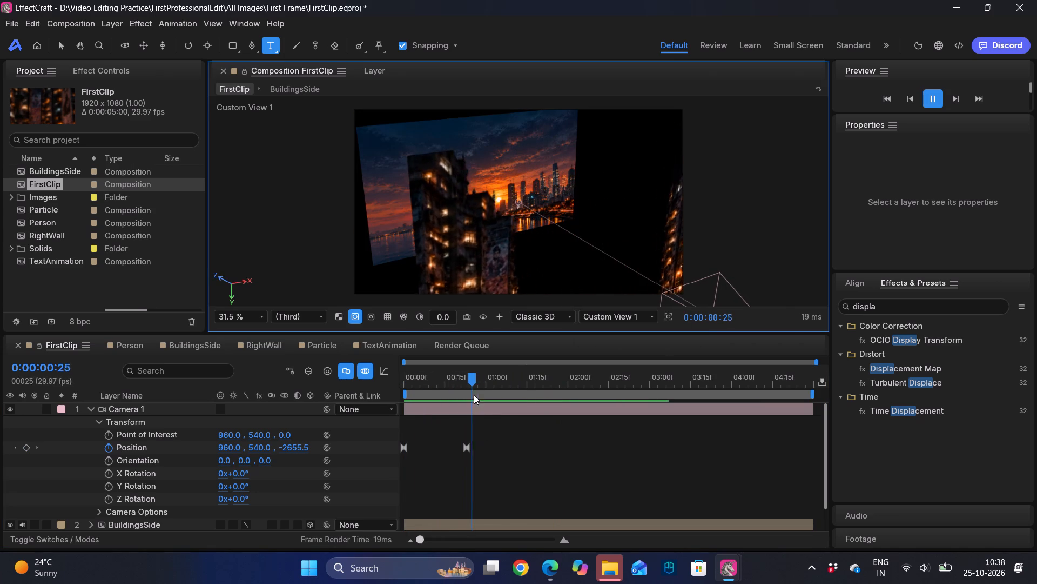
drag(523, 386, 353, 385)
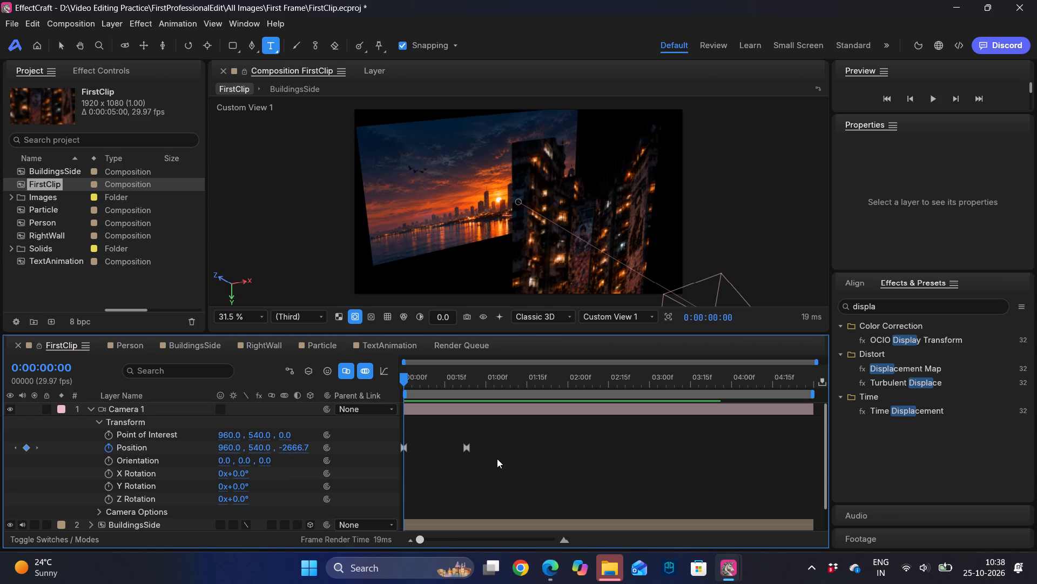
key(space)
key(space)
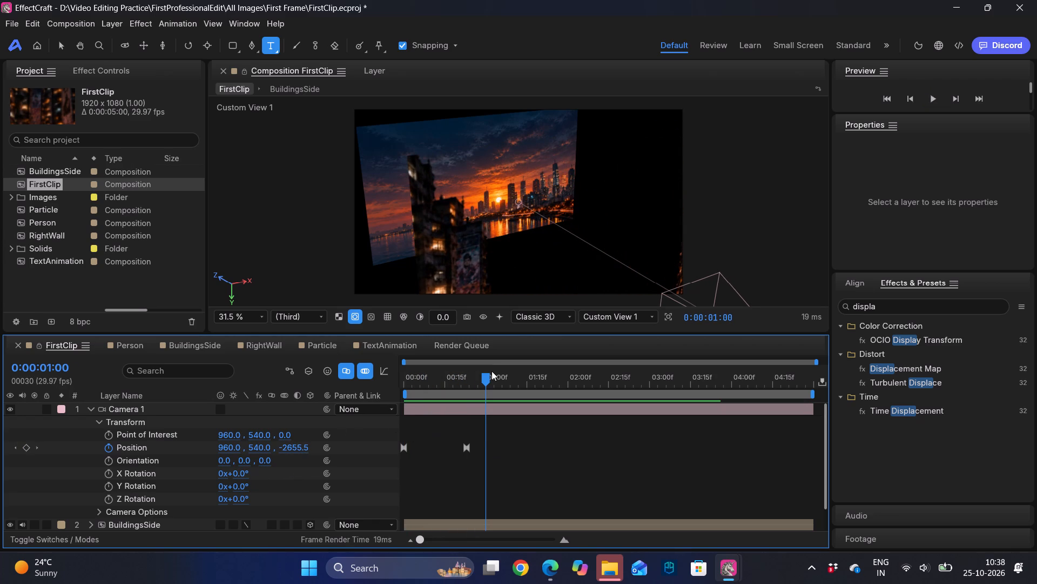
Set Camera 1's Z position to -1884.3 on the existing keyframe at 0:00:00:23, checking the result through the active camera.
click(502, 408)
drag(488, 376, 468, 383)
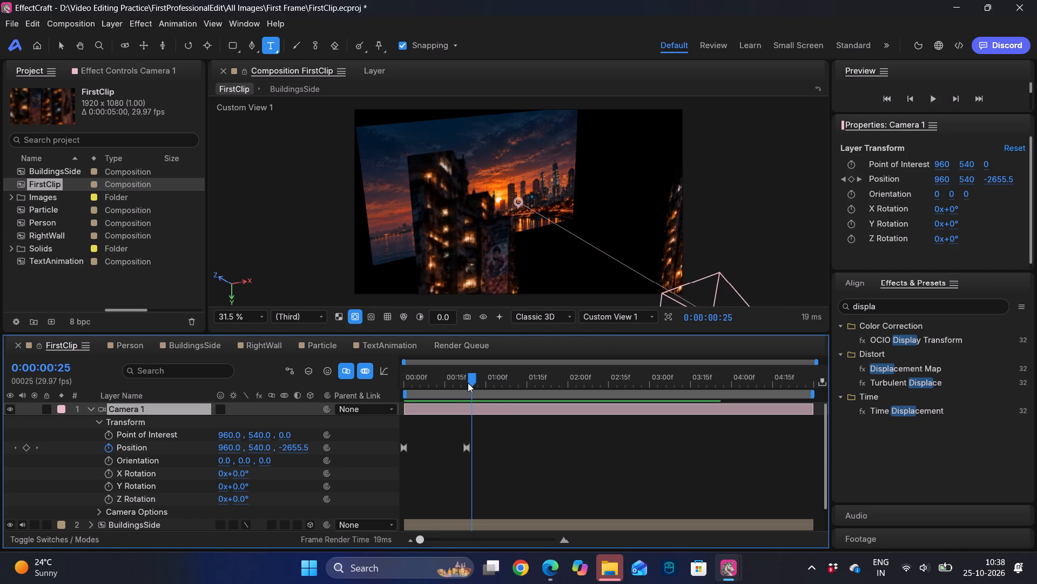
drag(468, 383, 466, 385)
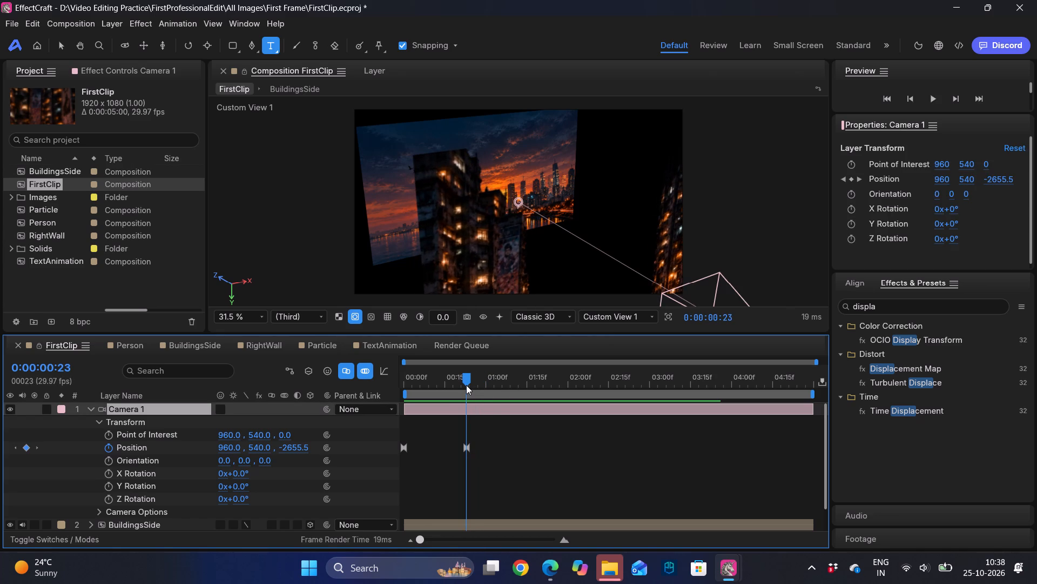
drag(466, 385, 425, 384)
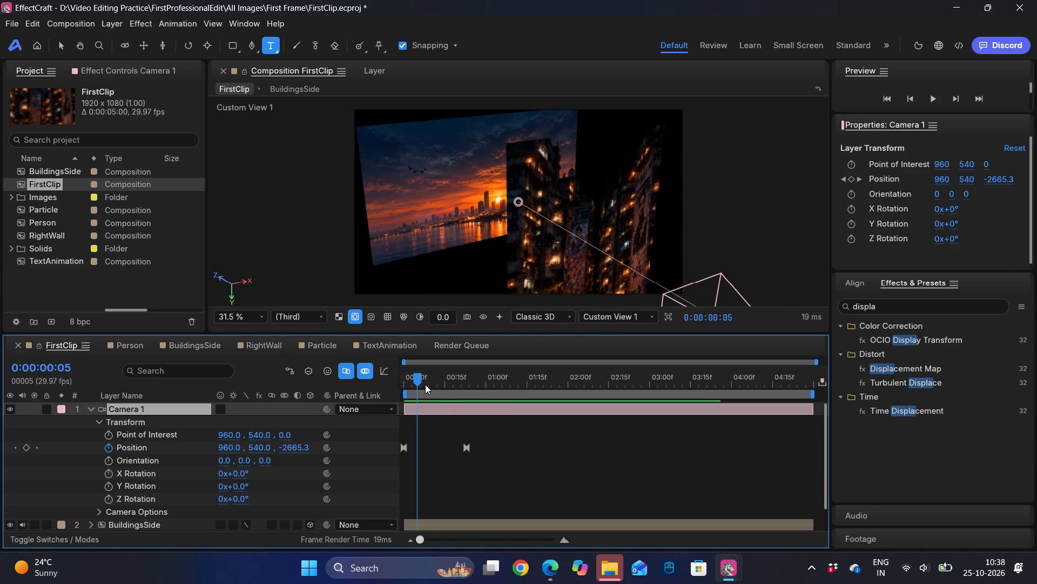
drag(425, 384, 462, 381)
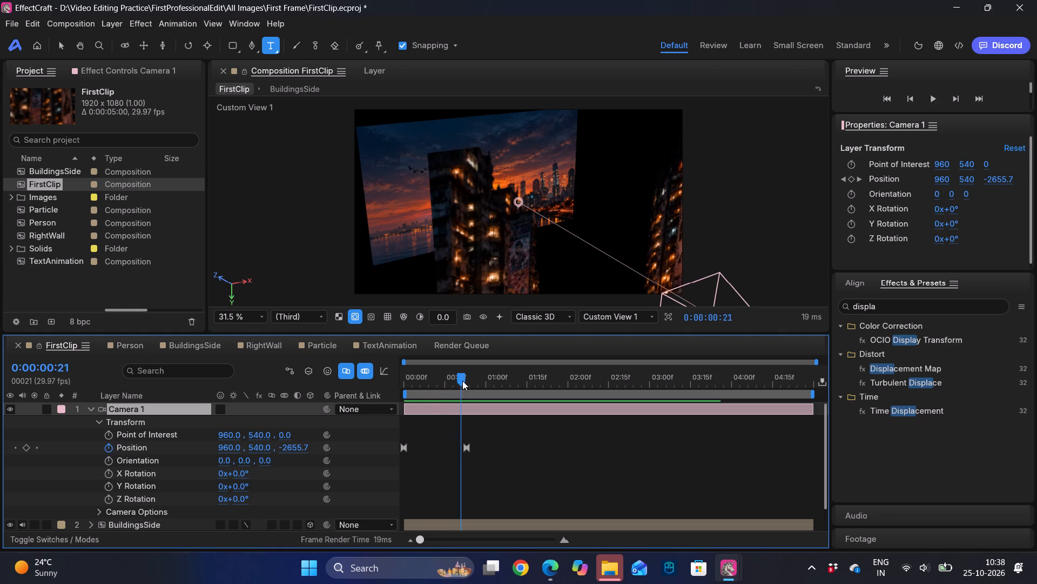
drag(462, 381, 469, 380)
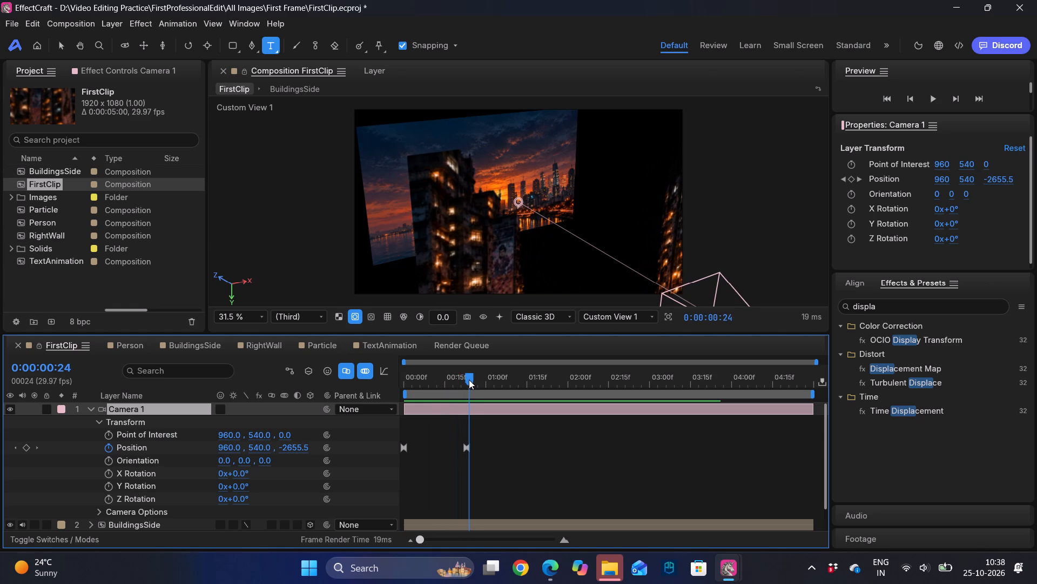
drag(469, 380, 467, 380)
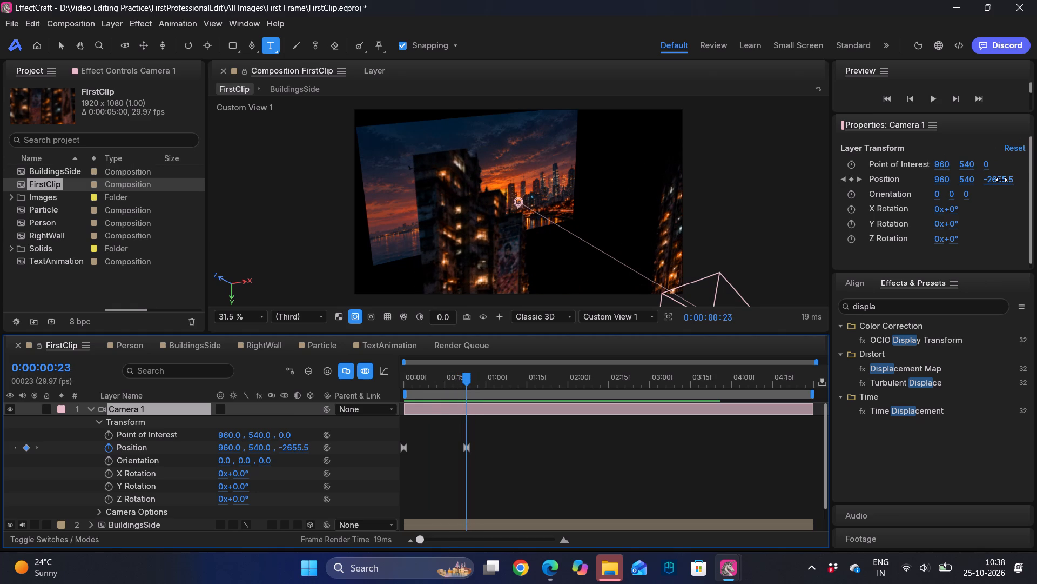
drag(1006, 180, 988, 180)
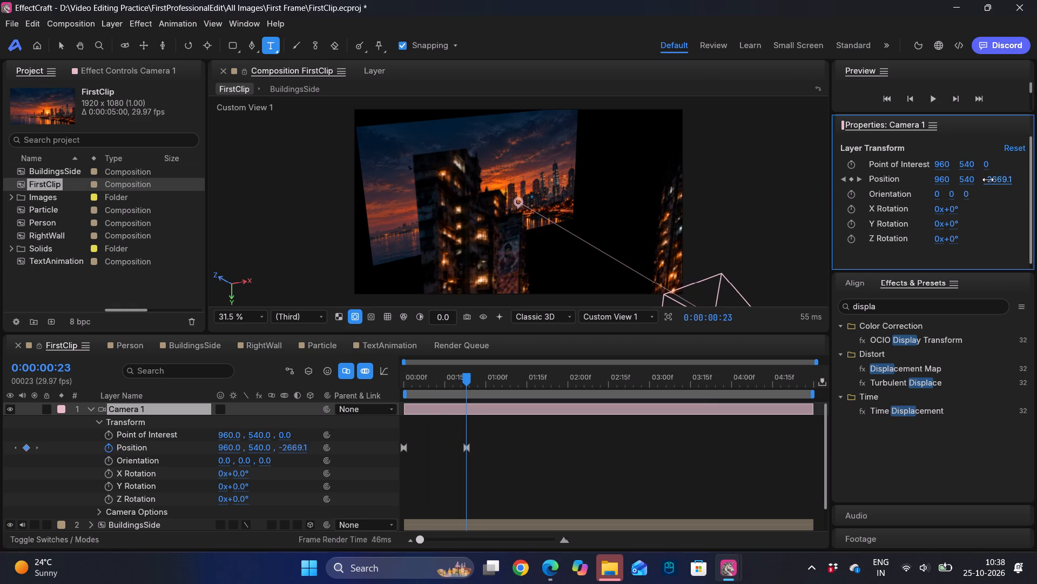
drag(988, 180, 491, 181)
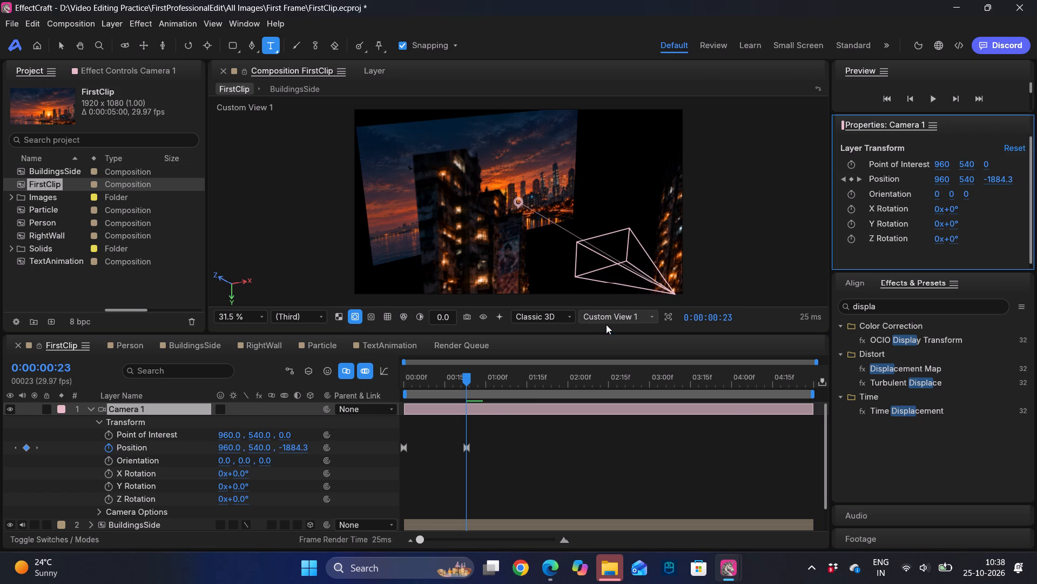
click(607, 324)
click(618, 149)
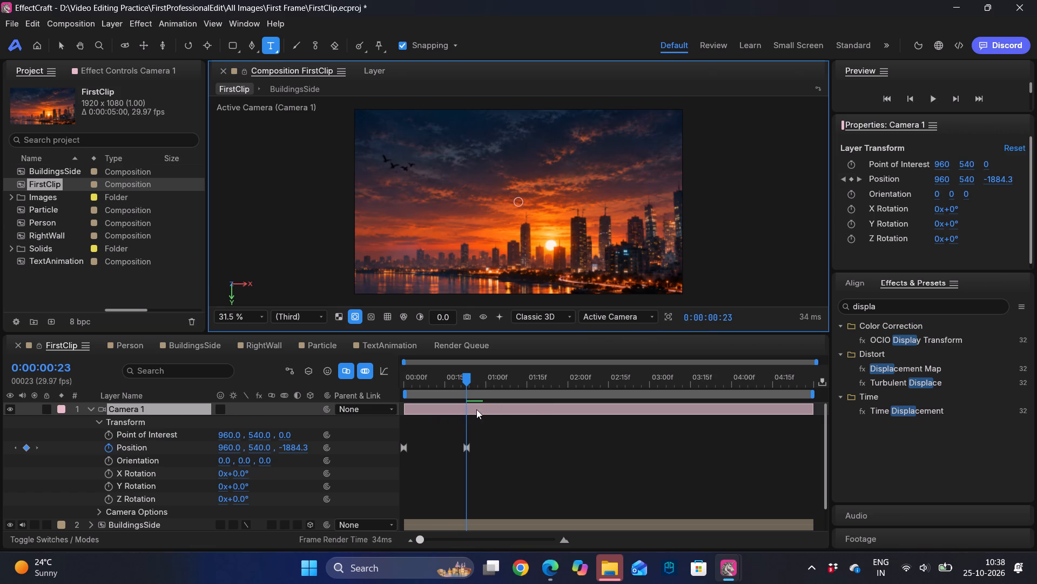
Play and scrub FirstClip from the start through the active camera to examine the camera move past the buildings.
drag(466, 377, 337, 373)
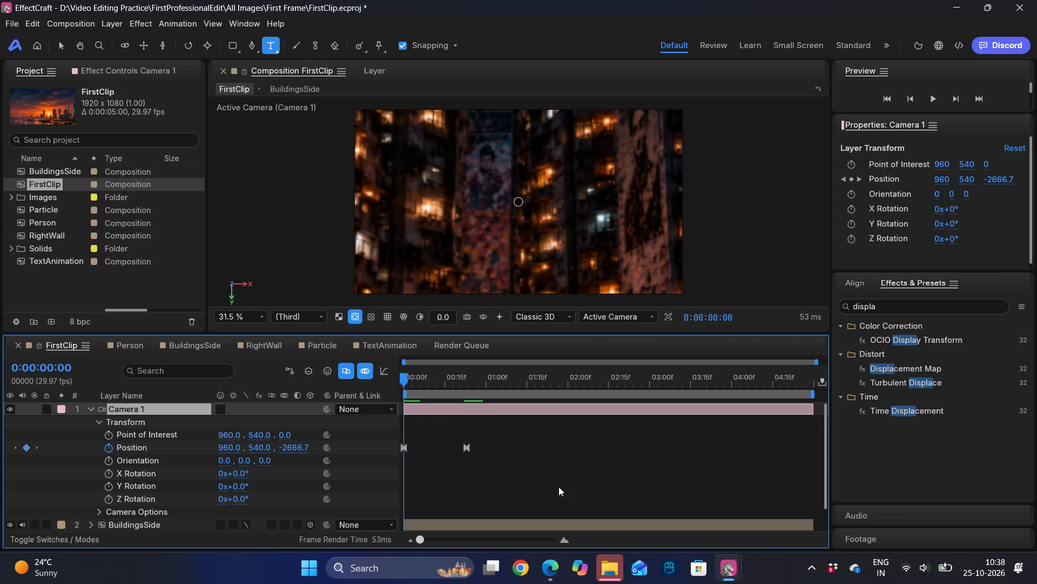
key(space)
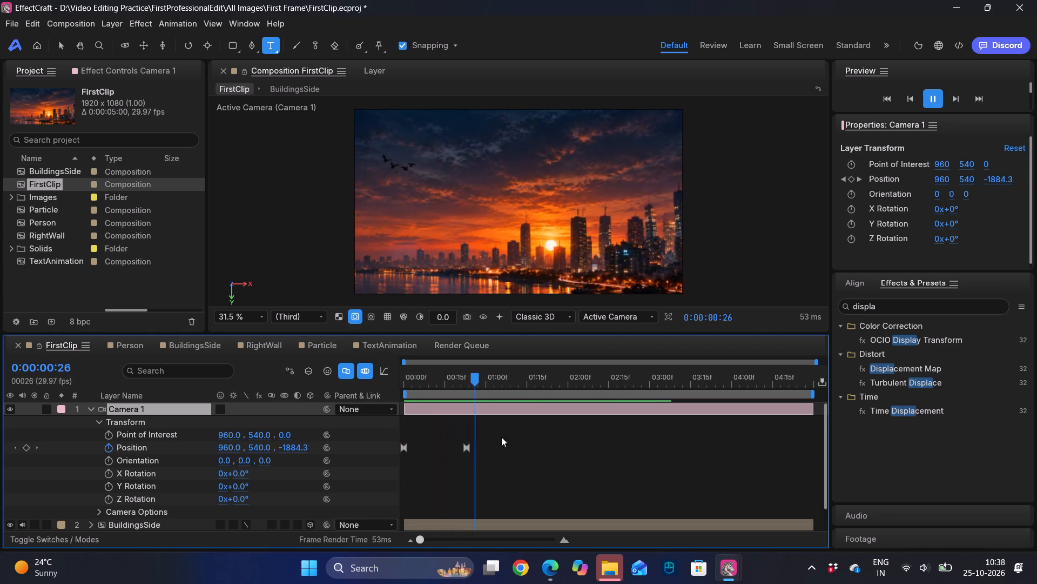
drag(503, 376, 327, 385)
key(space)
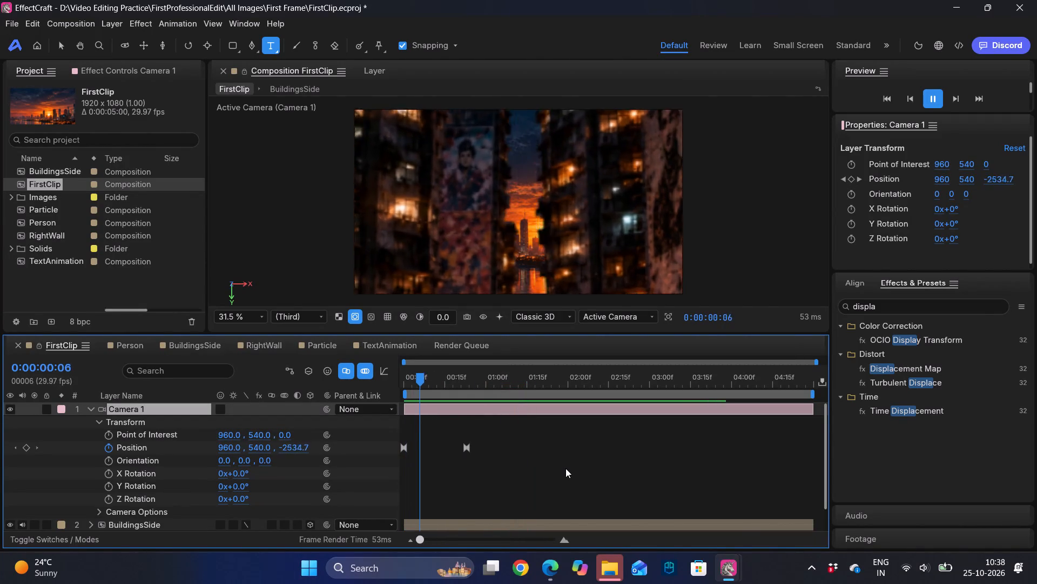
key(space)
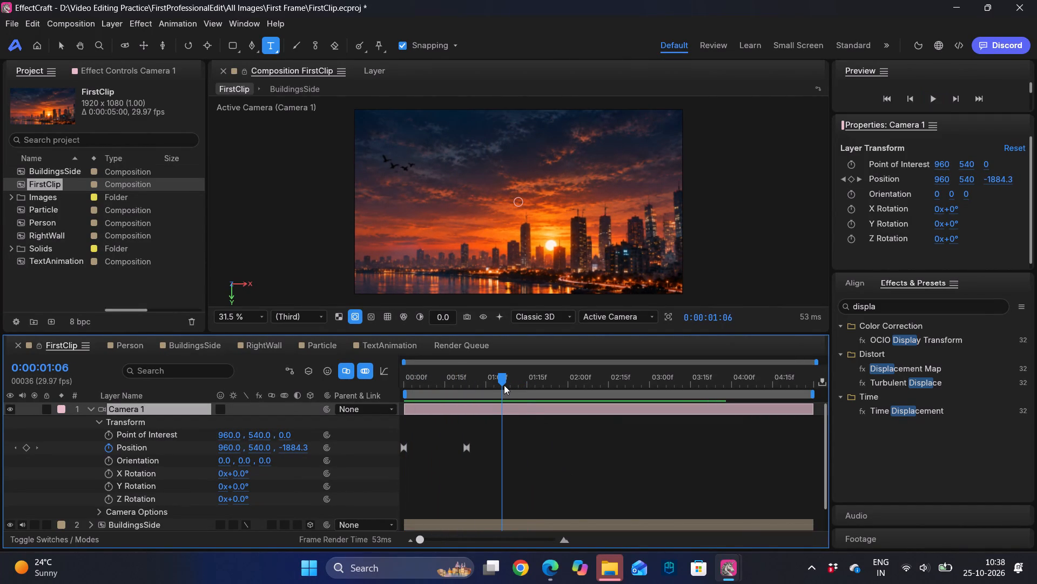
drag(504, 385, 336, 380)
key(space)
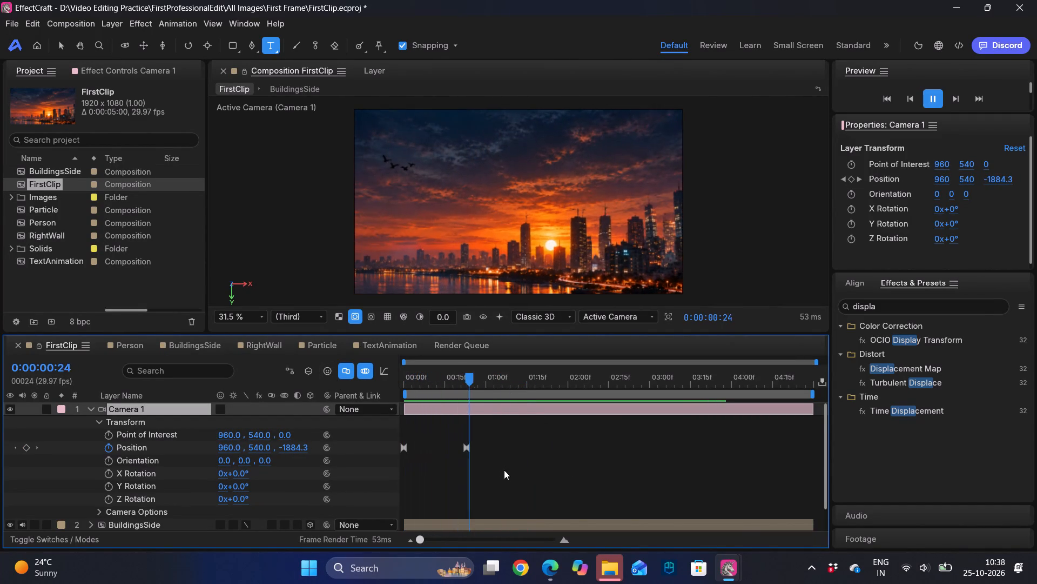
key(space)
drag(491, 376, 446, 371)
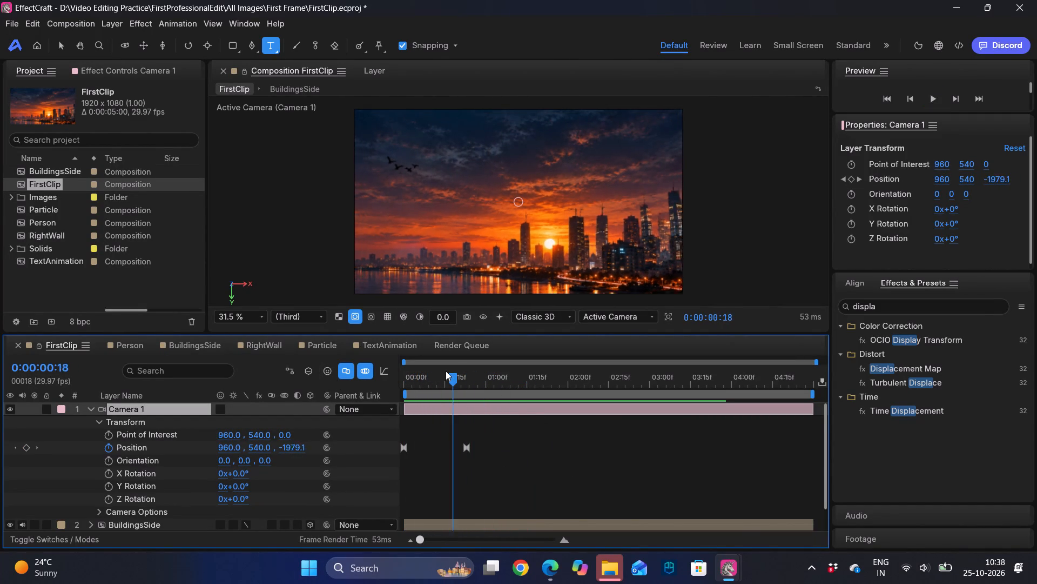
drag(446, 371, 407, 370)
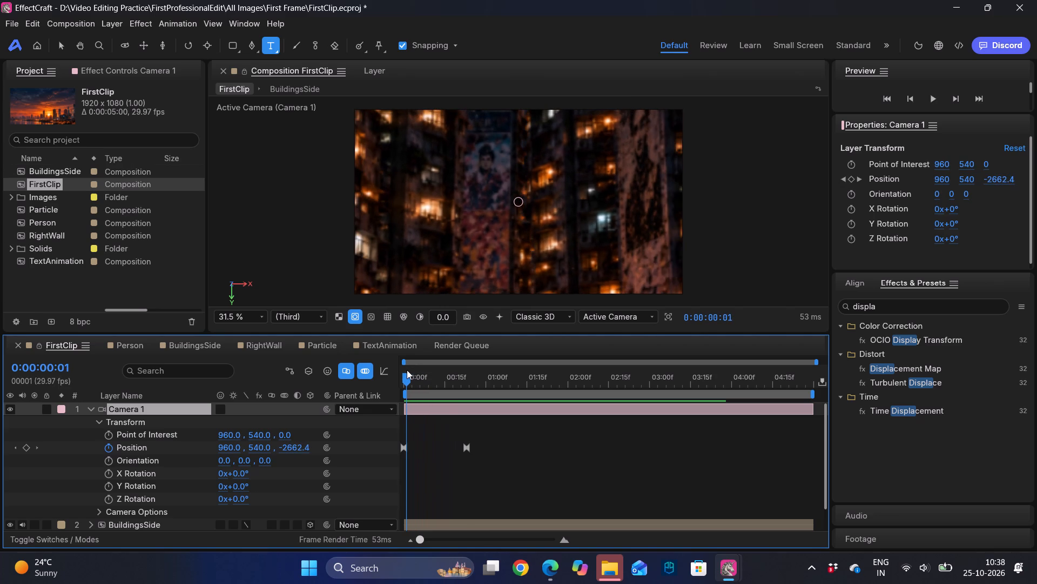
drag(407, 370, 408, 368)
Add the RightWall composition to FirstClip, stacked between BuildingsSide and BackgroundImage.png.
click(92, 409)
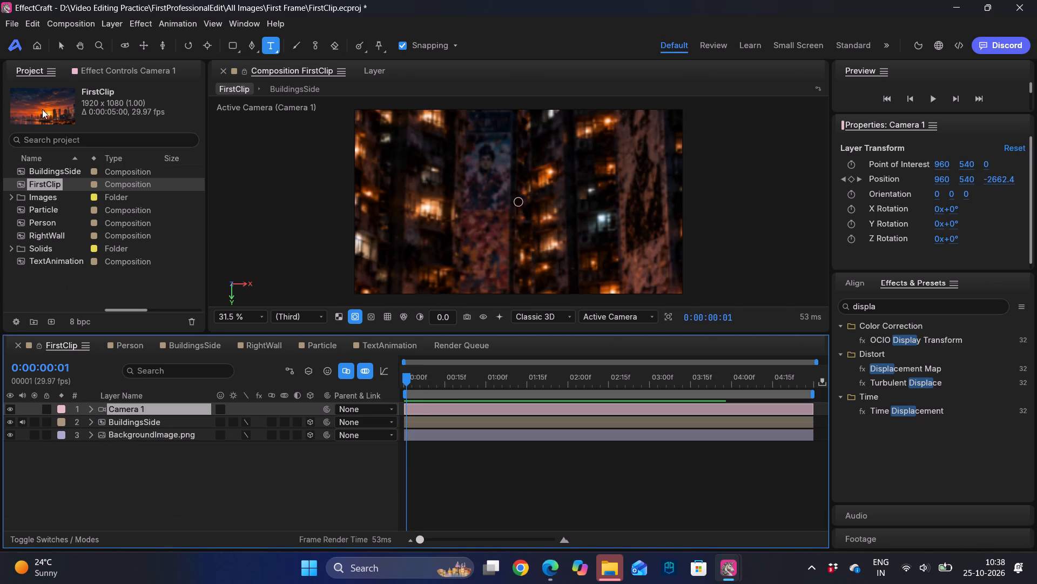
drag(39, 234, 135, 412)
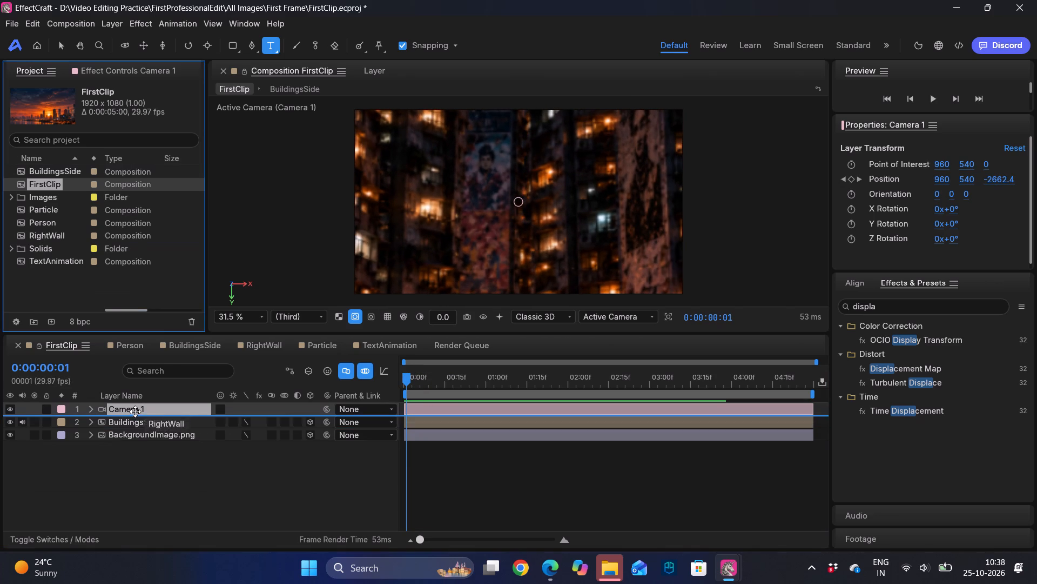
drag(135, 412, 142, 434)
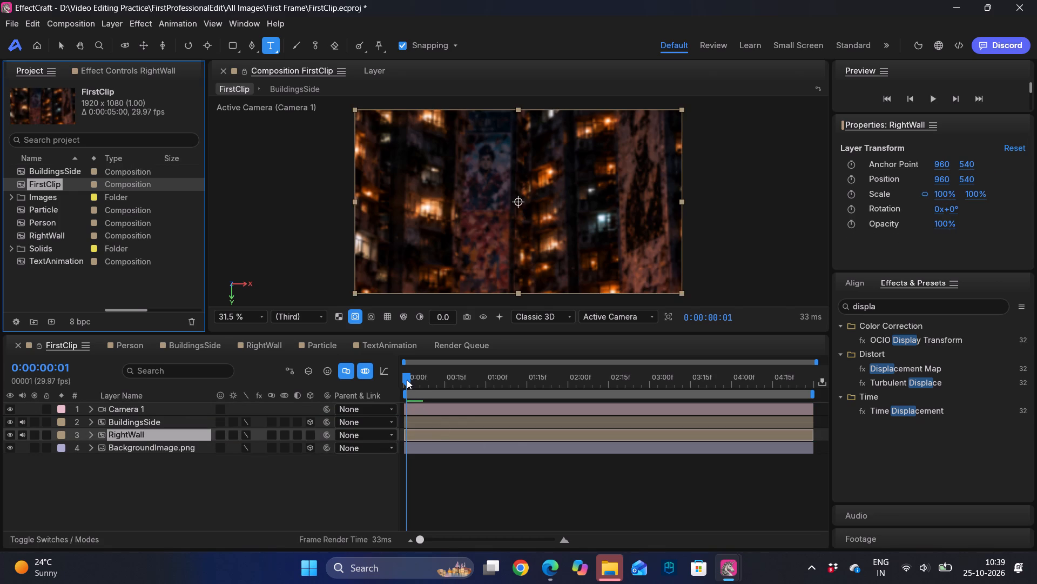
Hide the BuildingsSide layer and make the RightWall layer 3D.
click(10, 422)
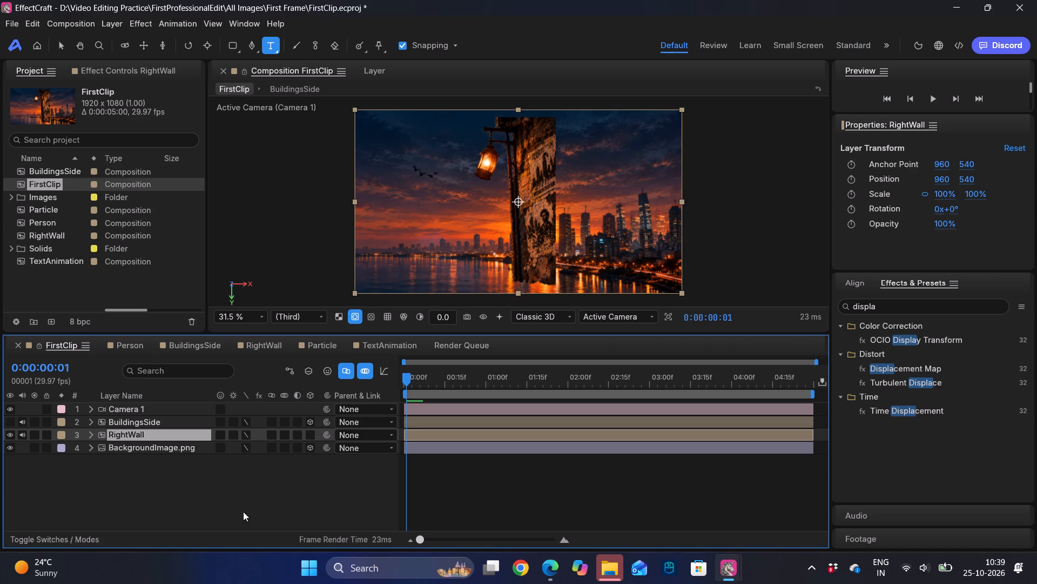
click(307, 440)
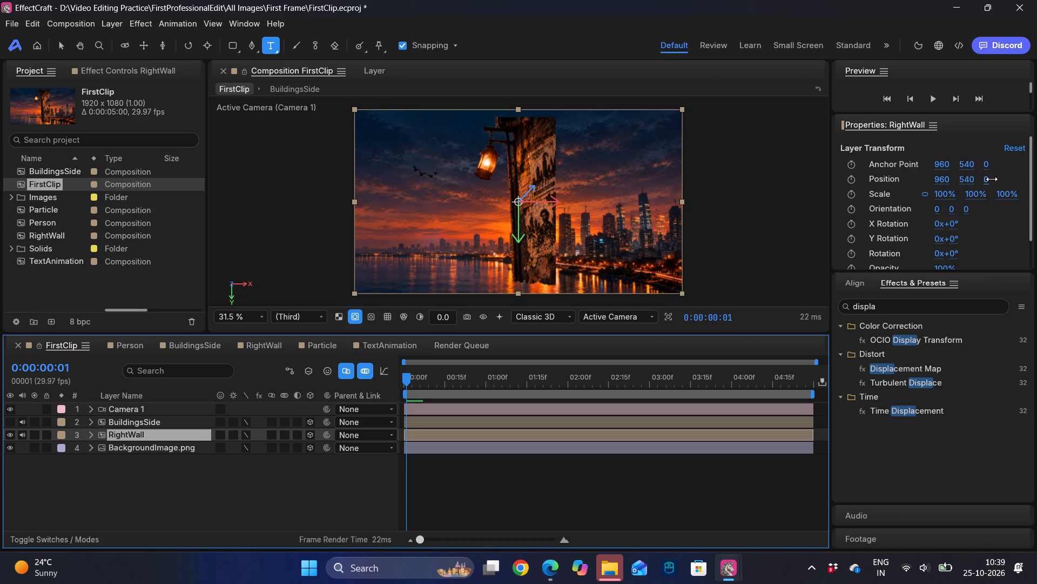
Position the RightWall layer at 1528.8, 621.6, -372.8 and reduce its scale to 84%.
drag(992, 179, 762, 190)
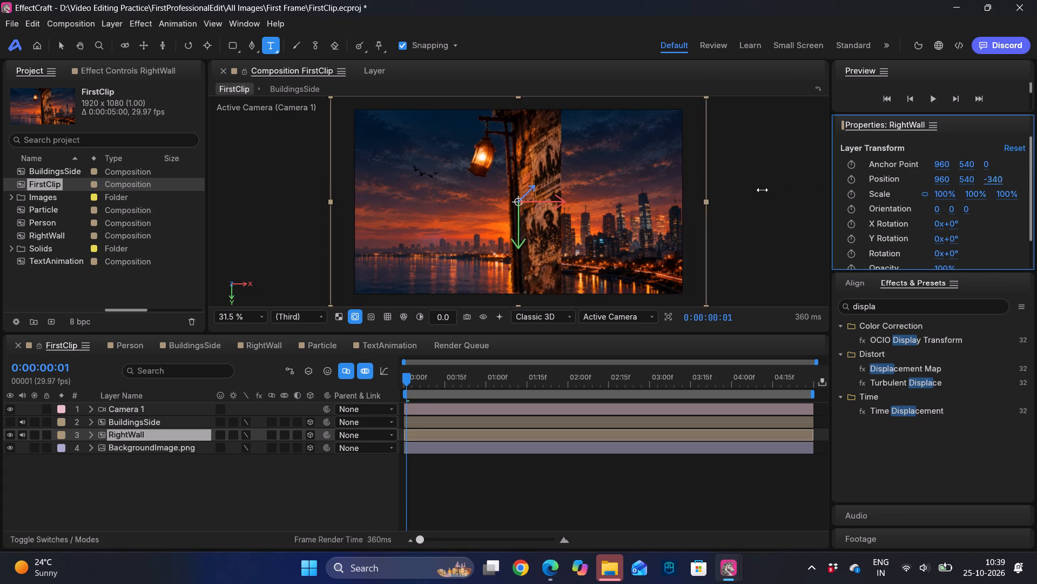
drag(762, 190, 740, 191)
drag(941, 196, 927, 198)
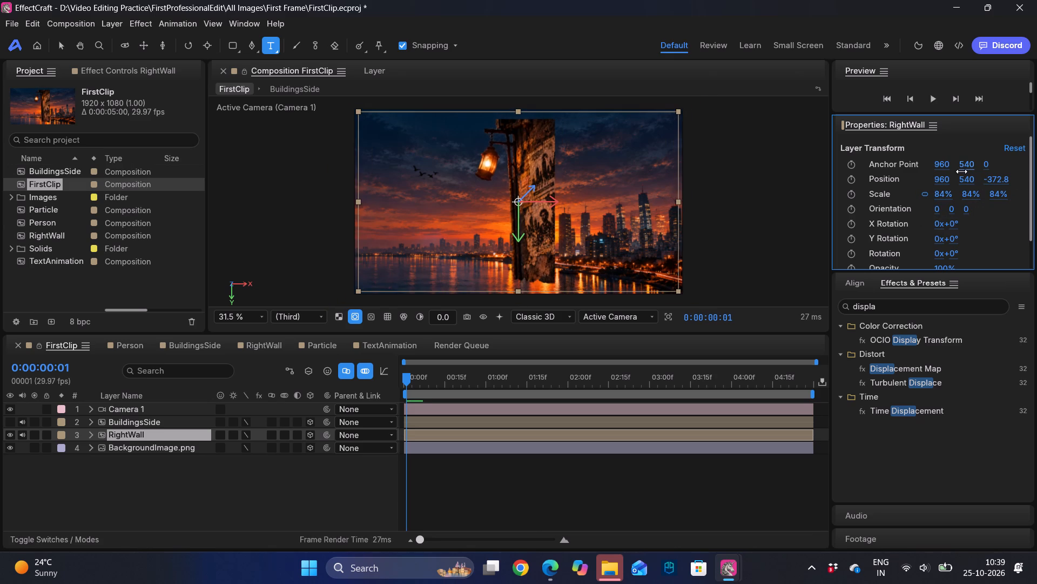
drag(942, 180, 401, 174)
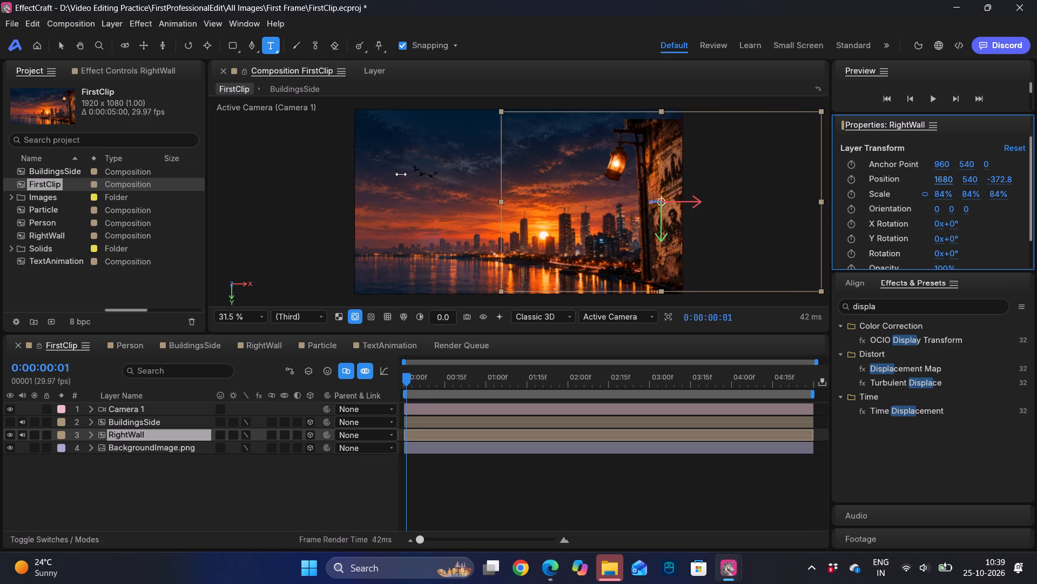
drag(401, 174, 292, 181)
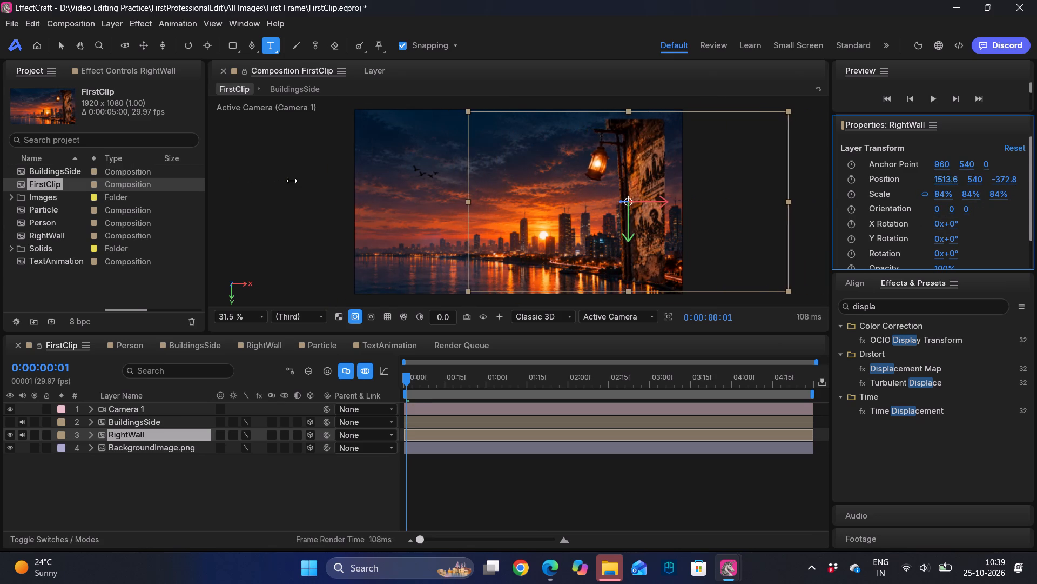
drag(292, 181, 298, 181)
drag(978, 182, 5, 182)
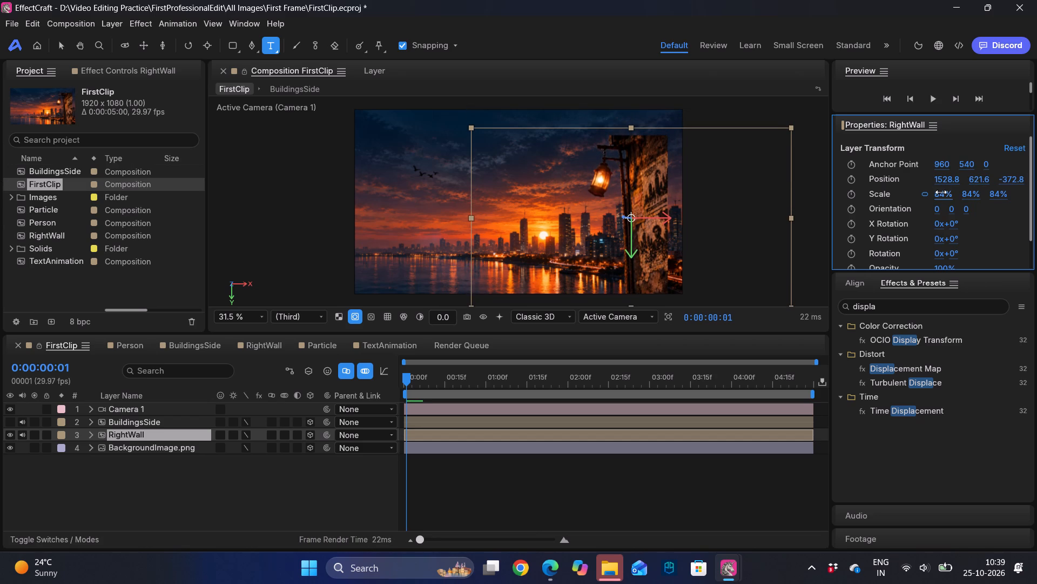
Rotate RightWall to 3.2° and set its scale to 98.4%, with a scale keyframe at 0:00:00:01.
drag(941, 192, 951, 195)
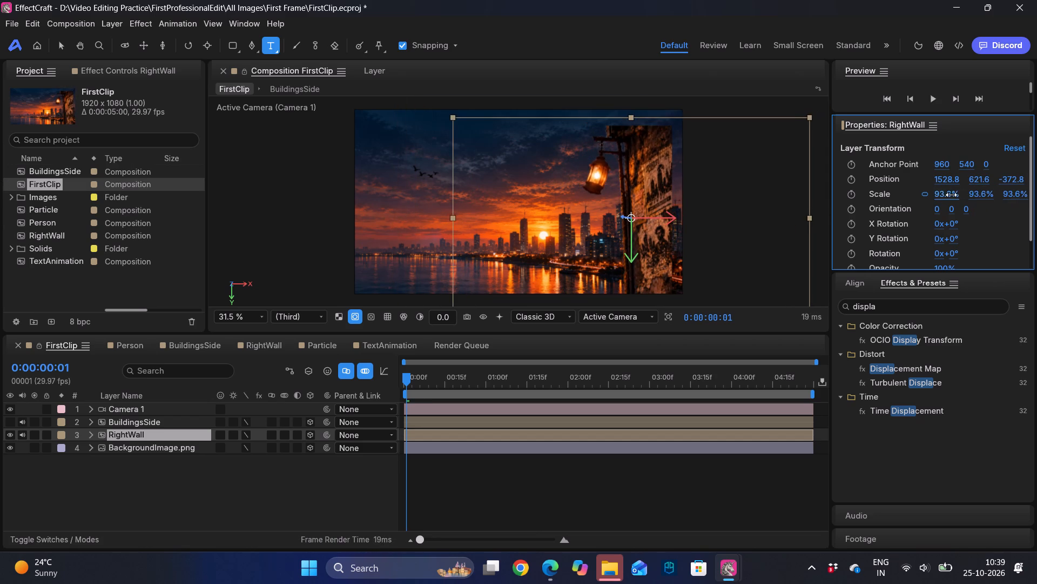
drag(951, 195, 955, 194)
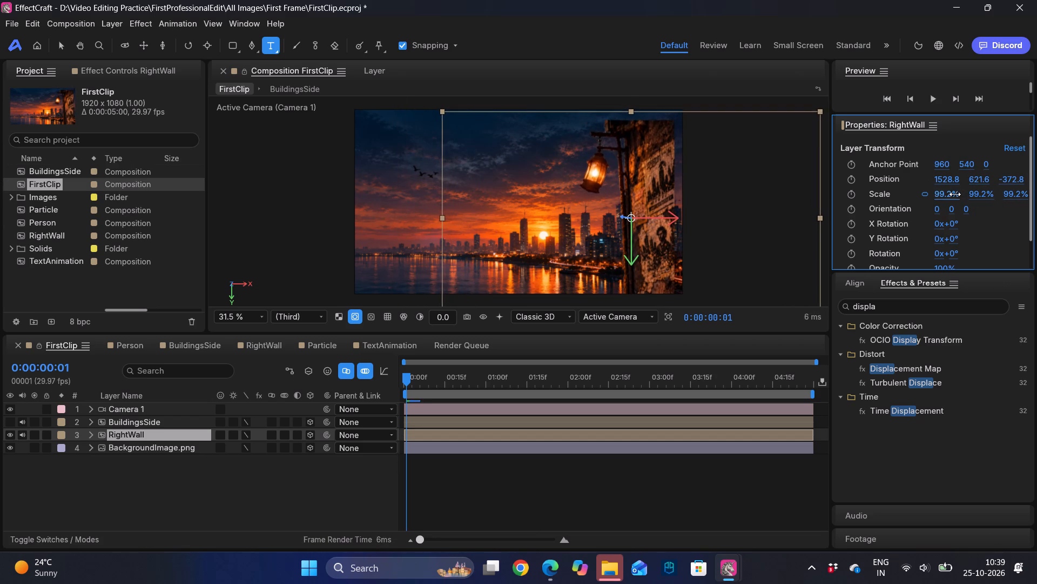
drag(955, 194, 952, 194)
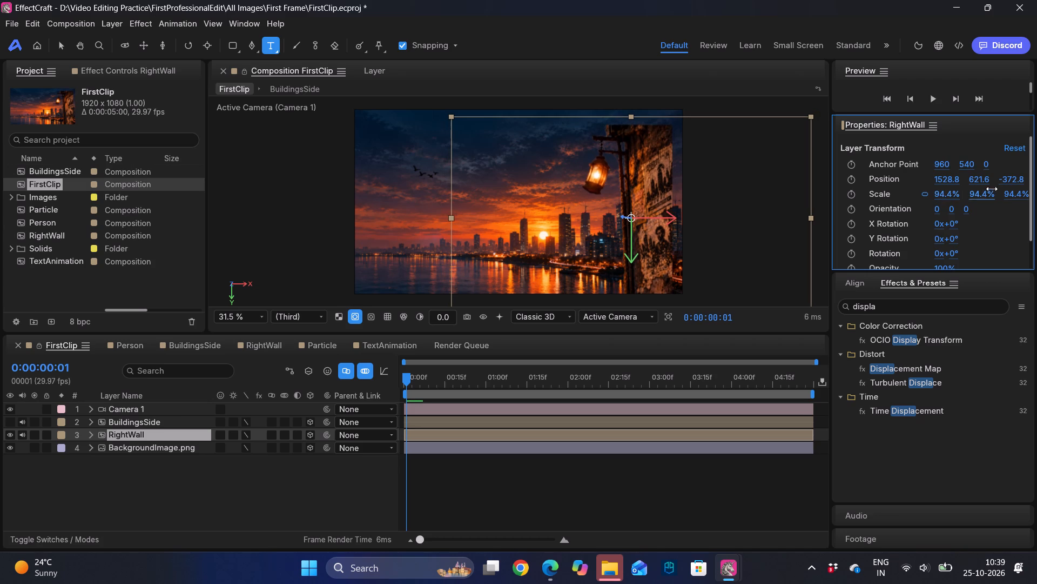
drag(955, 253, 962, 250)
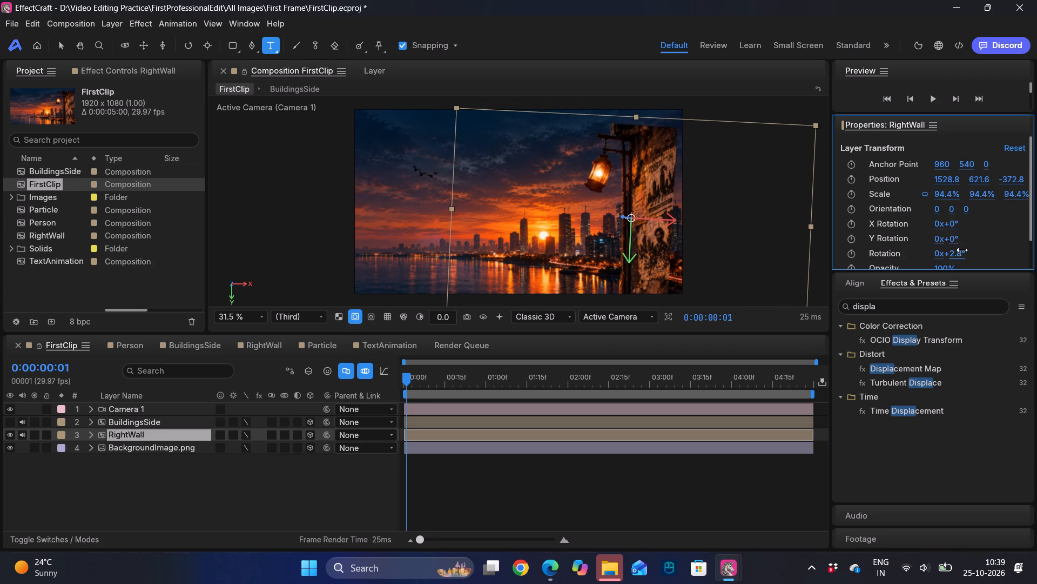
drag(962, 250, 962, 250)
drag(945, 201, 967, 198)
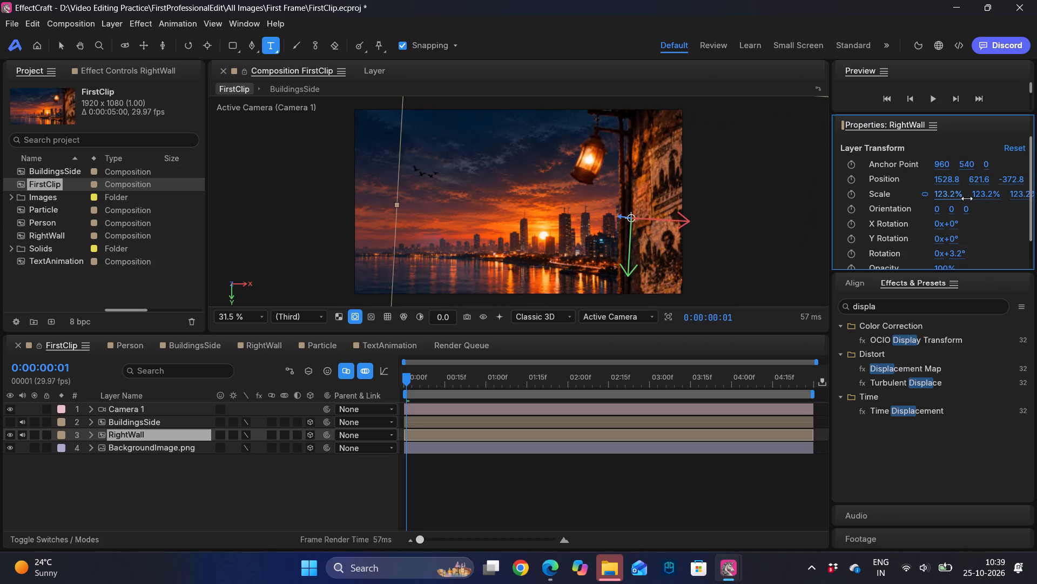
drag(967, 198, 952, 199)
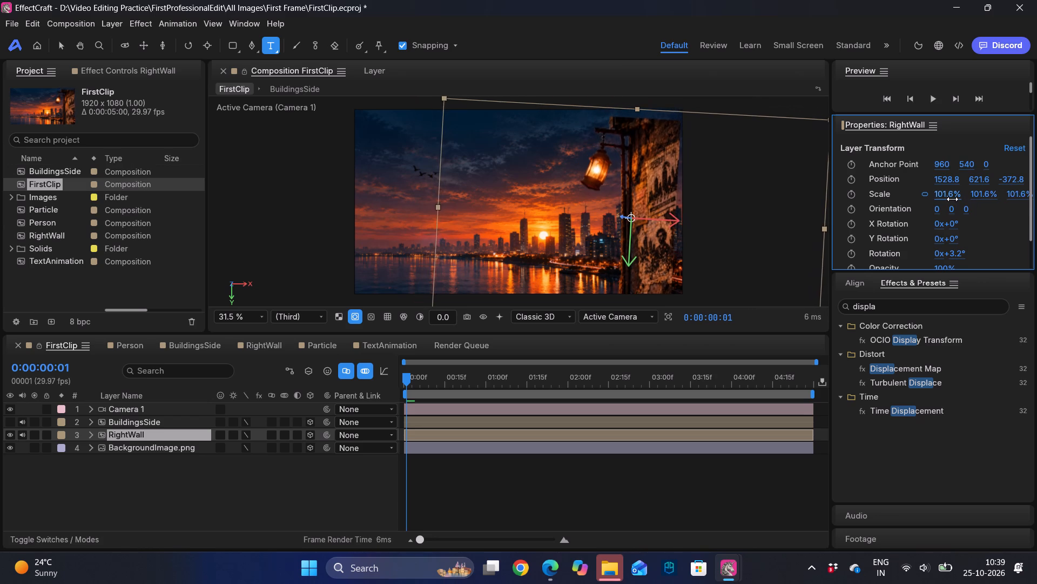
drag(952, 199, 950, 199)
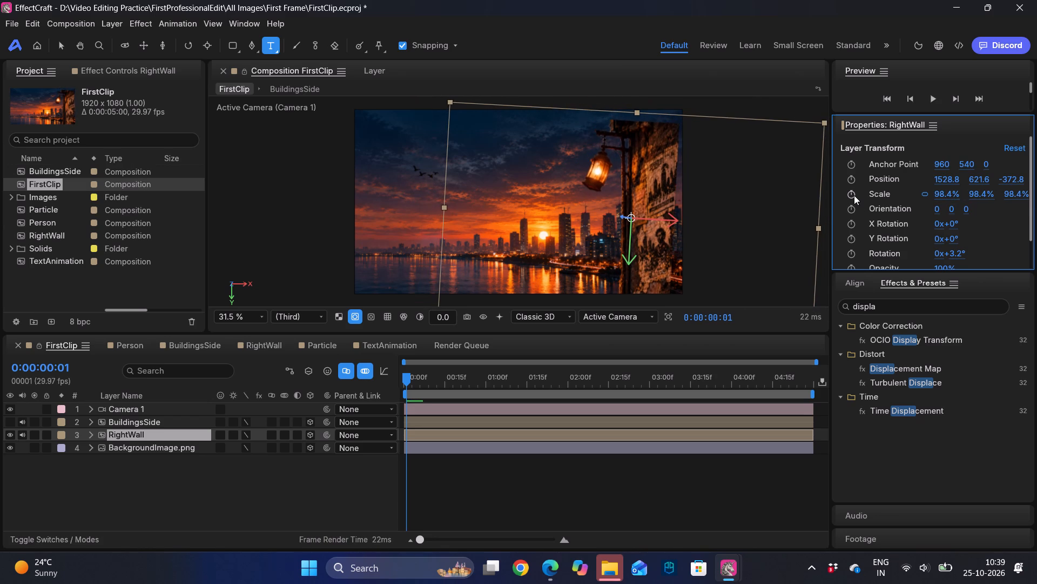
click(854, 195)
Show BuildingsSide again and set RightWall's scale to 82.4% at 0:00:00:23.
click(7, 422)
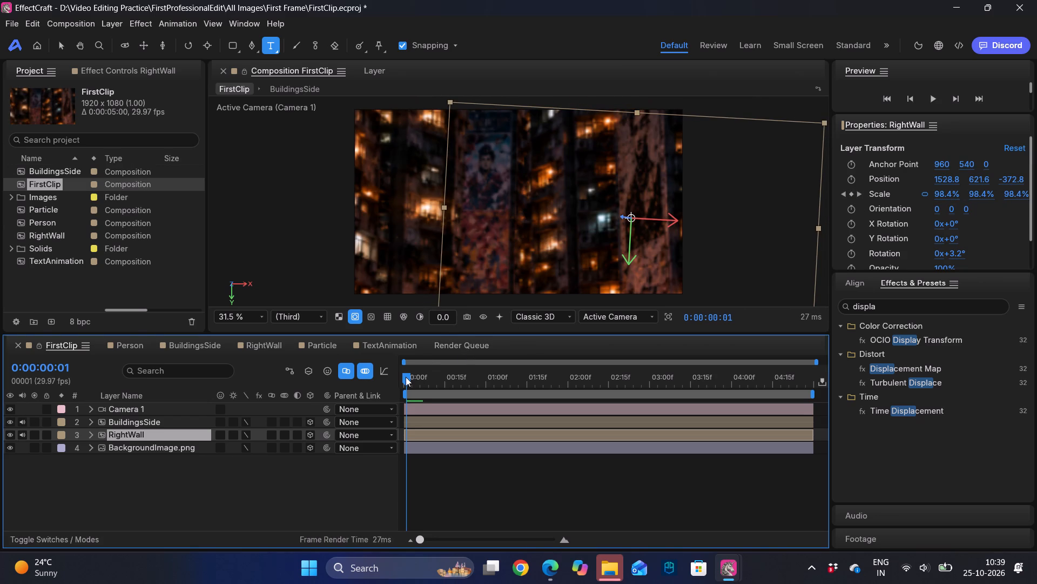
drag(406, 377, 441, 376)
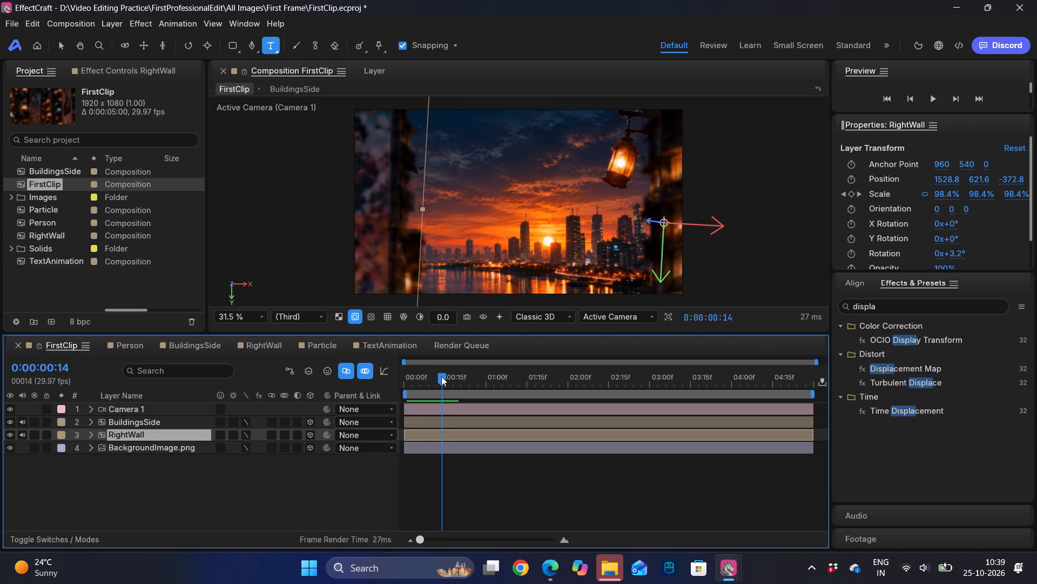
drag(441, 376, 461, 376)
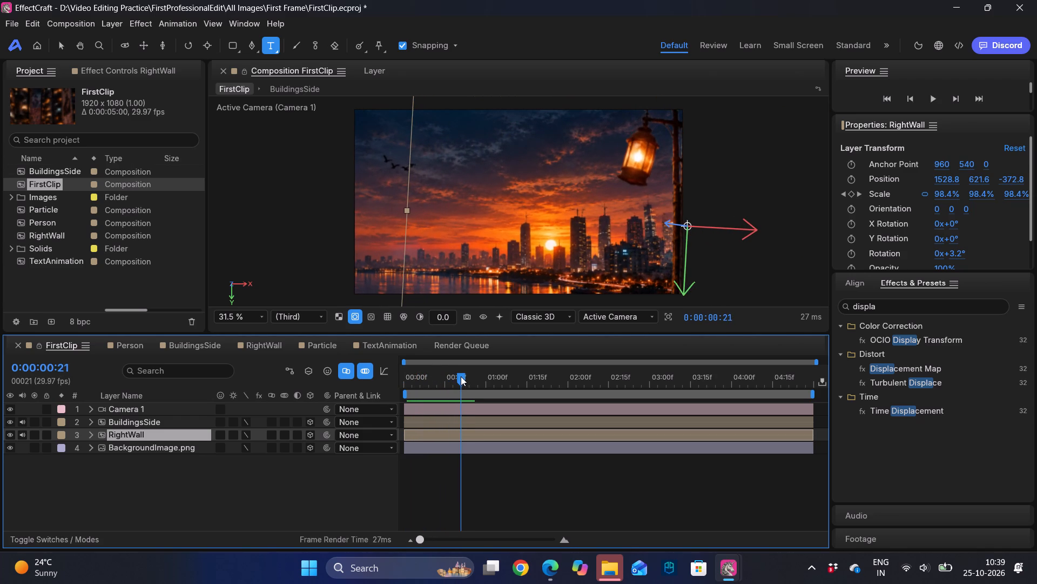
drag(461, 376, 466, 375)
drag(954, 196, 932, 197)
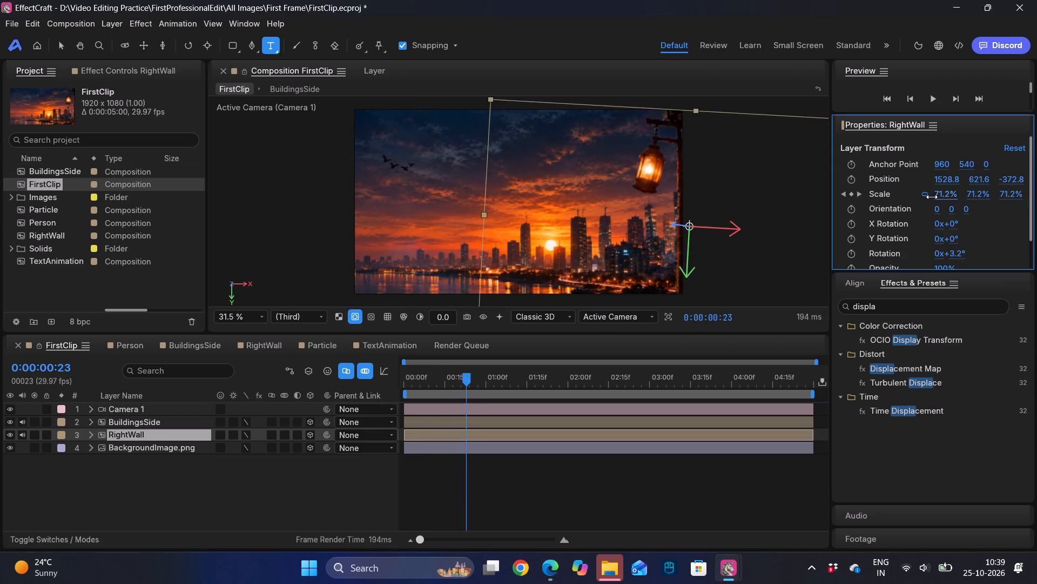
drag(932, 197, 939, 198)
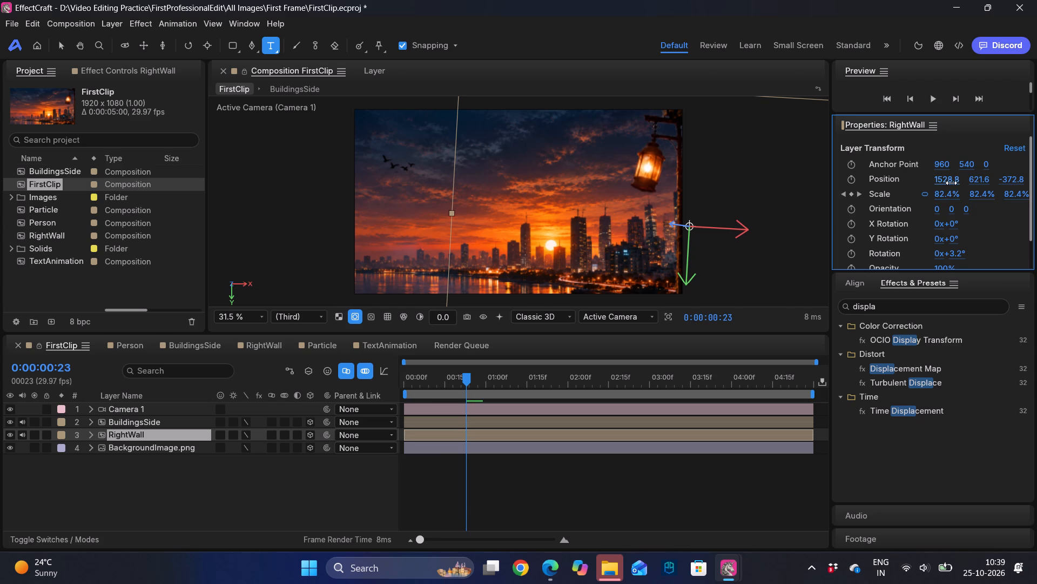
Set RightWall's X position to 1364 and slightly increase its rotation so the wall frames the skyline.
drag(951, 183, 772, 193)
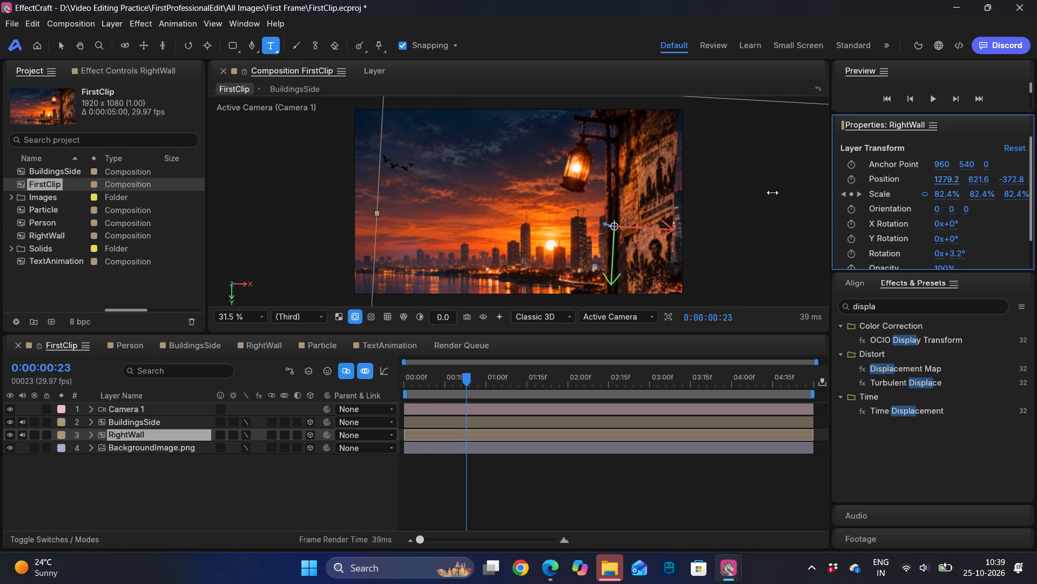
drag(772, 193, 827, 193)
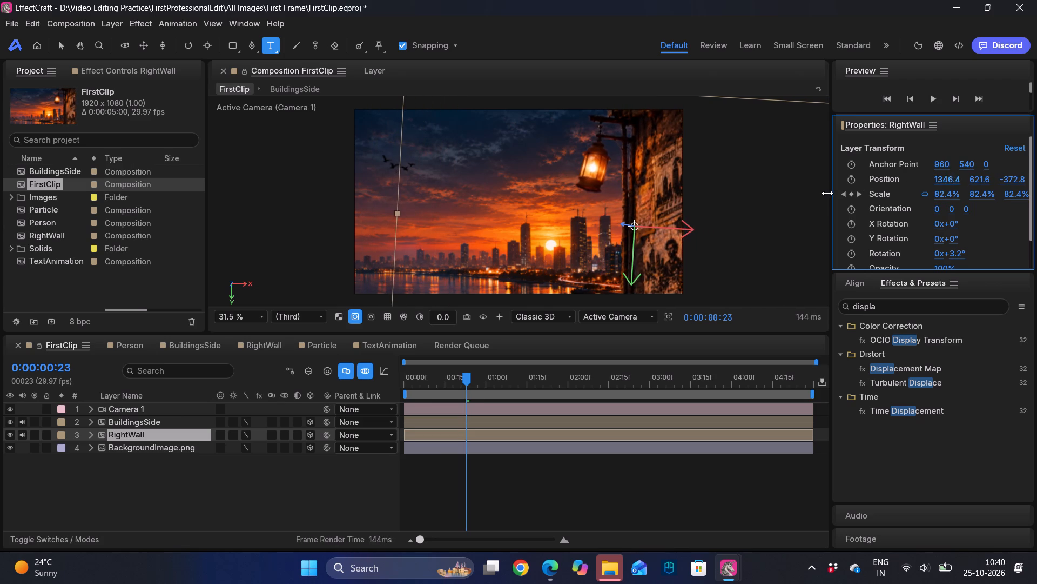
drag(827, 193, 841, 187)
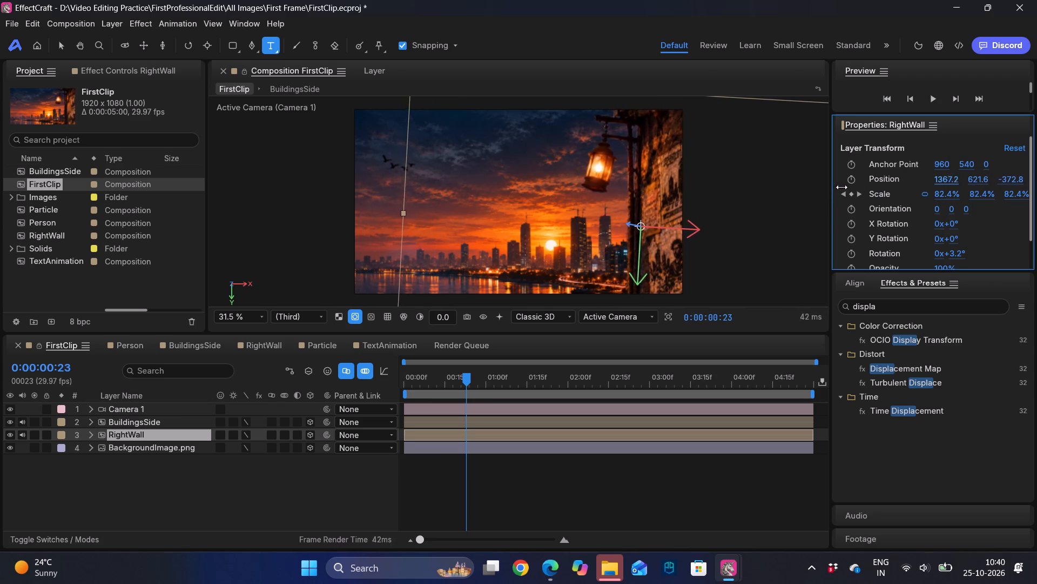
drag(841, 187, 838, 189)
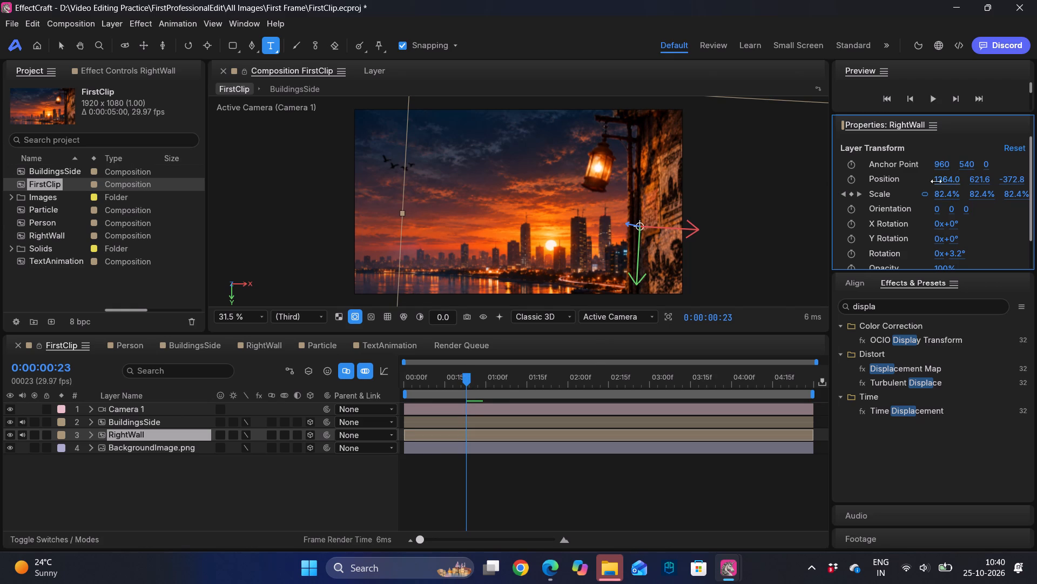
drag(960, 254, 966, 253)
Play and scrub FirstClip from the start to examine RightWall's framing as the camera moves past the buildings.
drag(467, 377, 314, 394)
click(490, 475)
key(space)
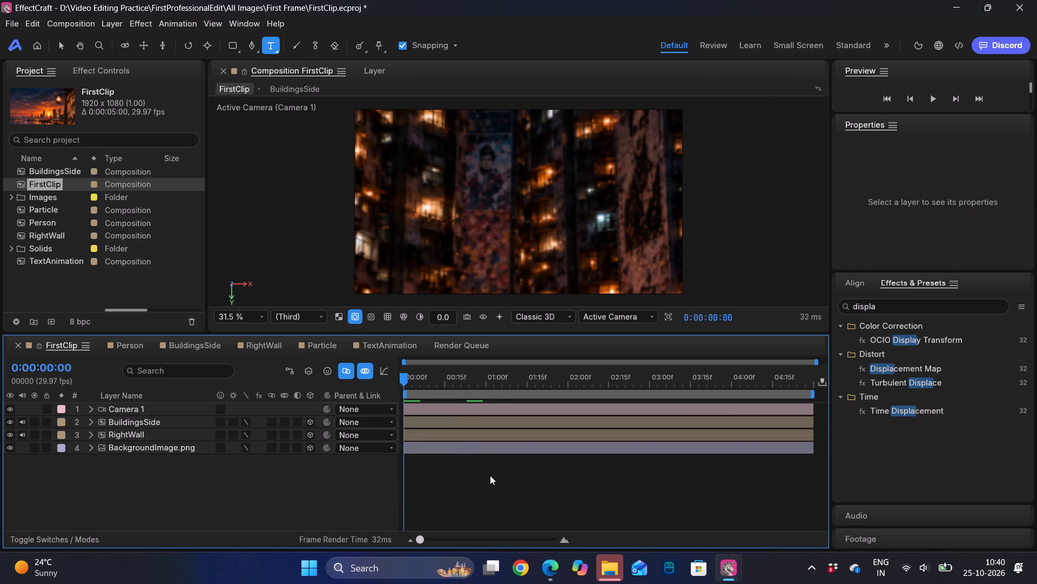
drag(423, 378, 394, 378)
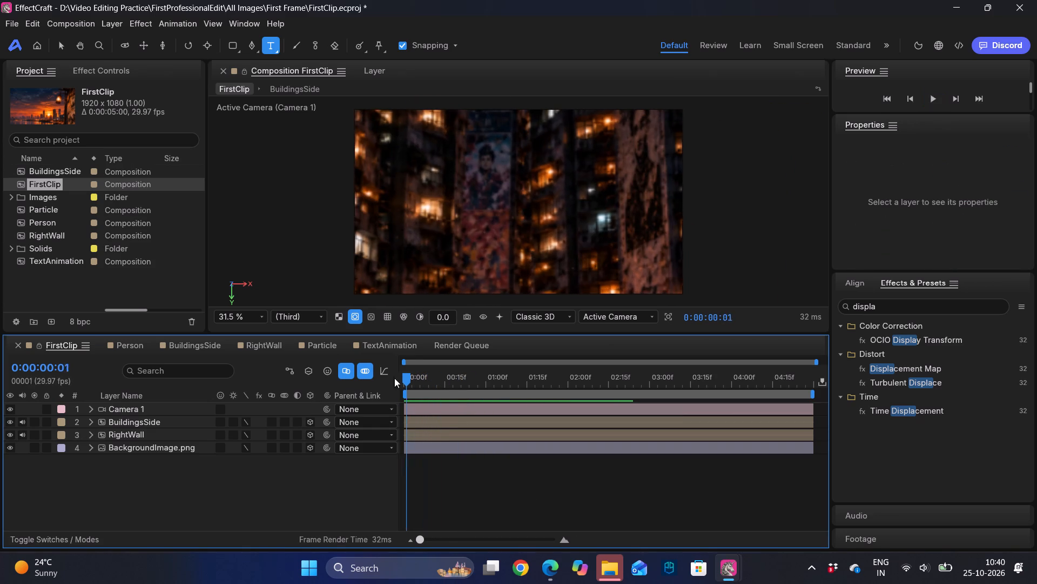
drag(394, 378, 348, 391)
key(space)
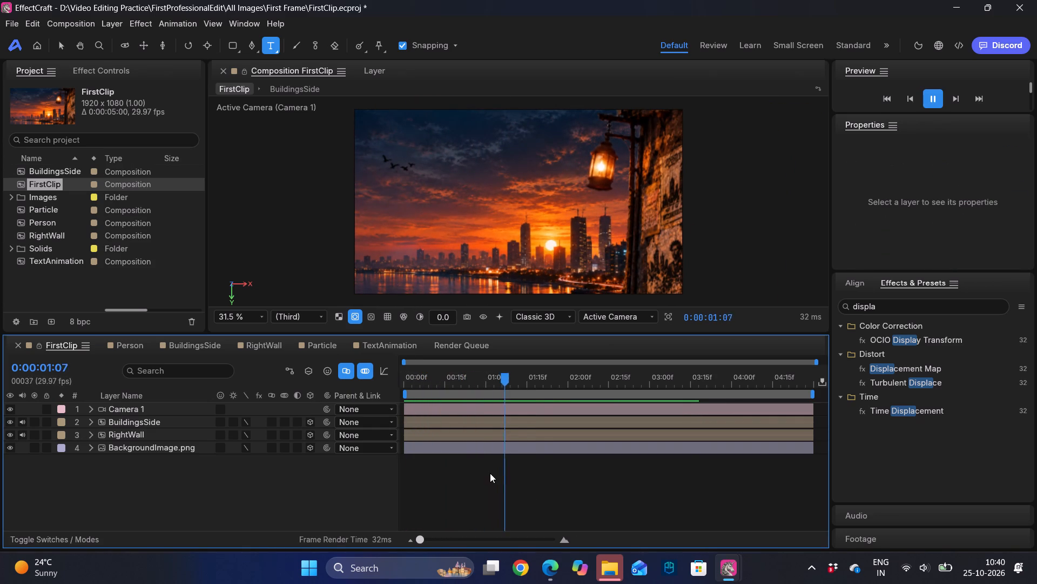
key(space)
drag(497, 383, 382, 389)
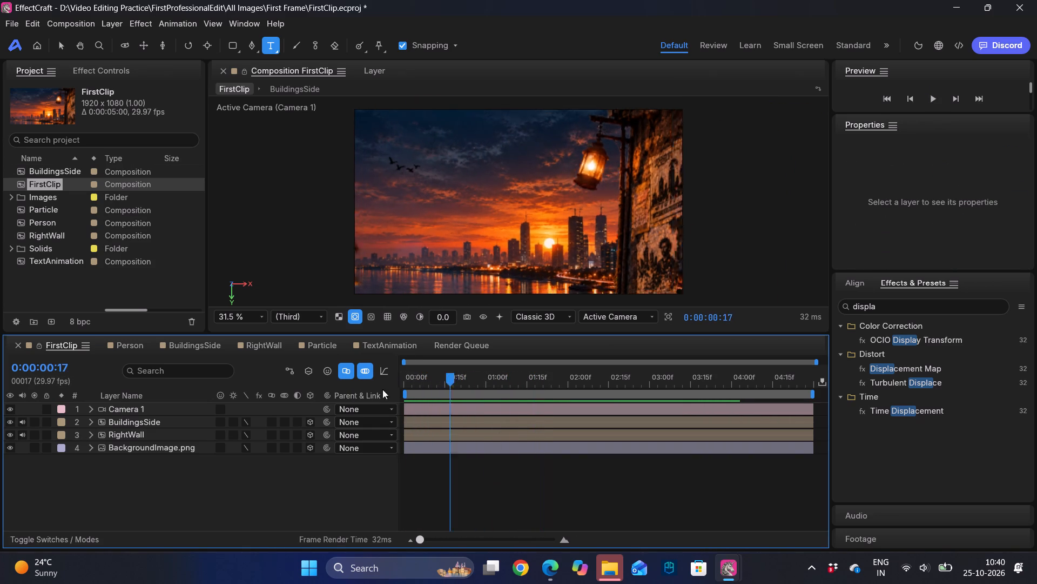
drag(382, 389, 359, 389)
key(space)
key(space)
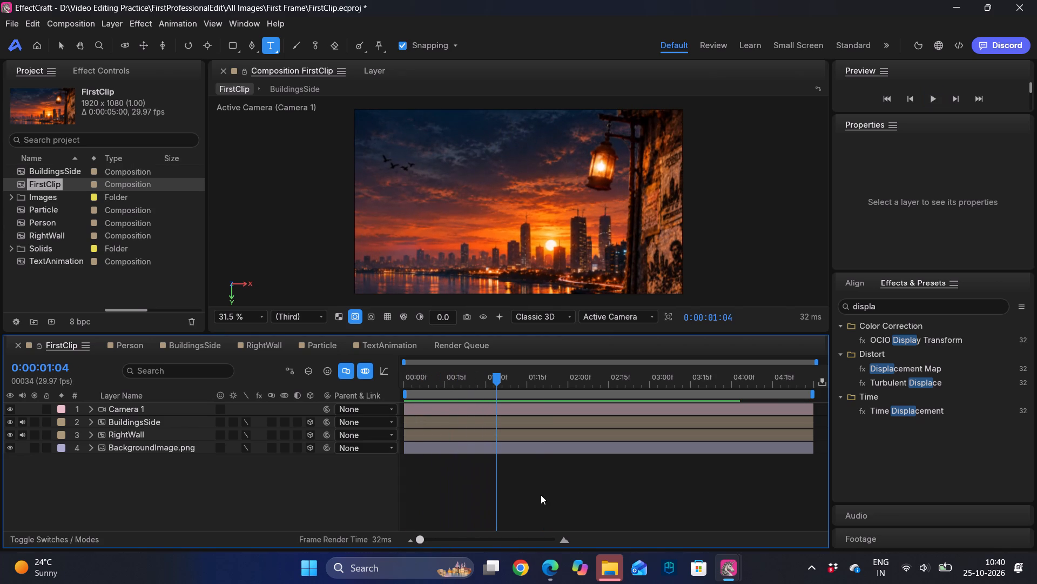
drag(496, 372, 379, 383)
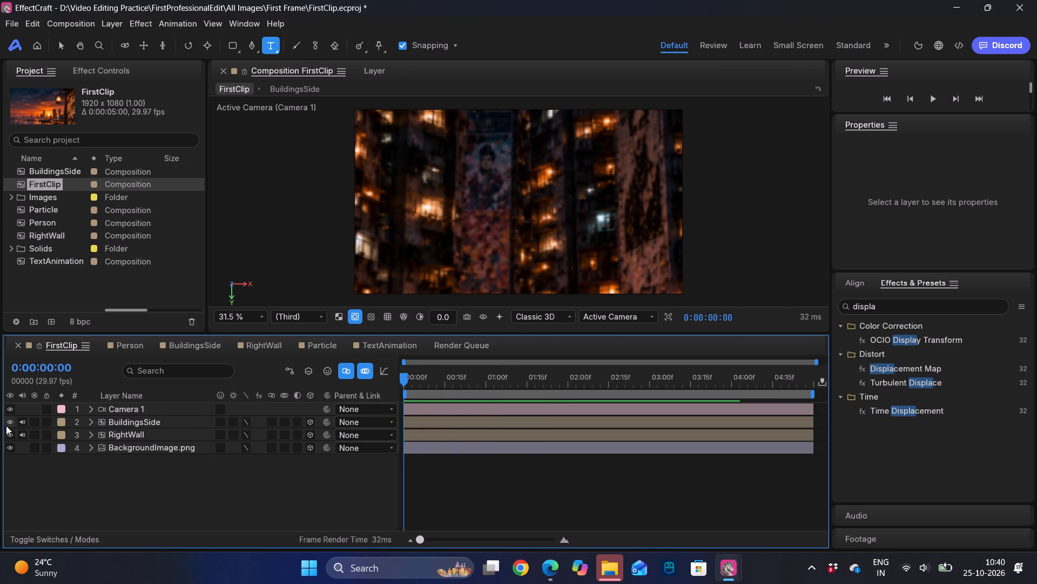
Hide BuildingsSide and add BottomSand.png from the Images folder to FirstClip, stacked between BuildingsSide and RightWall.
click(9, 423)
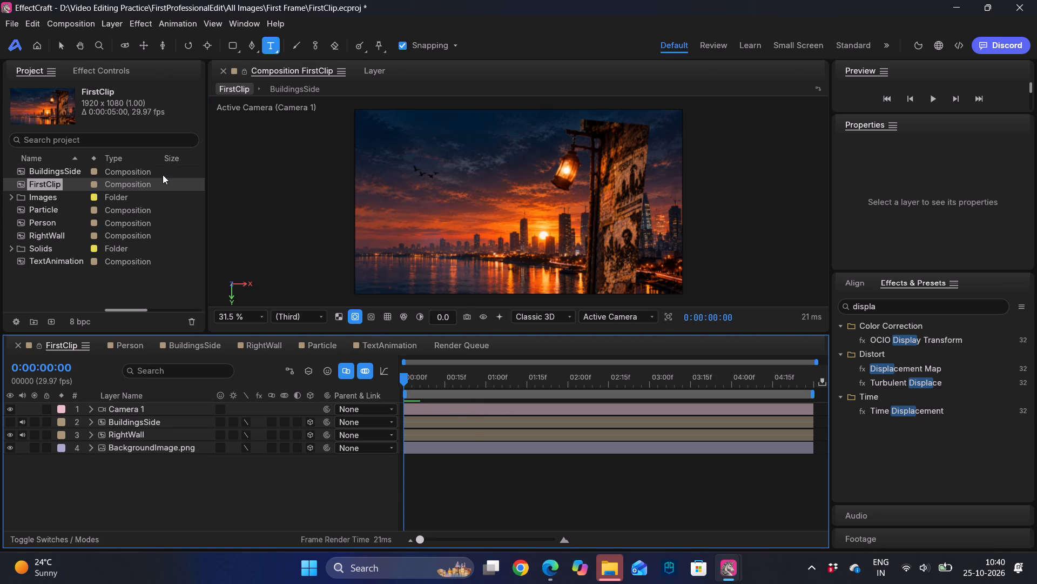
click(41, 277)
right_click(41, 277)
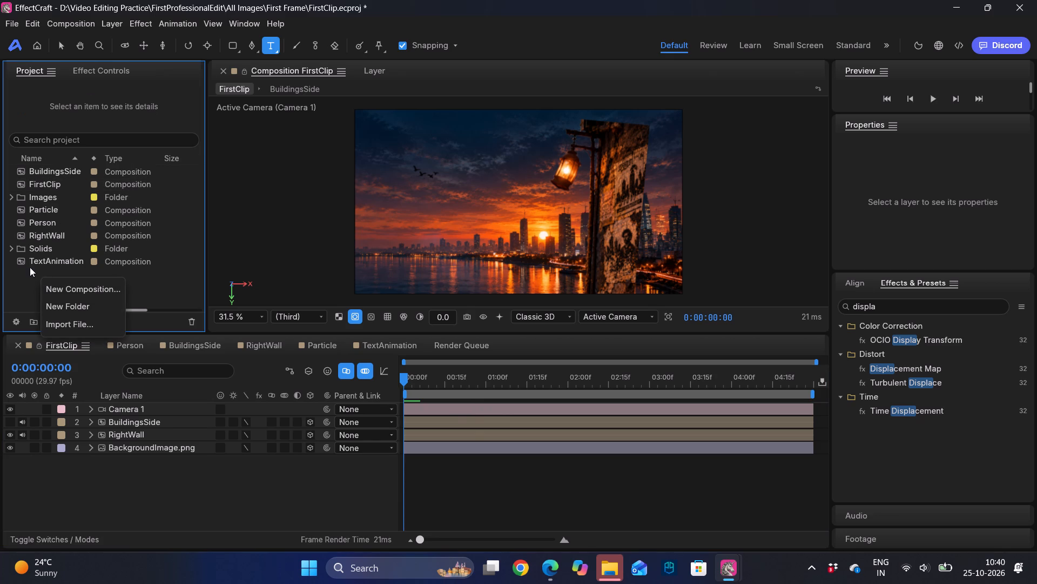
click(30, 267)
click(13, 200)
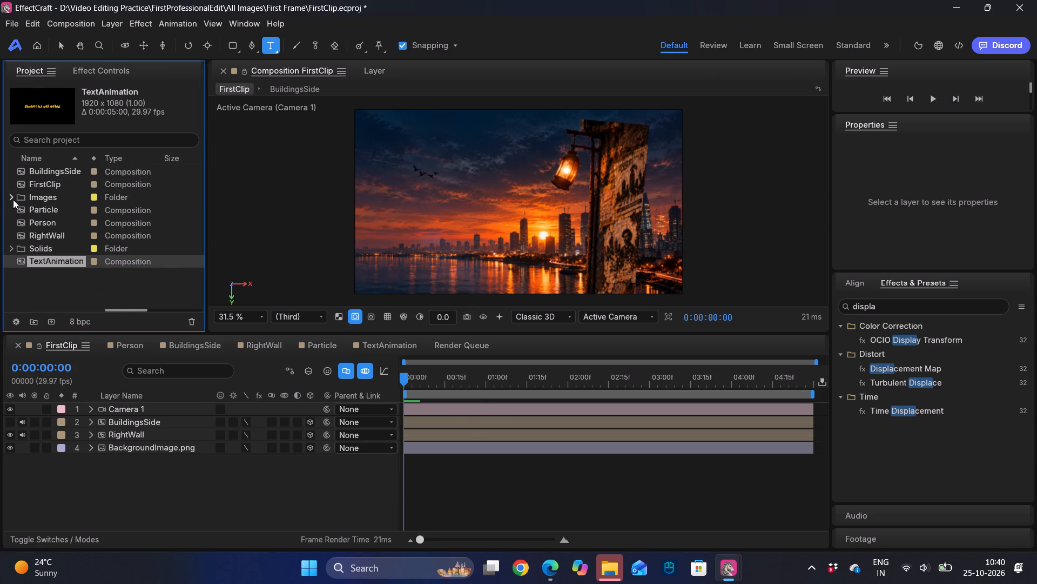
drag(57, 223, 112, 407)
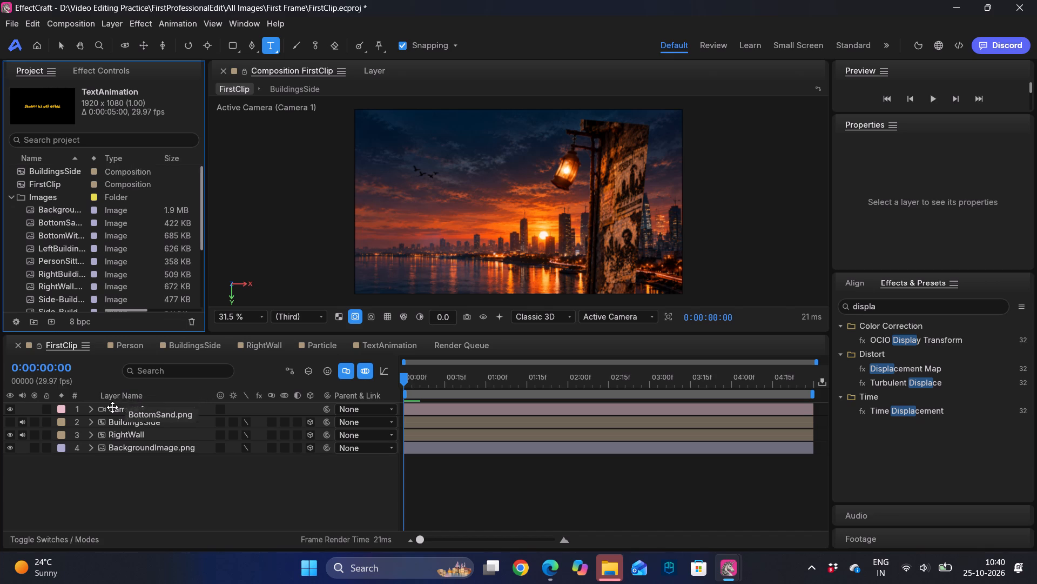
drag(112, 407, 148, 428)
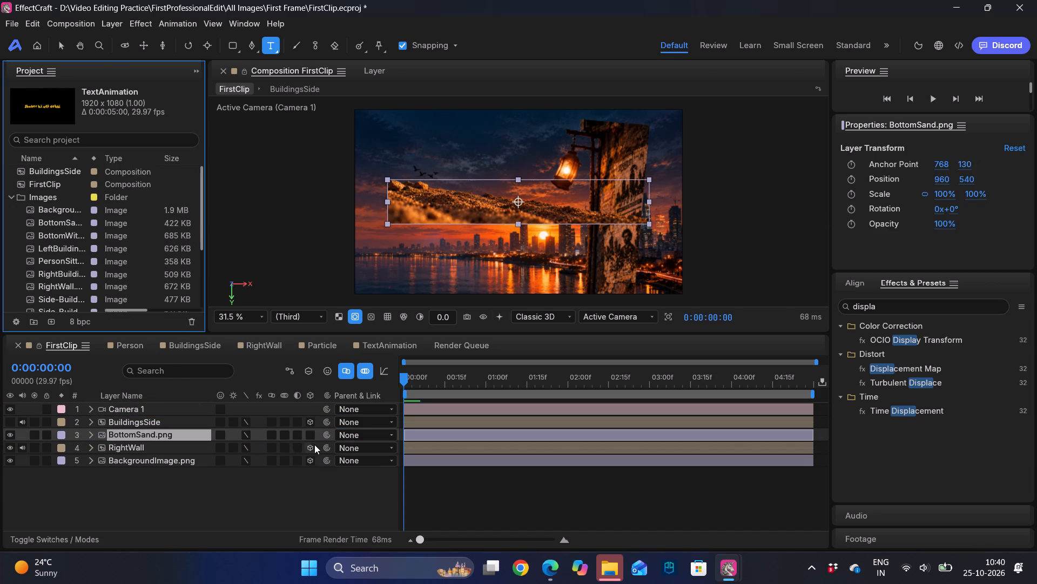
Make BottomSand.png a 3D layer with position 920, 931.2, -402.4 and scale 100.8%, placing the sand along the frame's bottom.
click(312, 435)
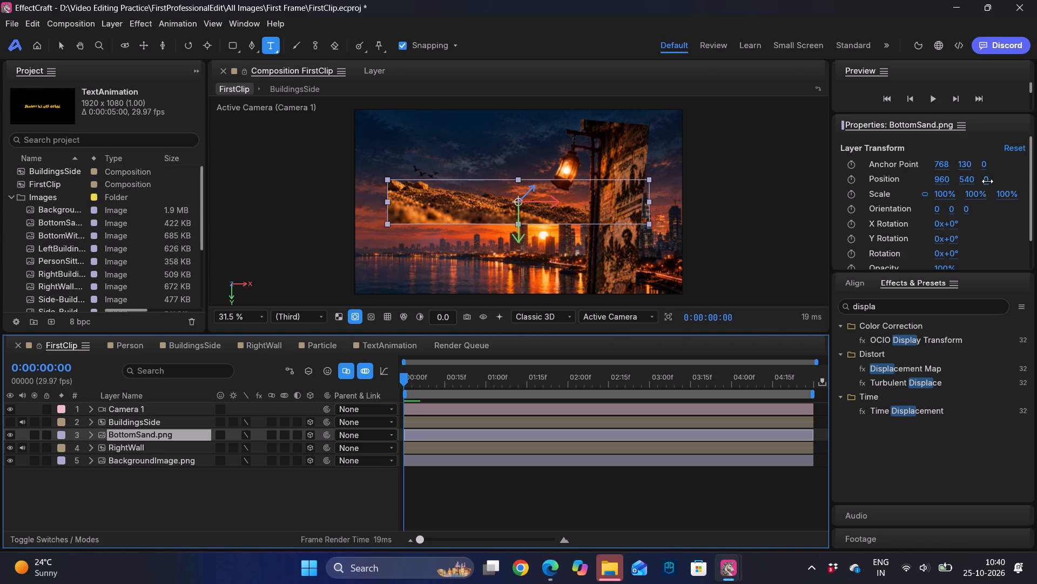
drag(987, 181, 673, 219)
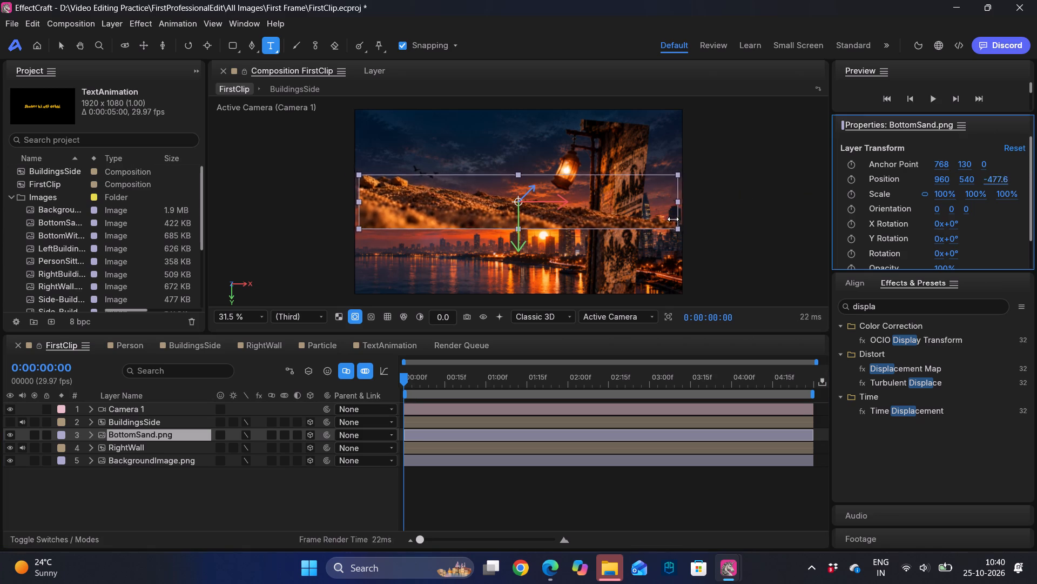
drag(673, 219, 713, 217)
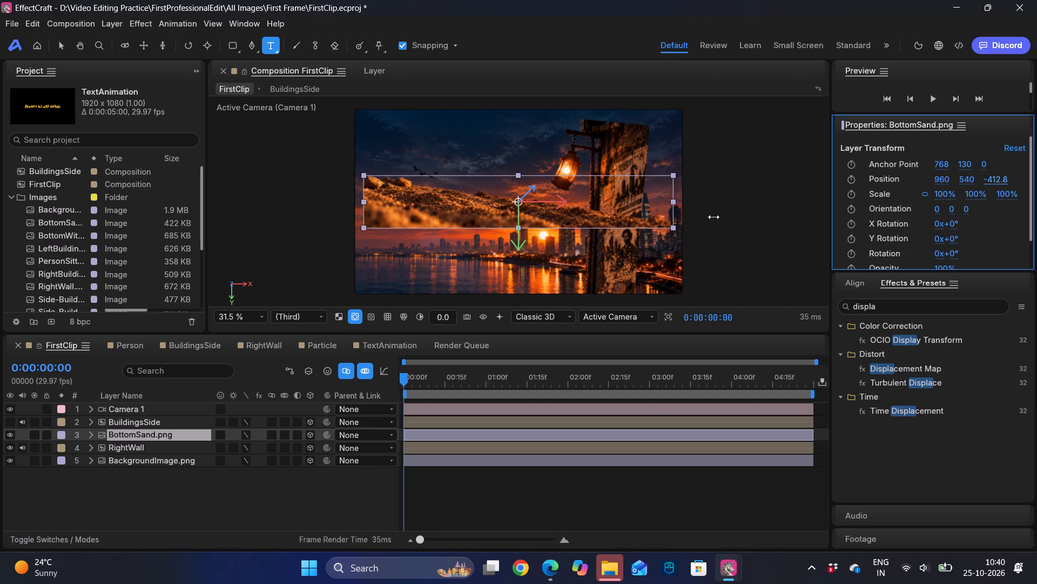
drag(713, 217, 718, 219)
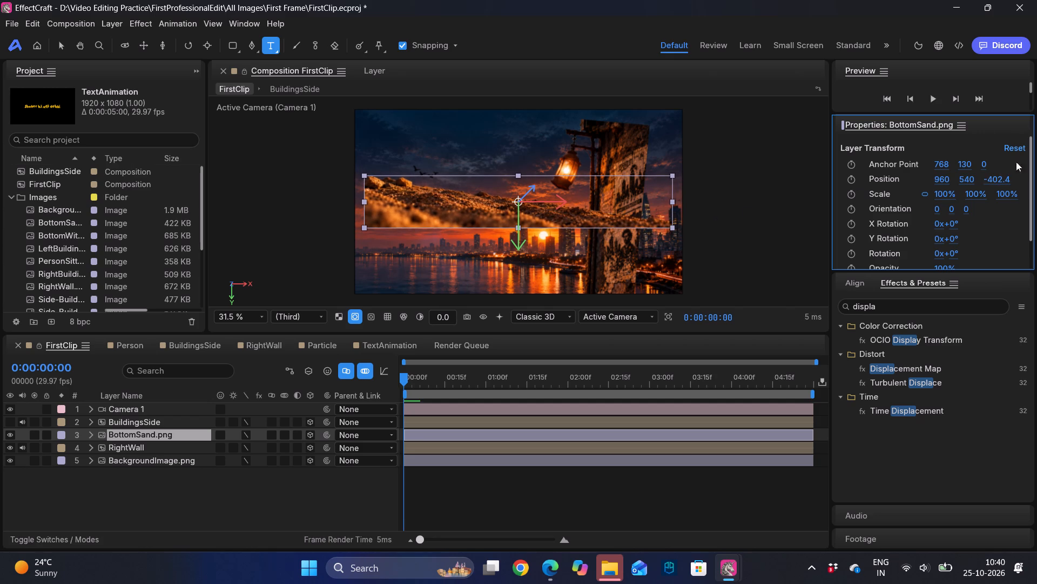
drag(969, 180, 219, 191)
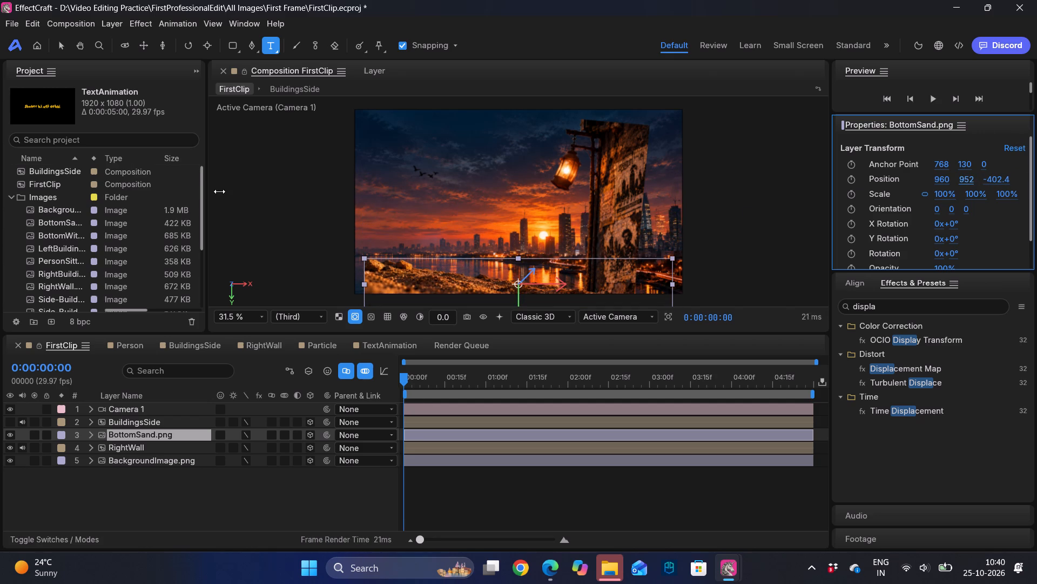
drag(219, 191, 205, 190)
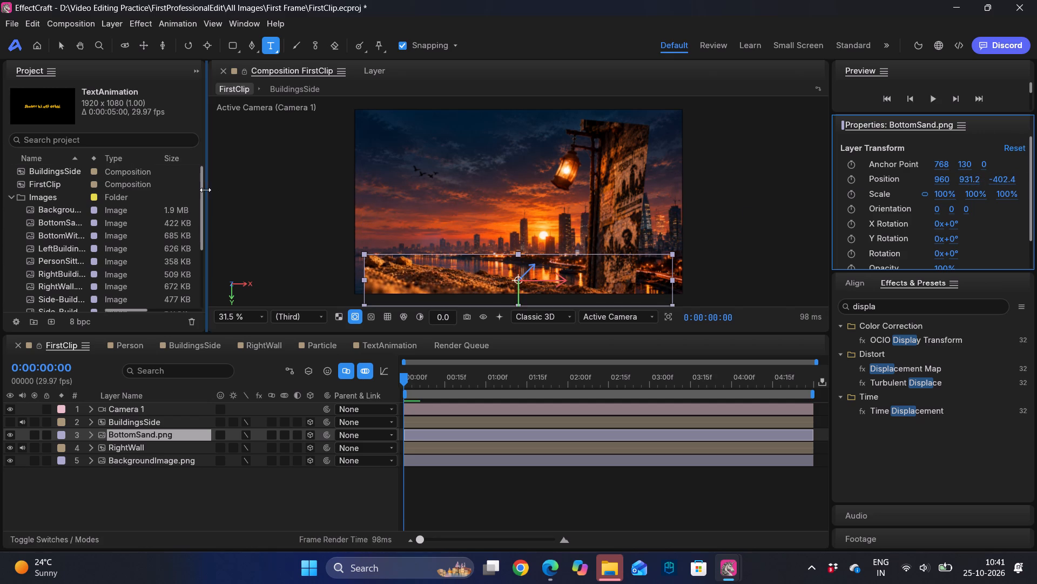
drag(944, 179, 892, 180)
click(954, 196)
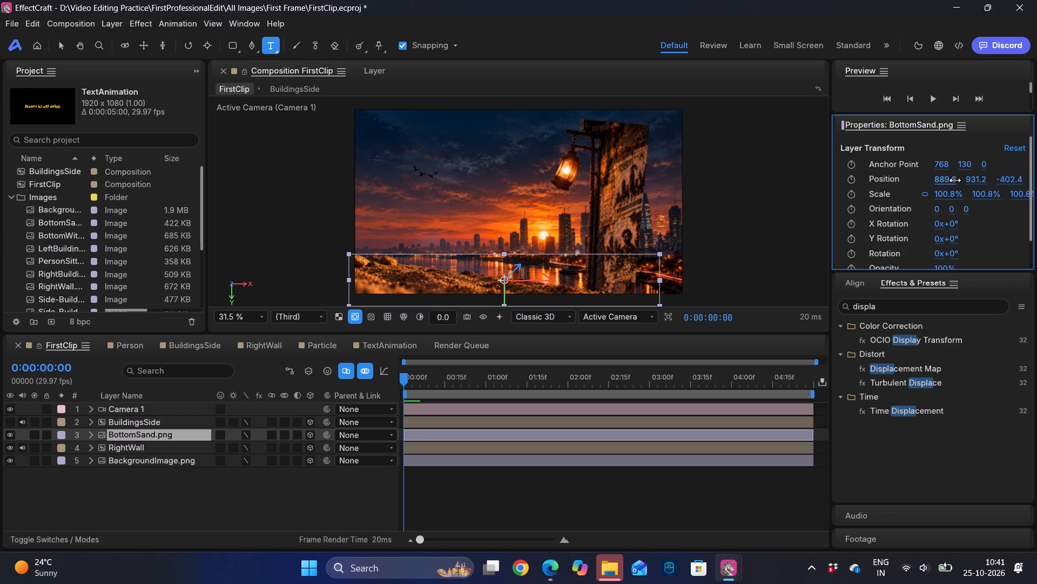
drag(955, 180, 981, 176)
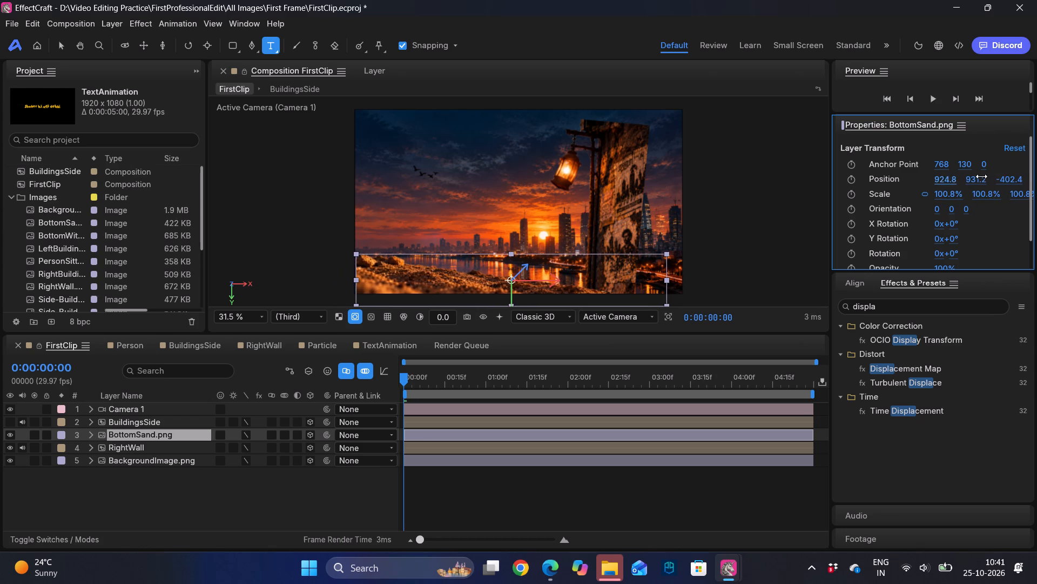
drag(981, 176, 978, 176)
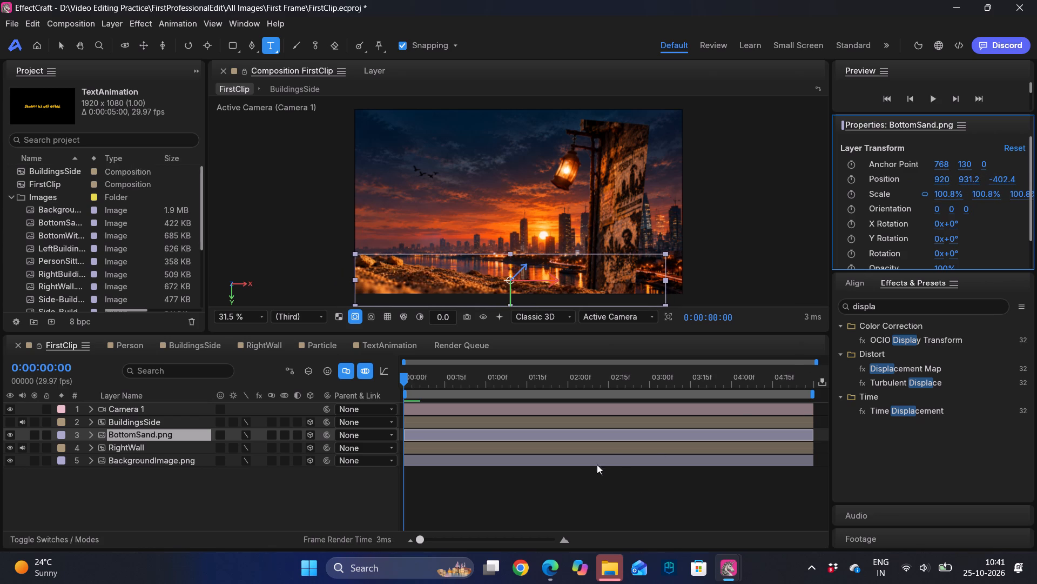
click(527, 505)
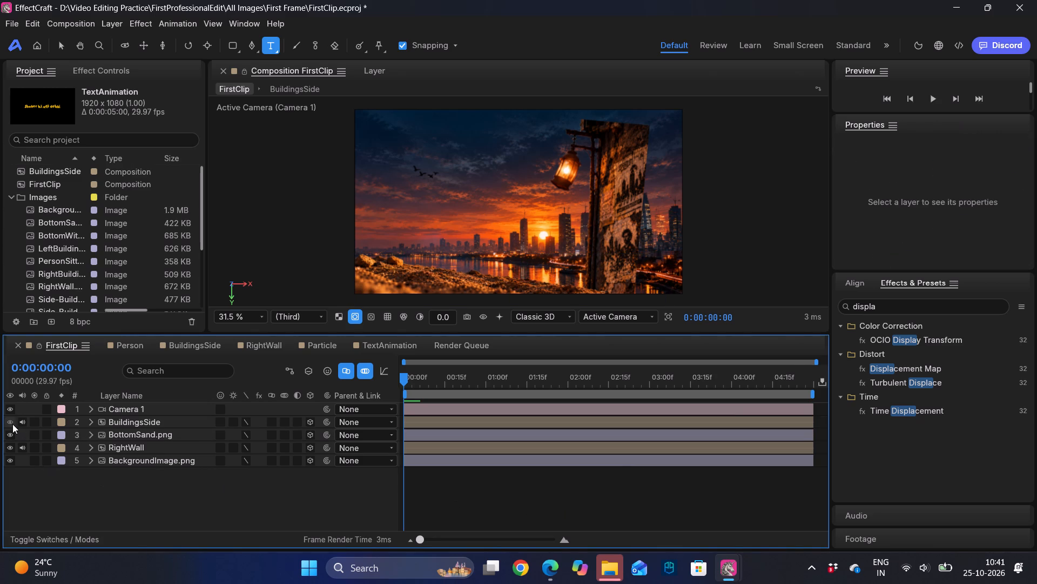
Show BuildingsSide again and, at 0:00:00:23, set BottomSand.png's X position to 929.6 and raise the sand to cover the water below the skyline.
click(12, 424)
drag(406, 379, 429, 379)
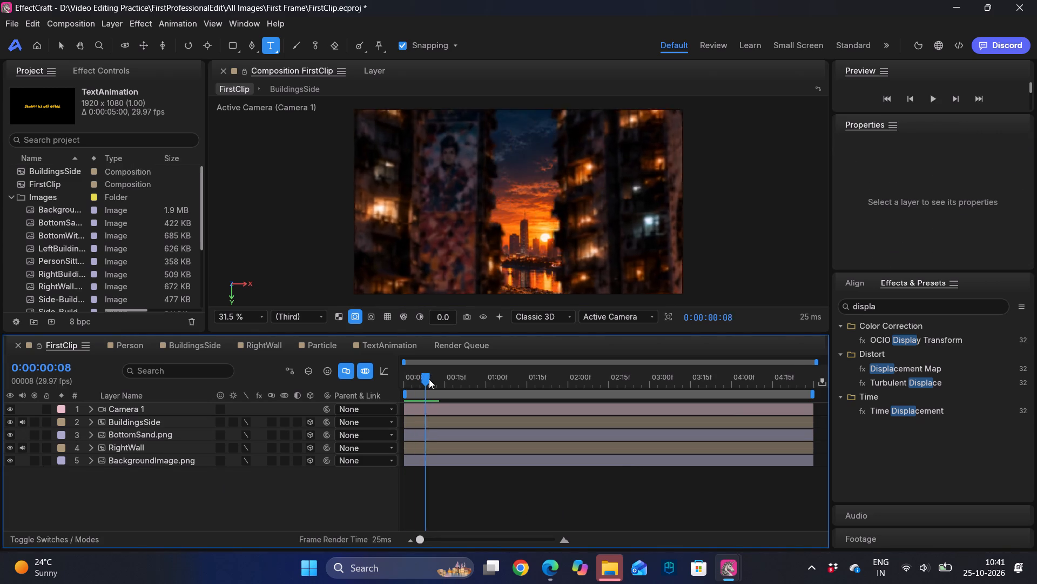
drag(429, 379, 469, 380)
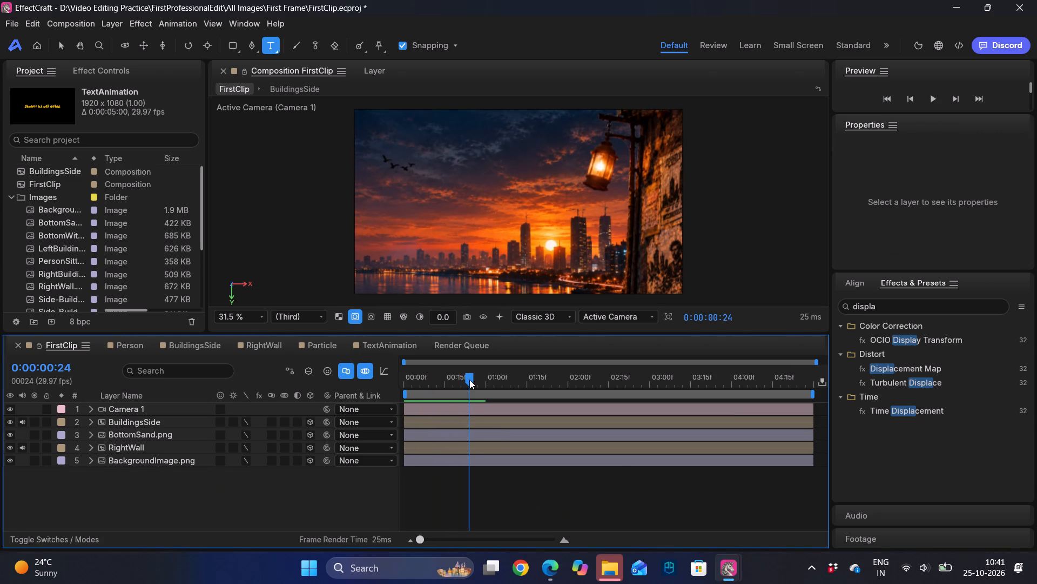
drag(469, 380, 466, 380)
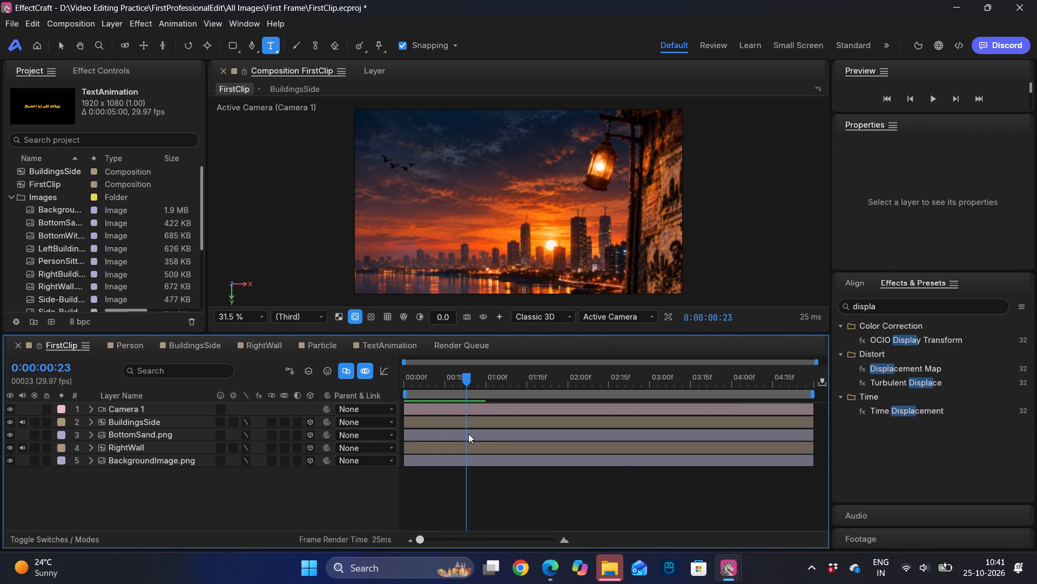
click(470, 433)
click(945, 181)
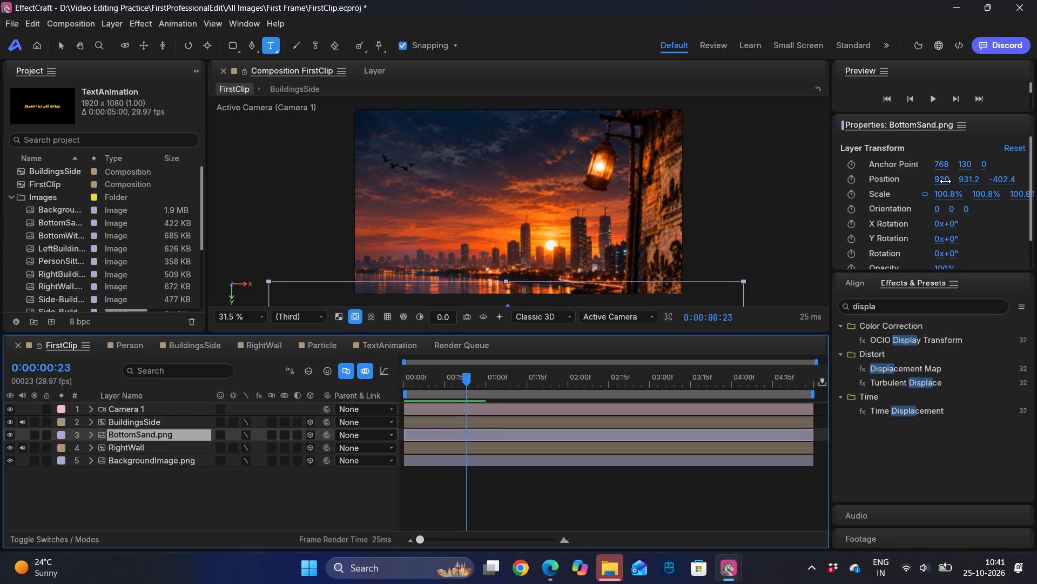
drag(977, 183, 953, 184)
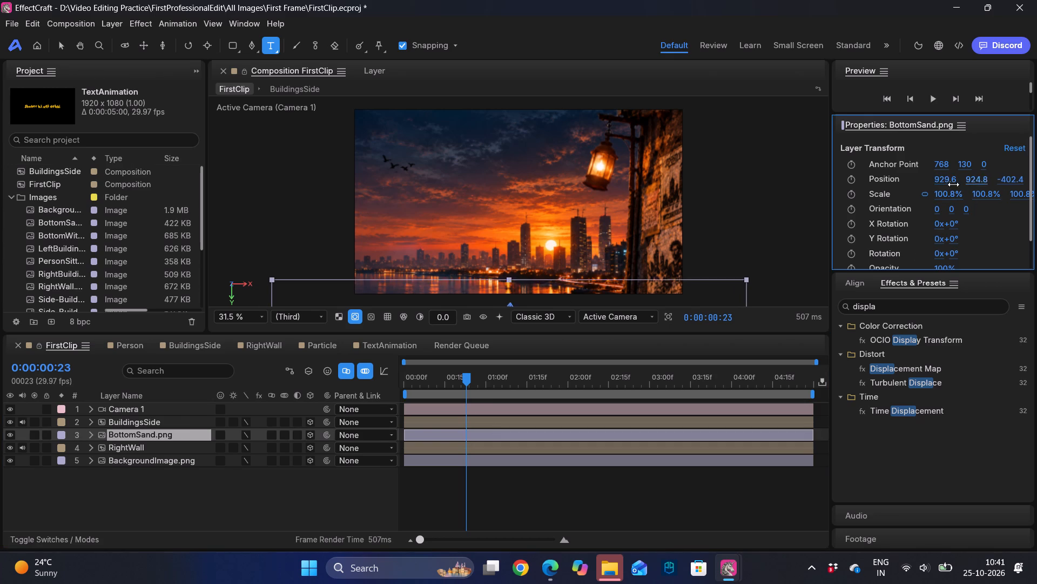
drag(953, 184, 858, 190)
drag(984, 180, 980, 180)
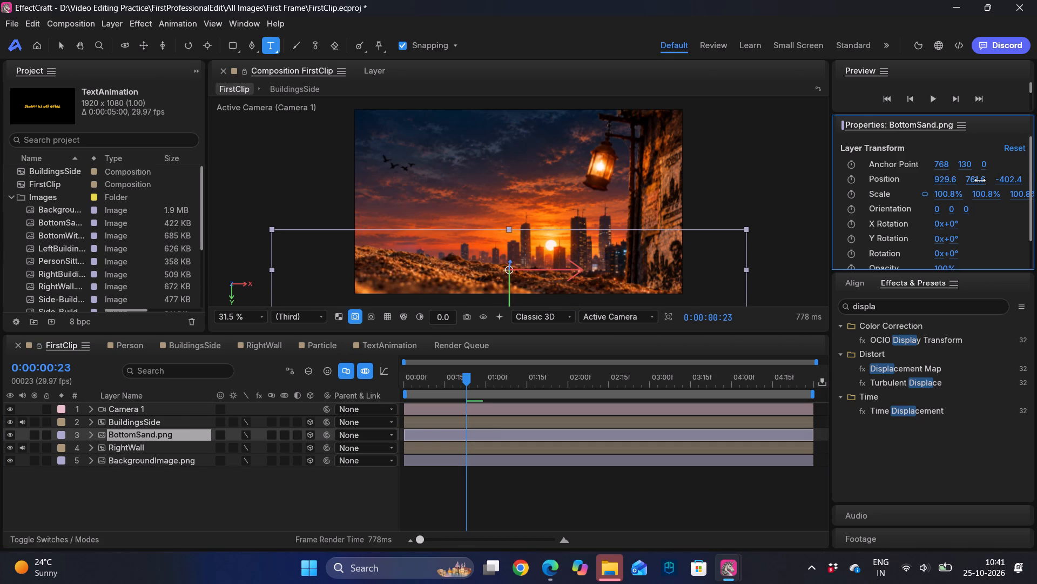
drag(980, 180, 1005, 180)
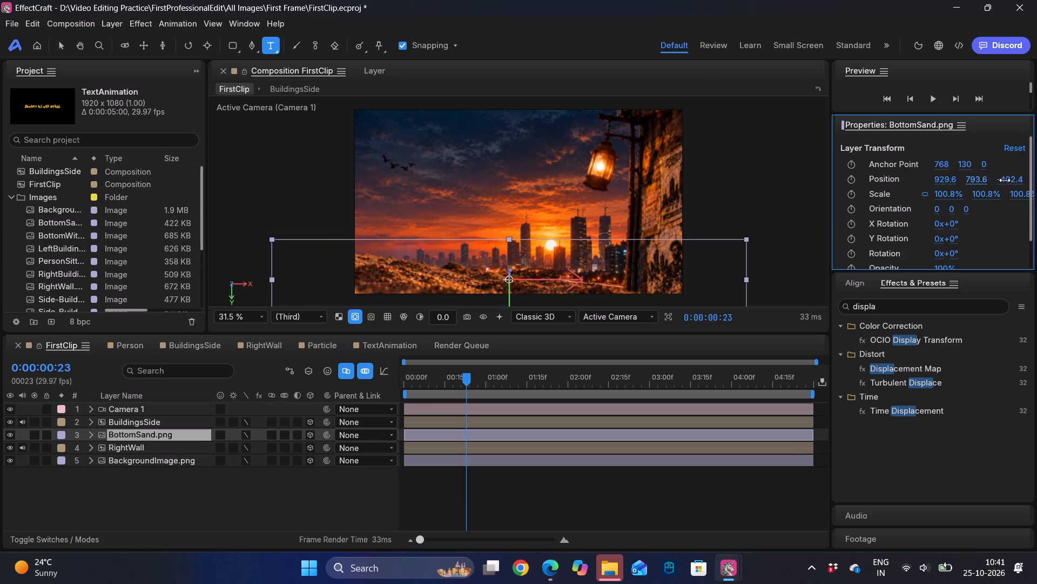
drag(1005, 180, 1004, 177)
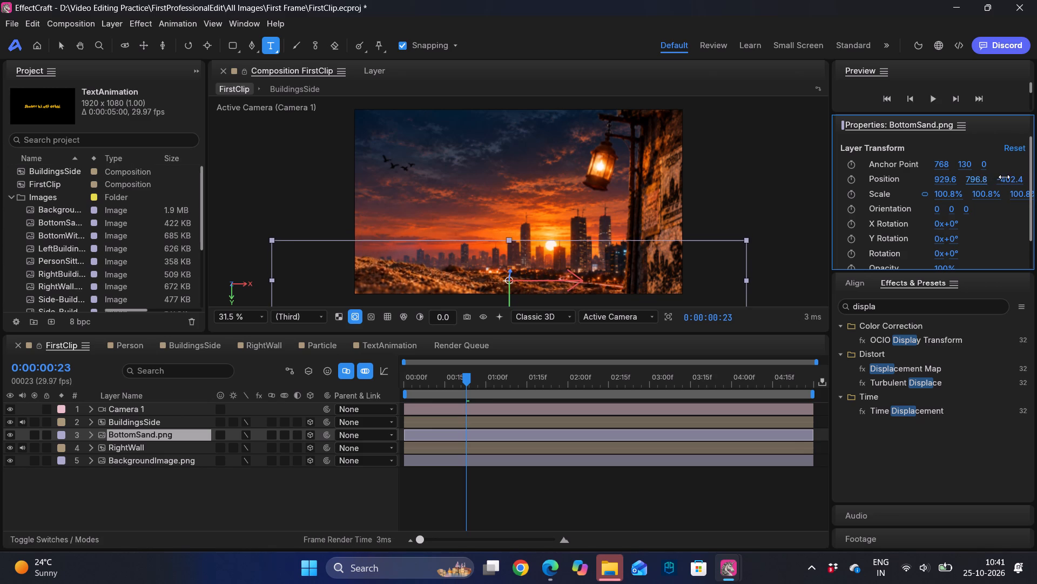
drag(1004, 177, 1014, 175)
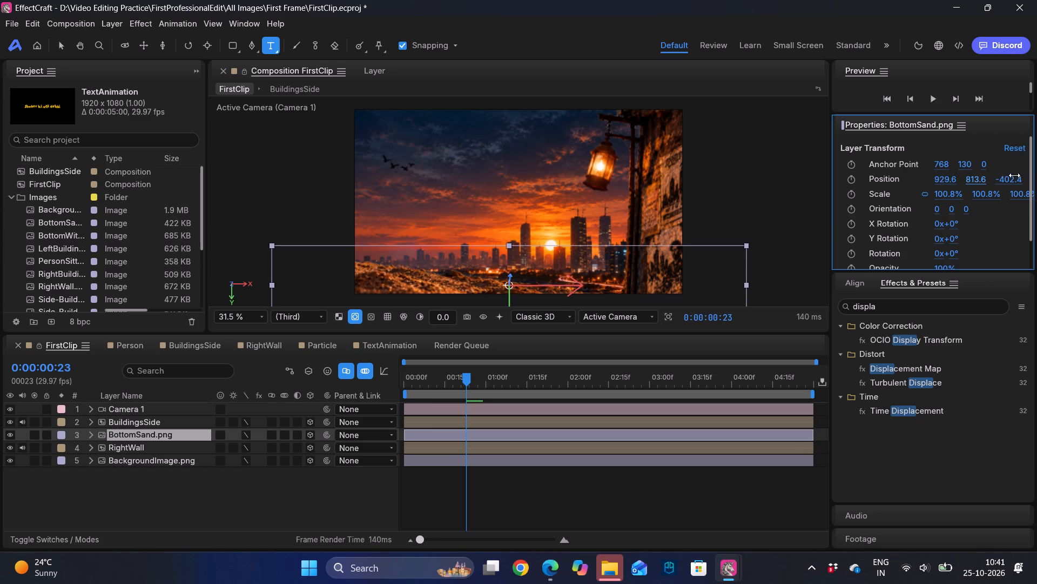
drag(1014, 175, 1012, 175)
click(593, 489)
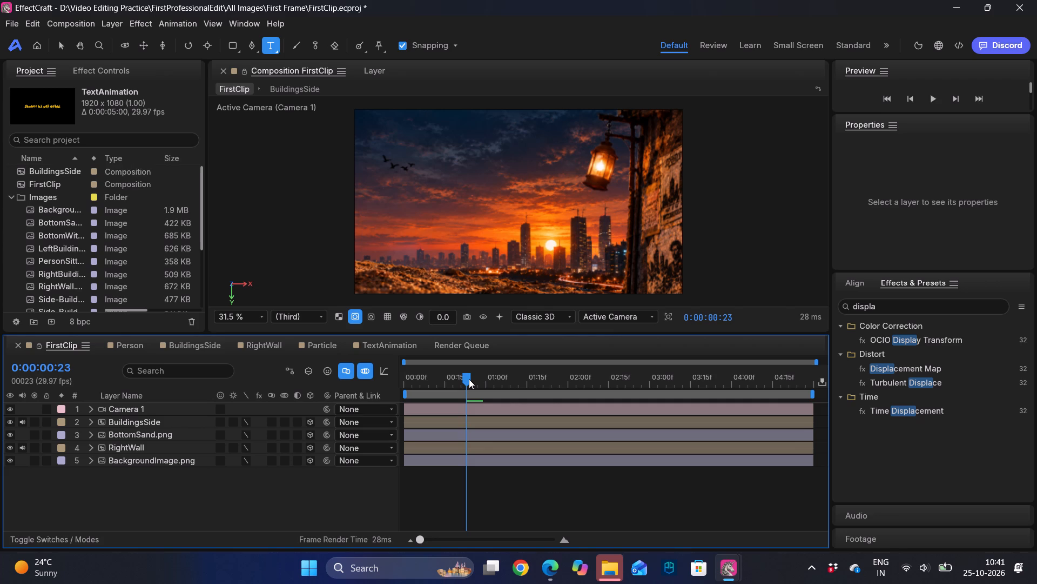
Check the camera move up to 0:00:00:24 and add BottomWithClock.png from the Images folder between BuildingsSide and BottomSand.png.
drag(469, 379, 387, 375)
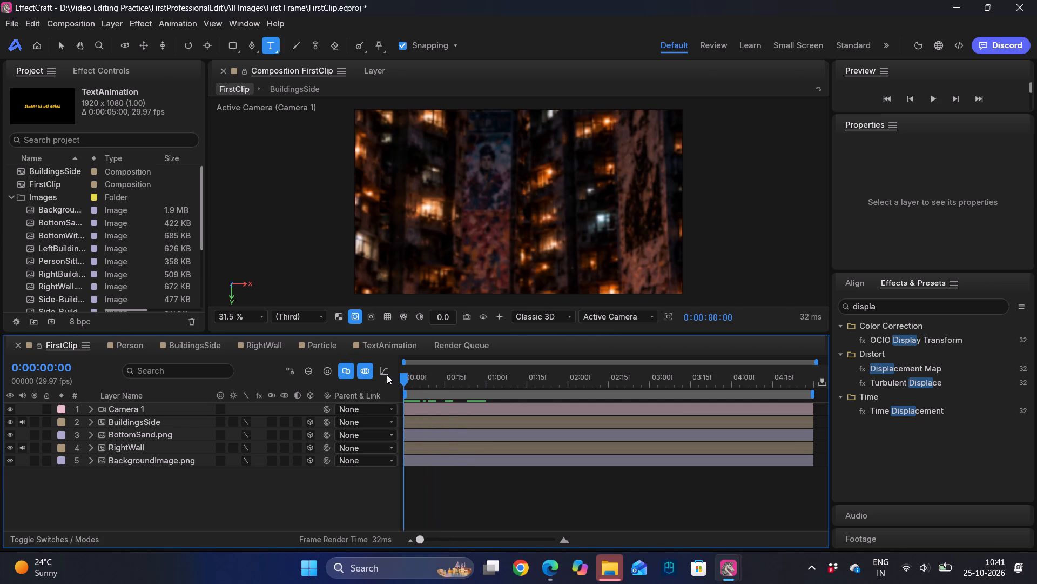
drag(387, 375, 473, 377)
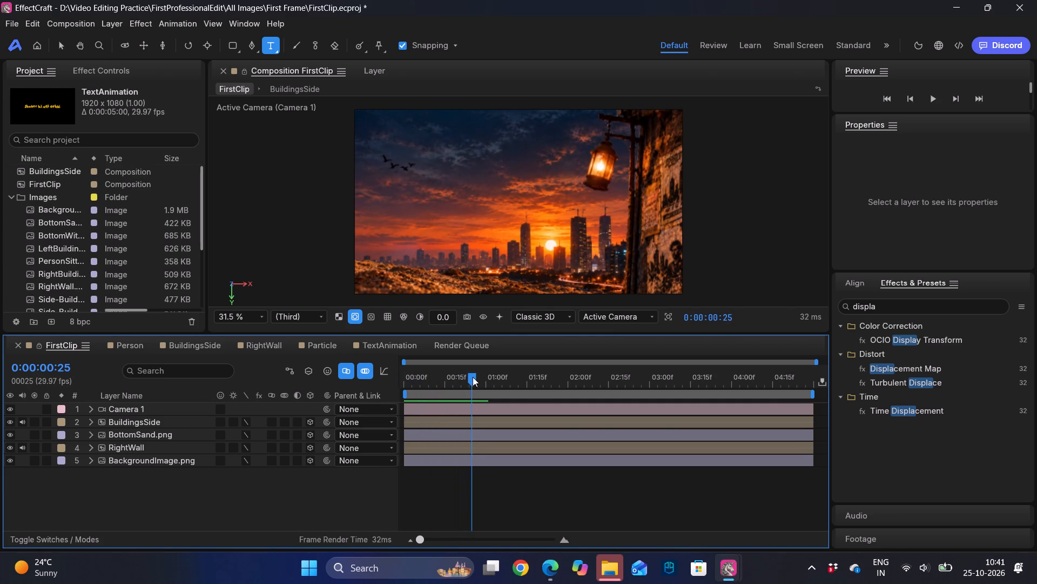
drag(473, 377, 430, 370)
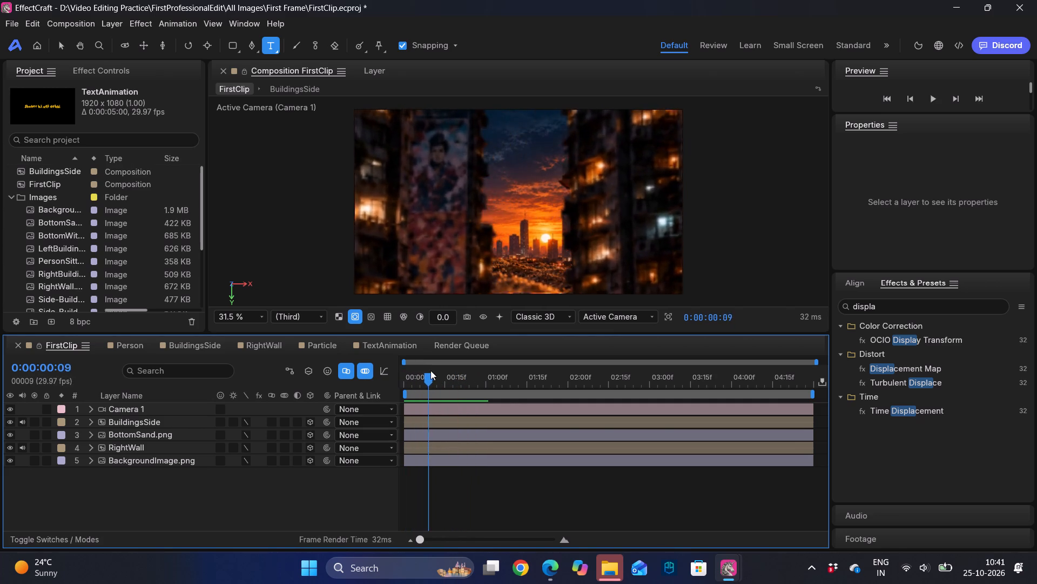
drag(430, 370, 469, 368)
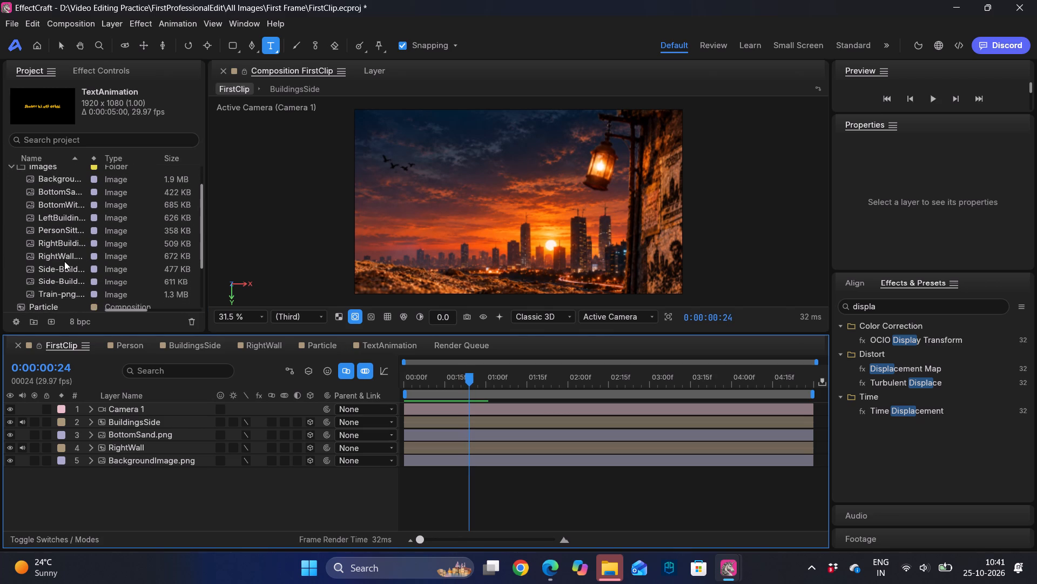
drag(61, 202, 154, 409)
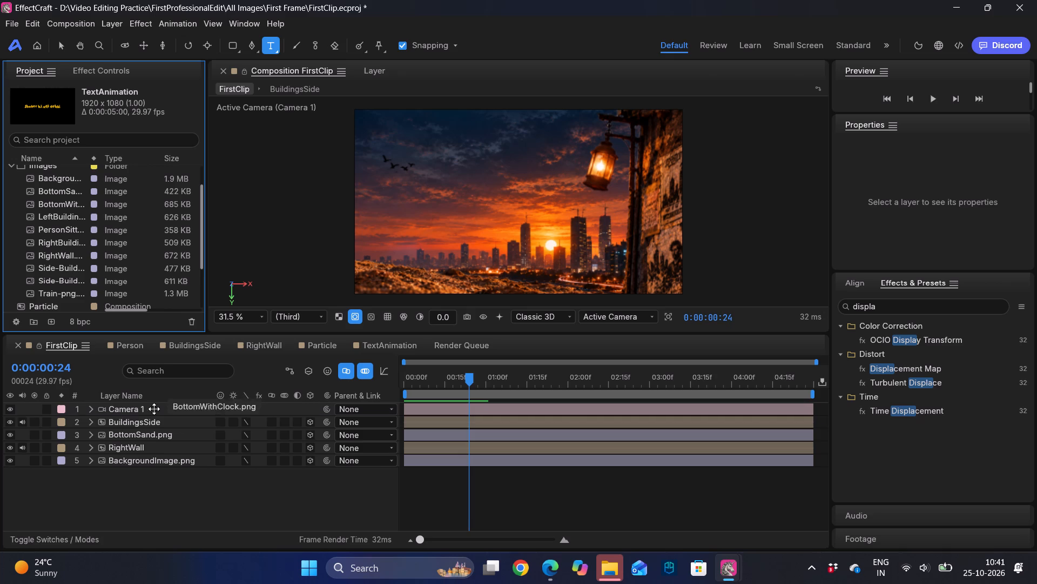
drag(154, 409, 149, 420)
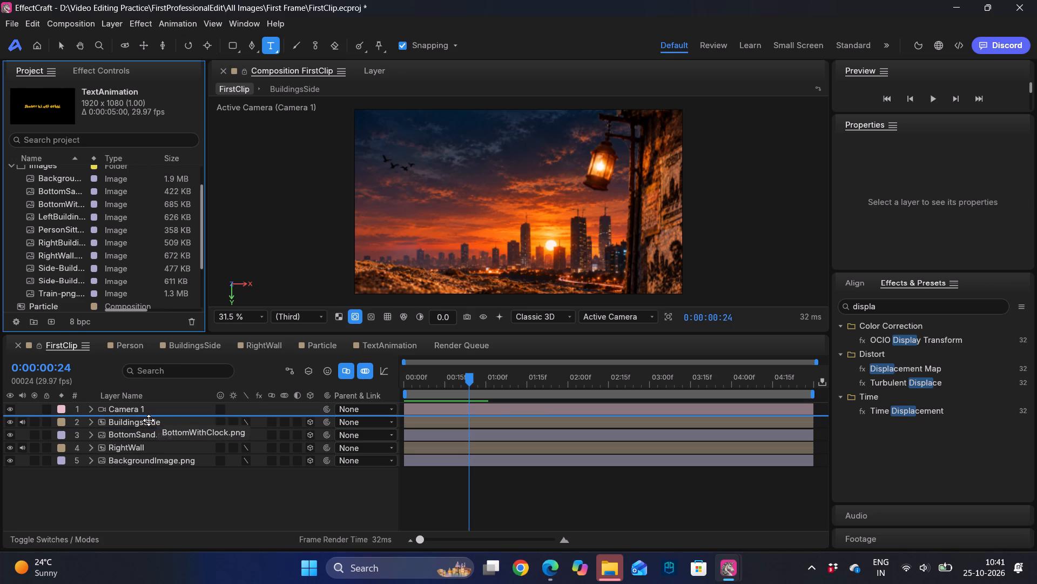
drag(149, 420, 149, 432)
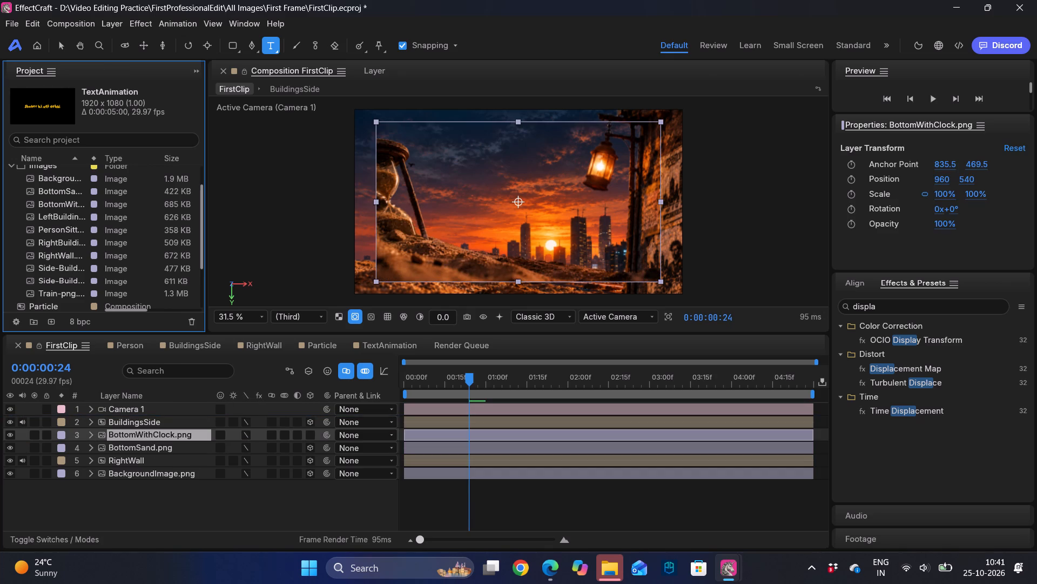
Make BottomWithClock.png a 3D layer and set its X position to 1103.2 and scale to 76%.
click(314, 434)
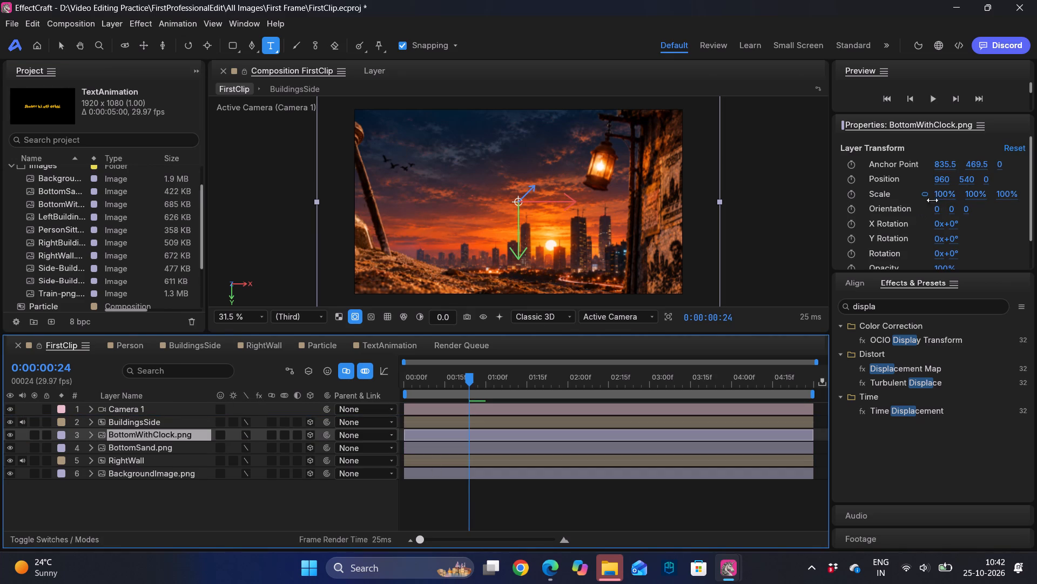
drag(941, 181, 961, 180)
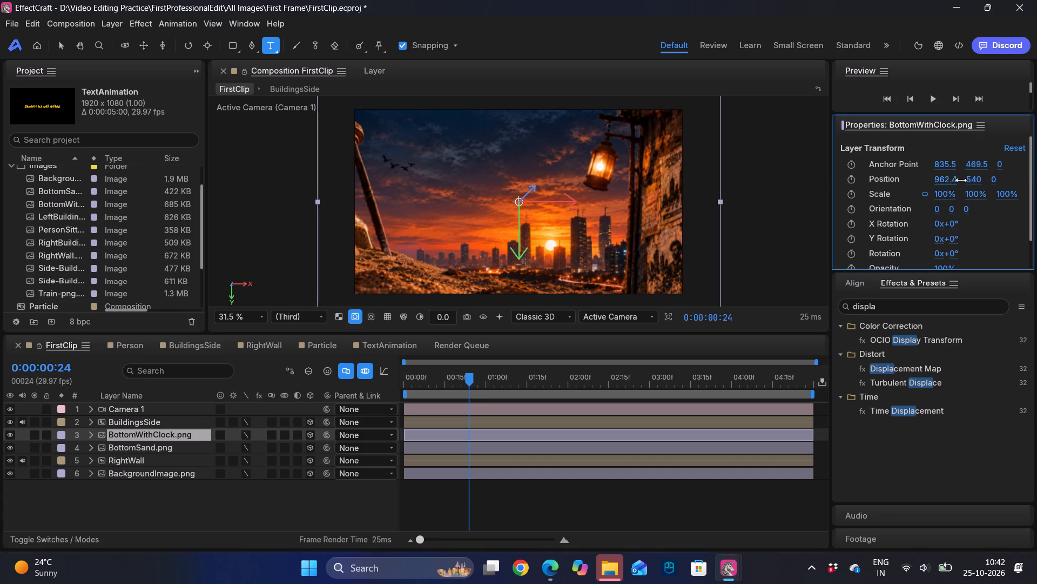
drag(961, 180, 33, 184)
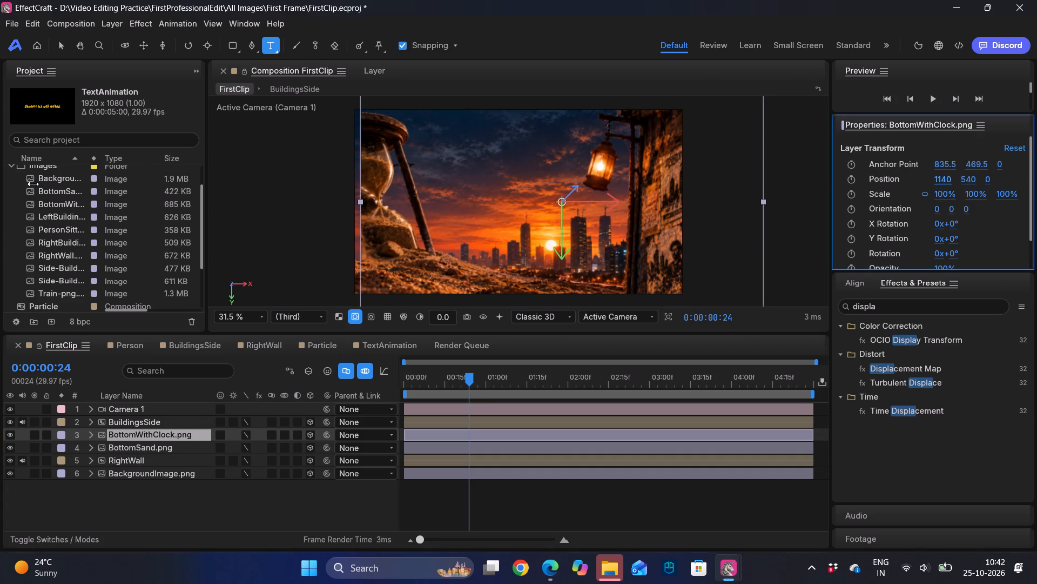
drag(33, 184, 10, 187)
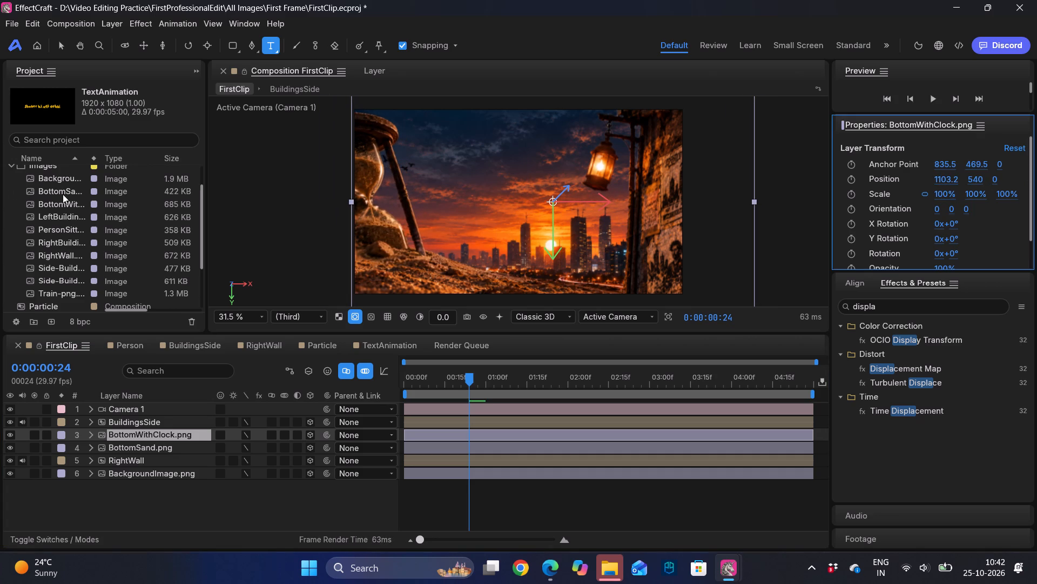
drag(949, 194, 935, 196)
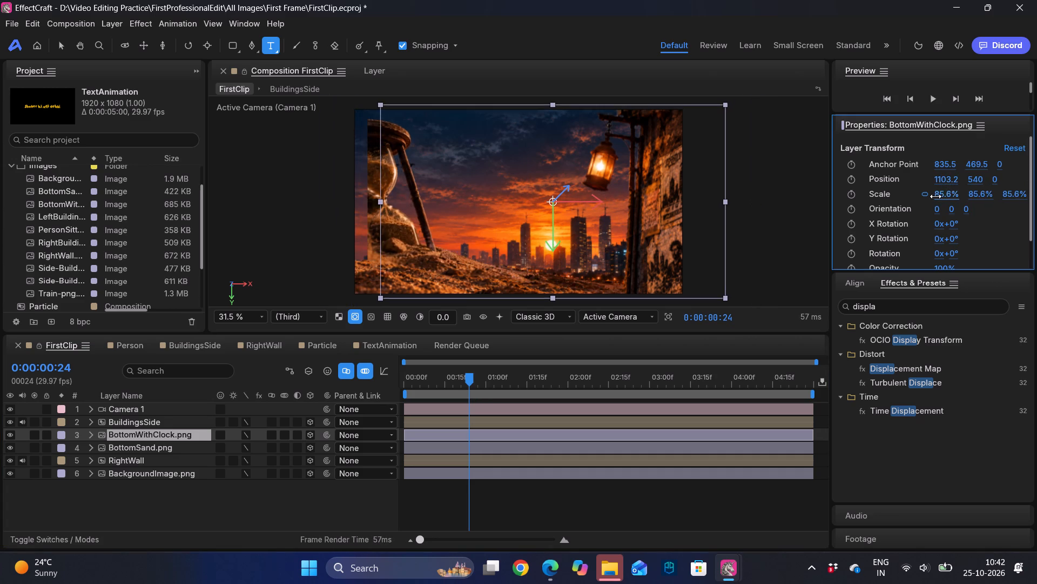
drag(935, 196, 929, 200)
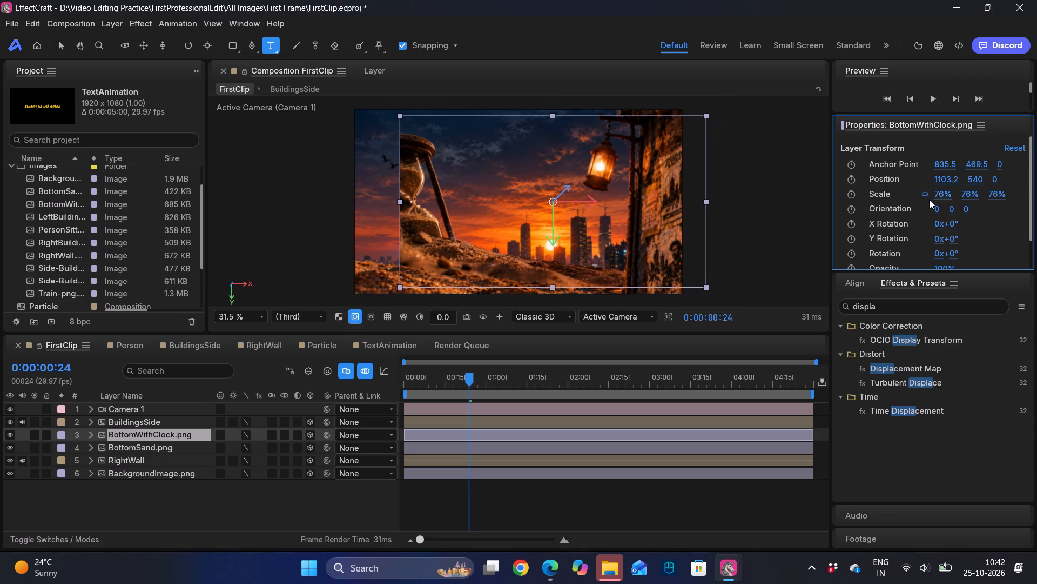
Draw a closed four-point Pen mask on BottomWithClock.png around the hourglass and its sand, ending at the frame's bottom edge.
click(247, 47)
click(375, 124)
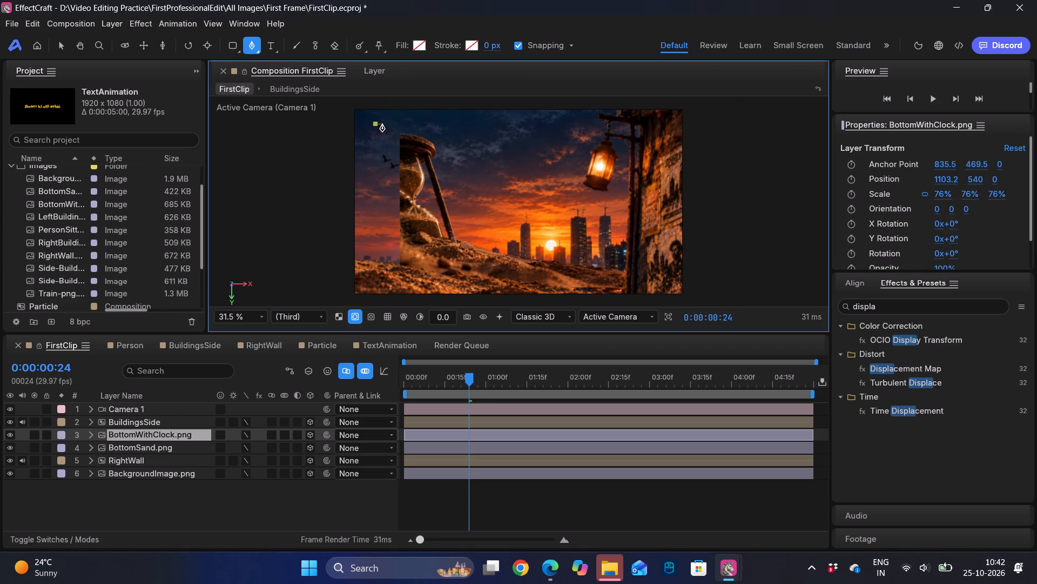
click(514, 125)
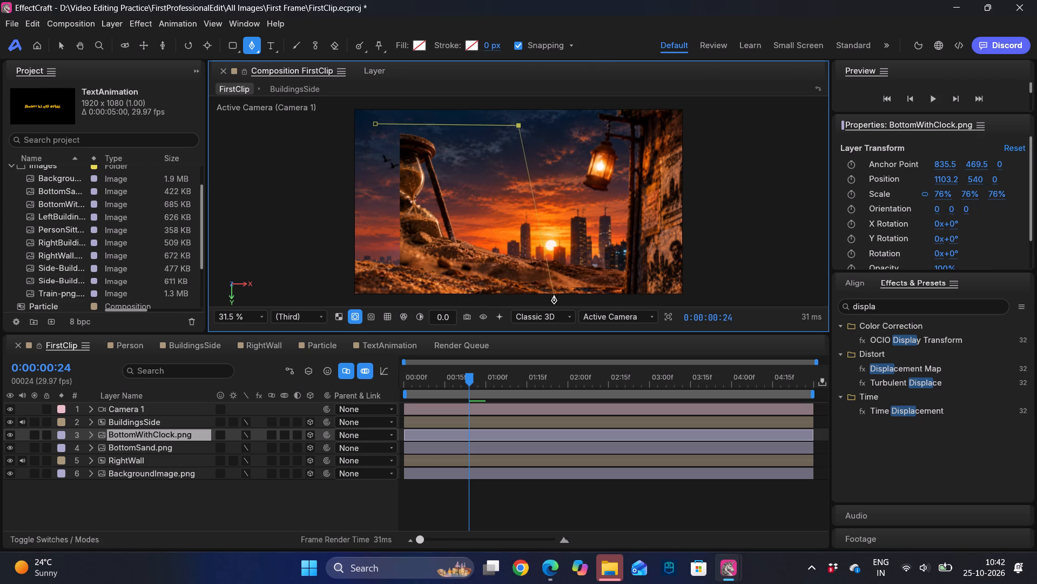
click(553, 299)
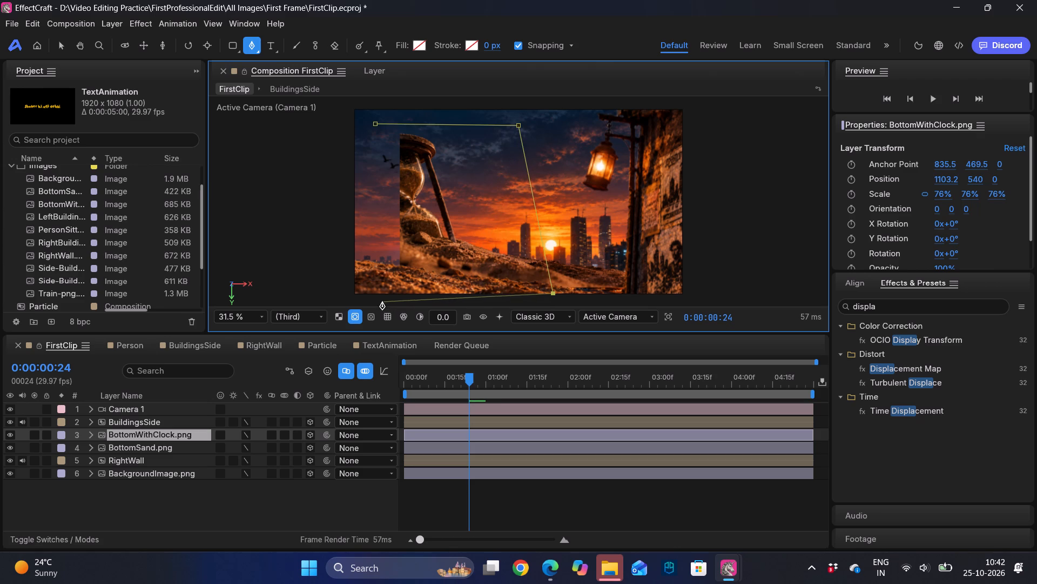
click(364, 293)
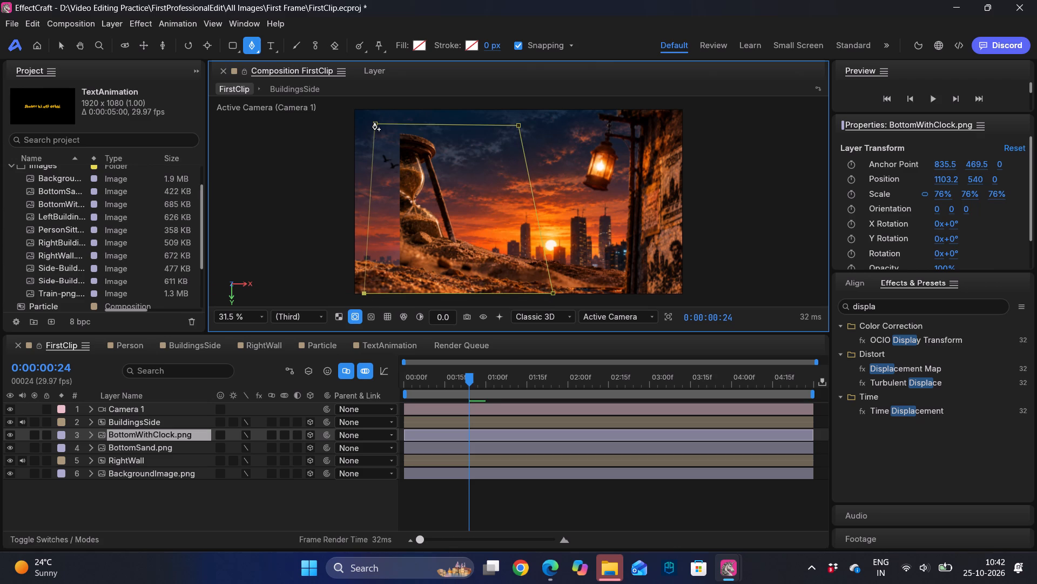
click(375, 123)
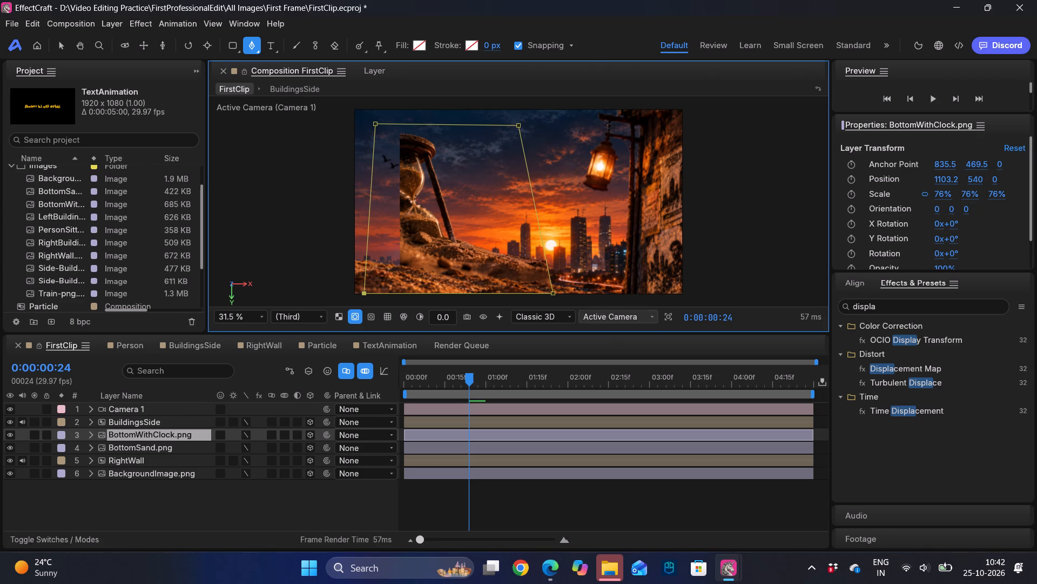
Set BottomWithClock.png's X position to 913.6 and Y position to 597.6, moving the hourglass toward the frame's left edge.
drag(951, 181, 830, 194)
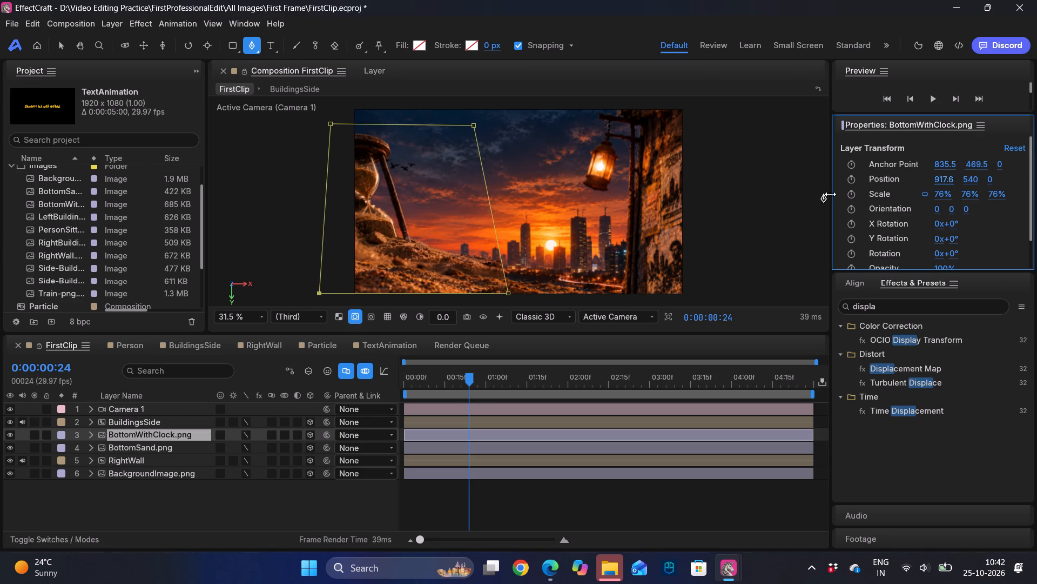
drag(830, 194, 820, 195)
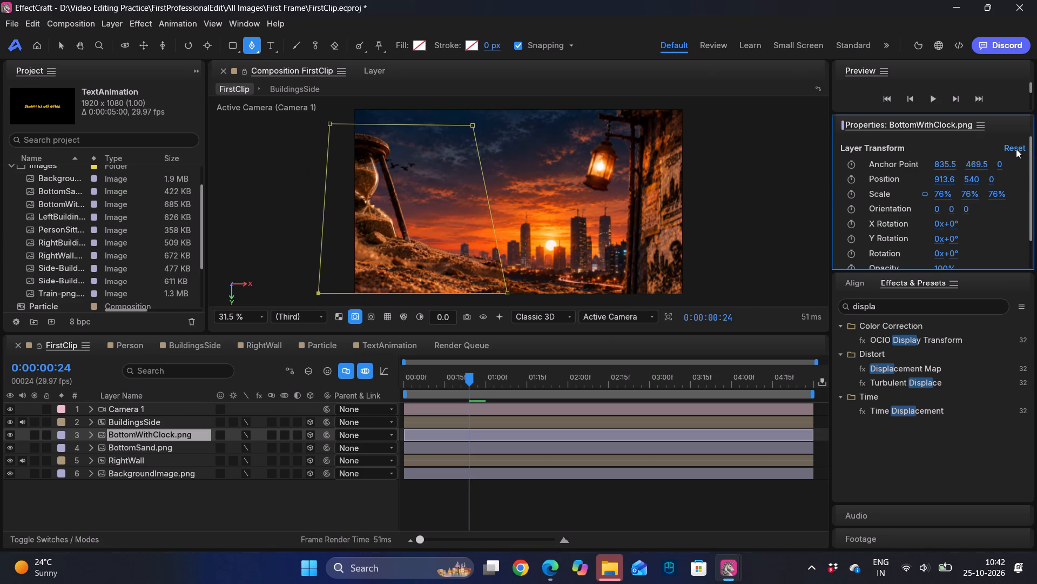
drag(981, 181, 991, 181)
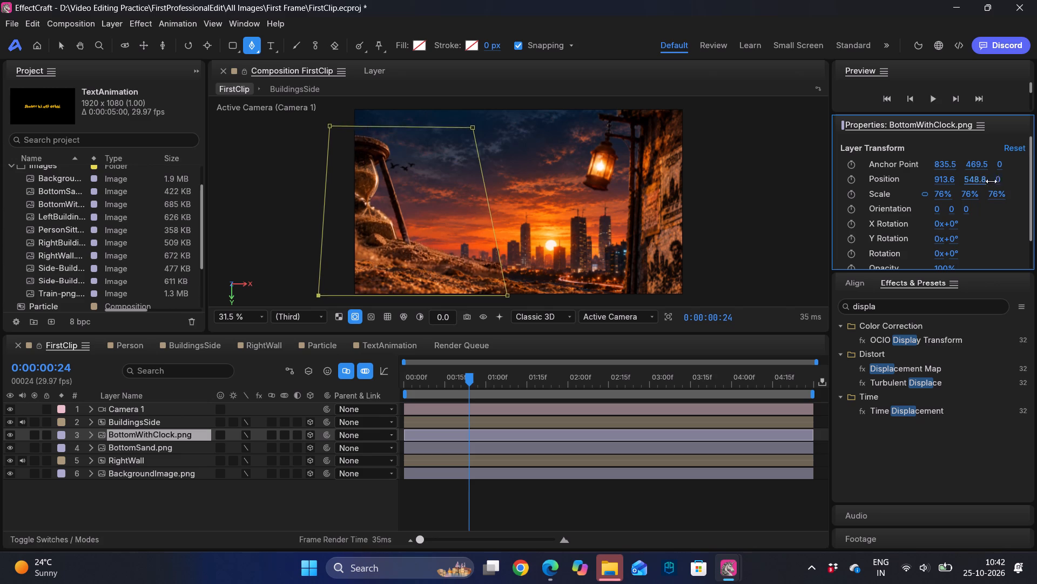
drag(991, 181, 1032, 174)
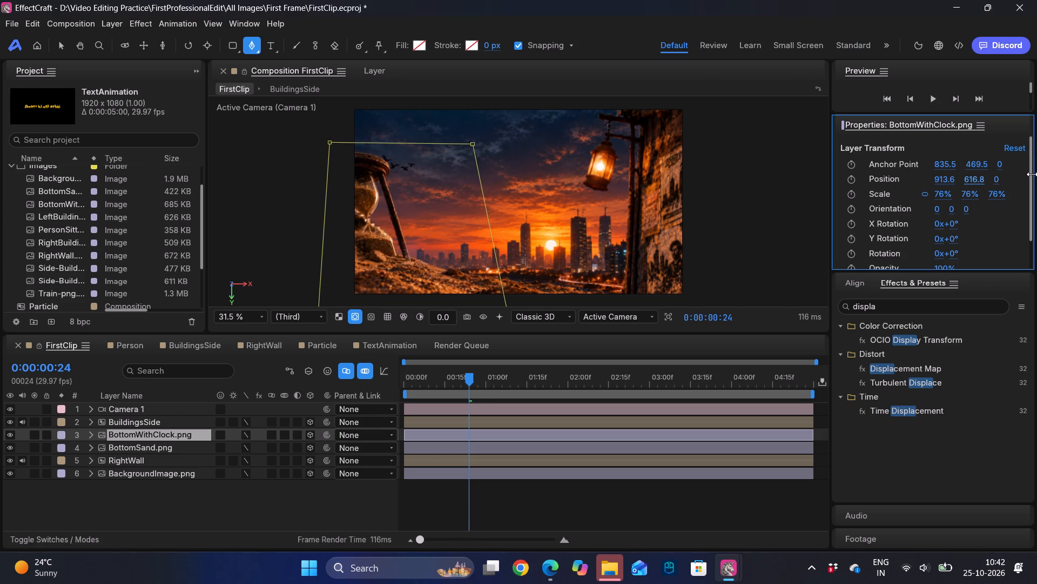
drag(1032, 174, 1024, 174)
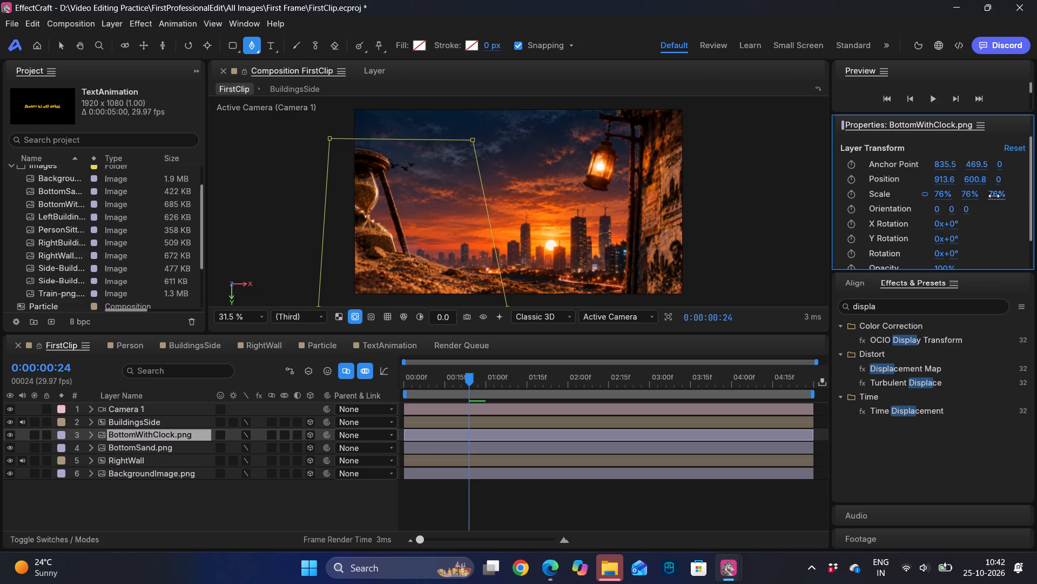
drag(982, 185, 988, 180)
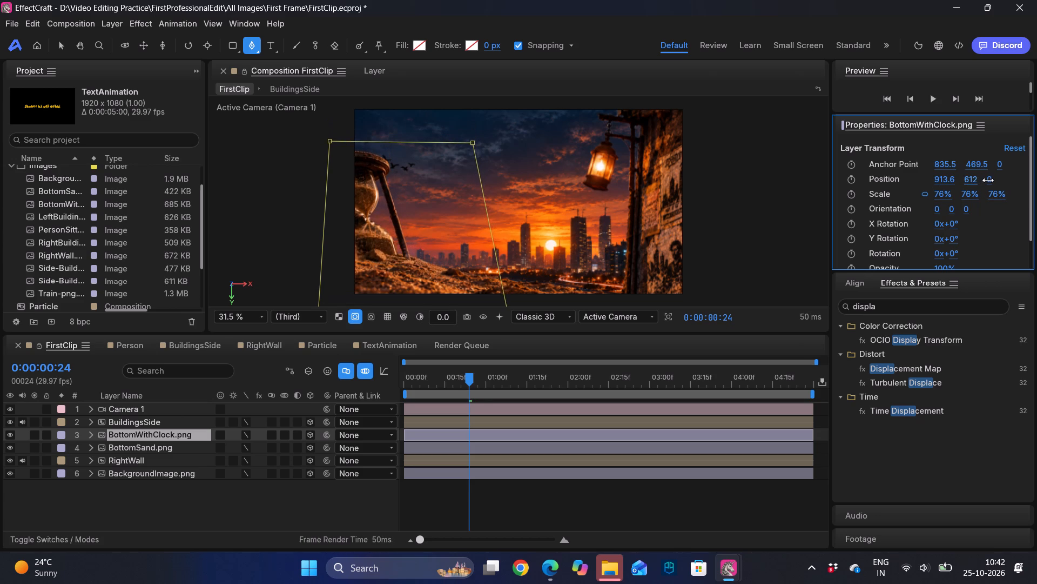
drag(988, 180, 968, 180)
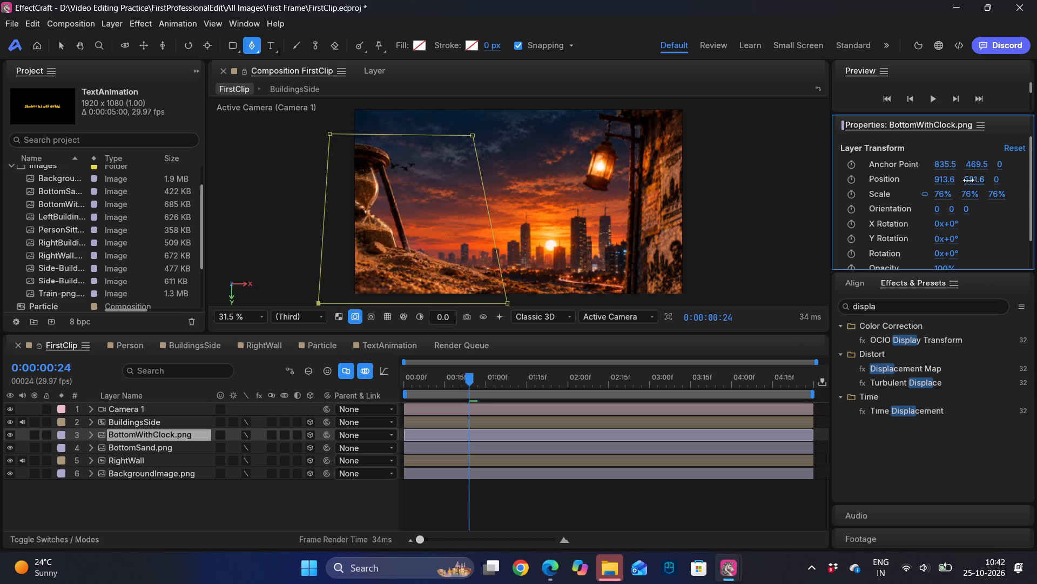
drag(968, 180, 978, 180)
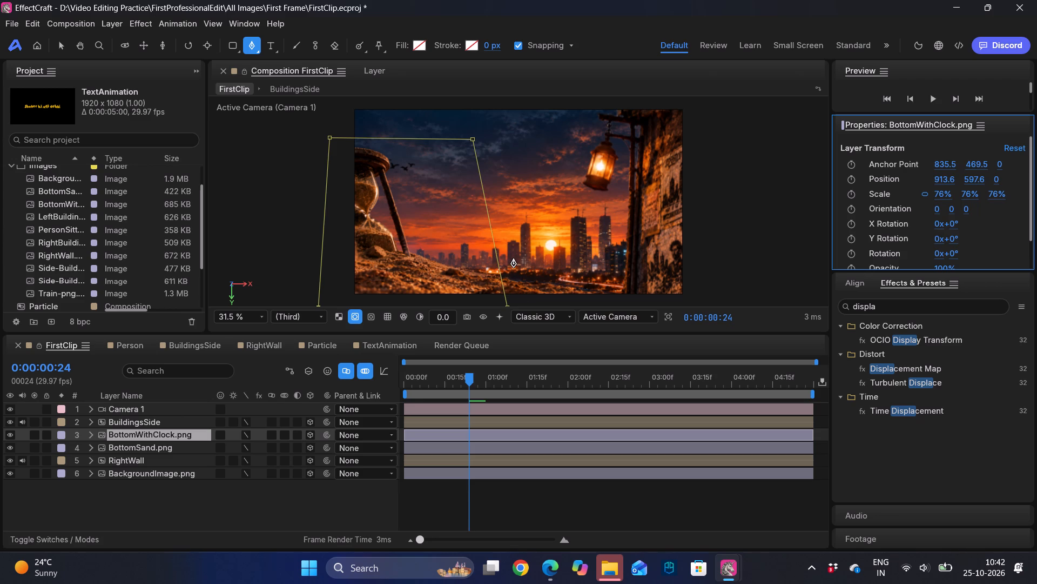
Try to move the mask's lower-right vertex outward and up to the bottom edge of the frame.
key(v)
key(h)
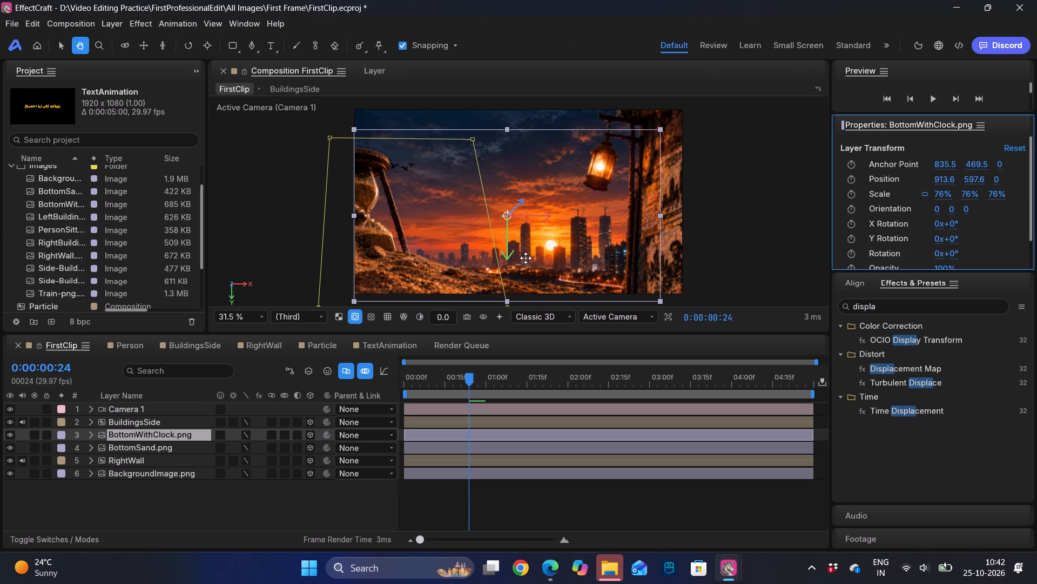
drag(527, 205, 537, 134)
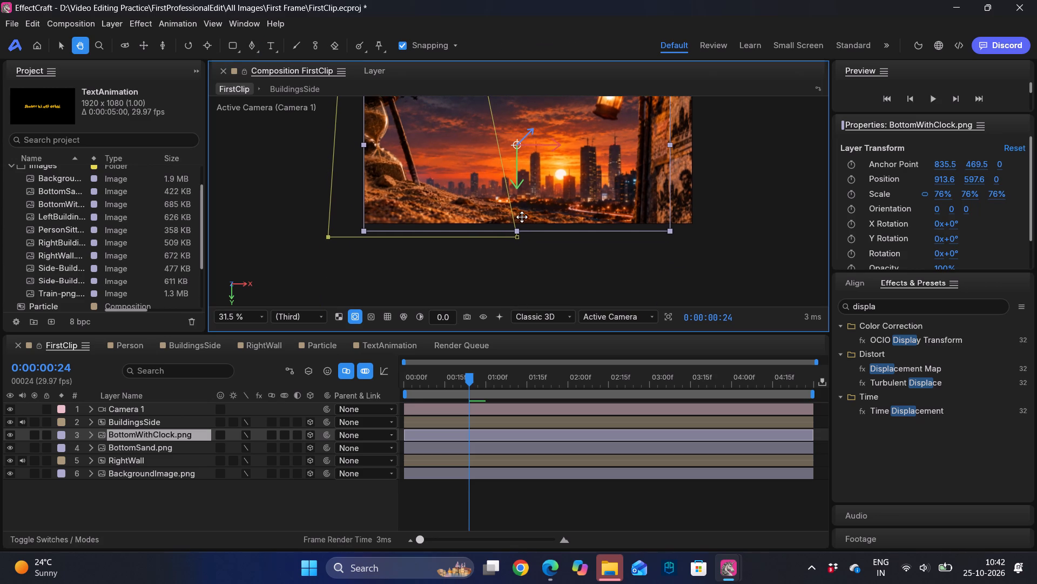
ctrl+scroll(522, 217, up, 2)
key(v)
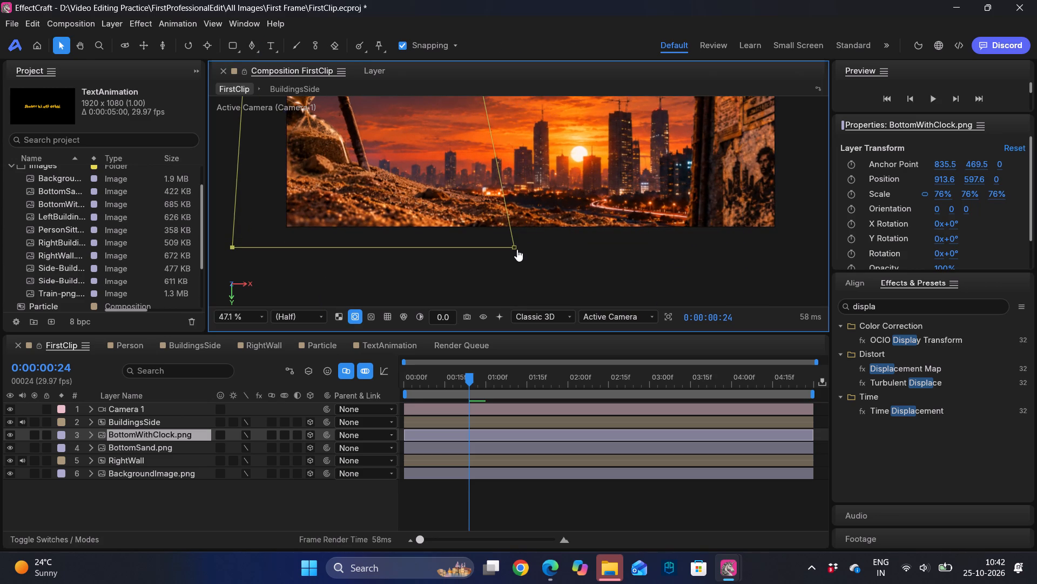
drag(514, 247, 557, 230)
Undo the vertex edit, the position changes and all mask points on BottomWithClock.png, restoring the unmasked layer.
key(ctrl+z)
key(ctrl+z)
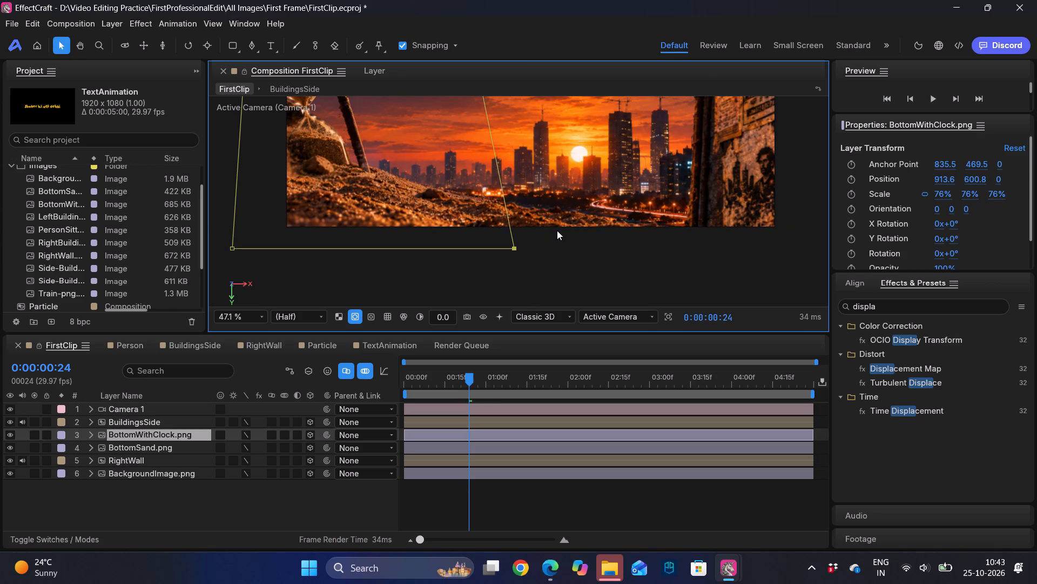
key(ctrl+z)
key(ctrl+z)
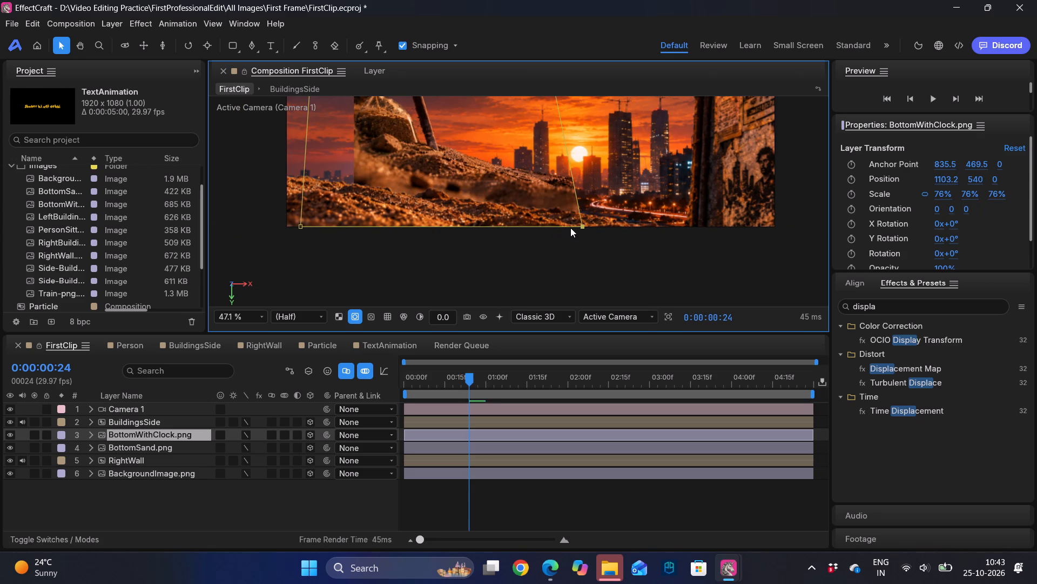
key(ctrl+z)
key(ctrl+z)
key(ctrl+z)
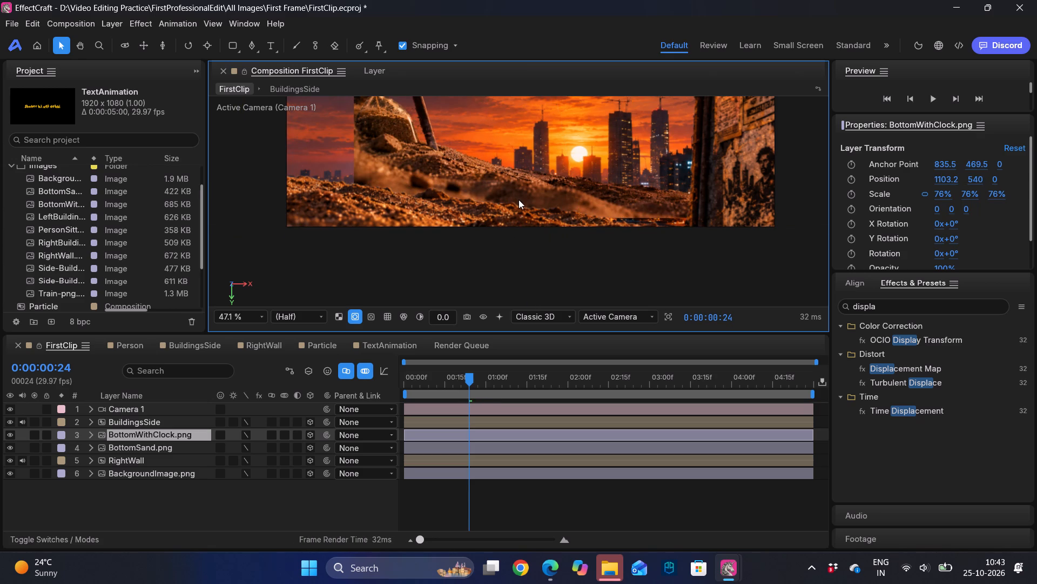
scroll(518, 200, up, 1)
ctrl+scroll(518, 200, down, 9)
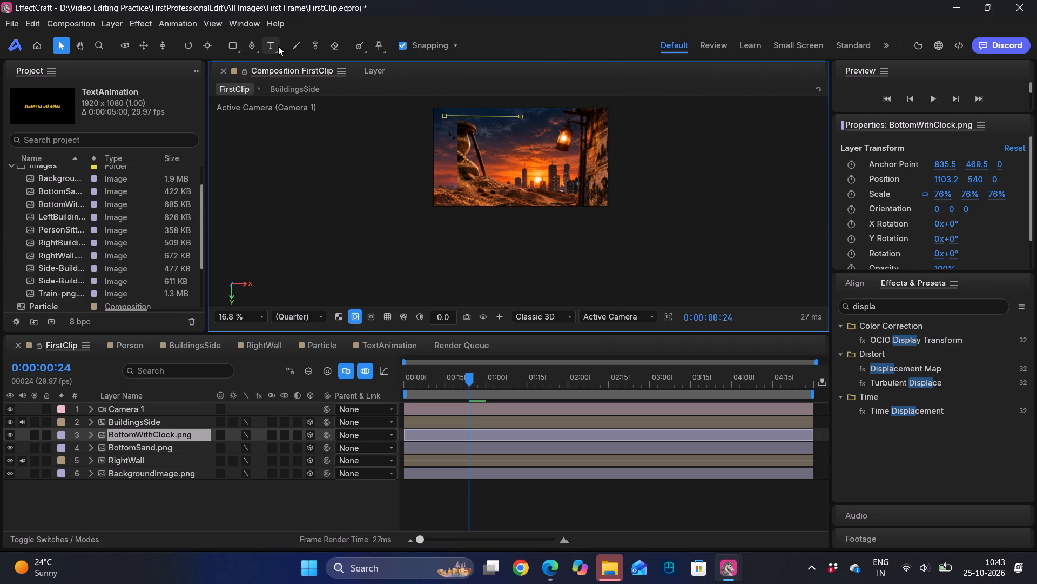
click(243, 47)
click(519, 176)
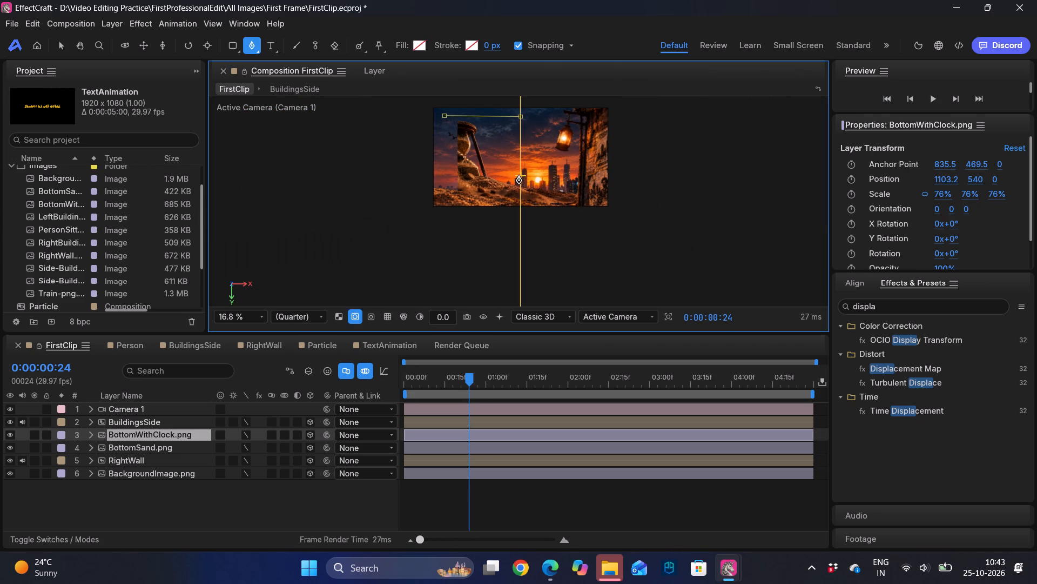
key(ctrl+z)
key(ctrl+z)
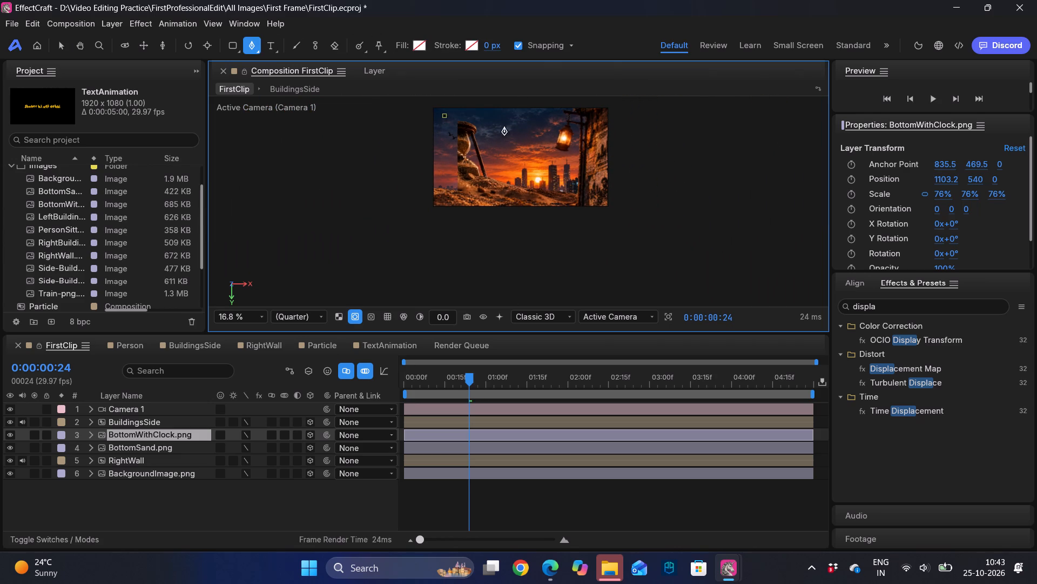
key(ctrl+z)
Draw a closed four-point Pen mask on BottomWithClock.png around the hourglass and sand slope, extending well below the frame.
click(448, 118)
click(504, 112)
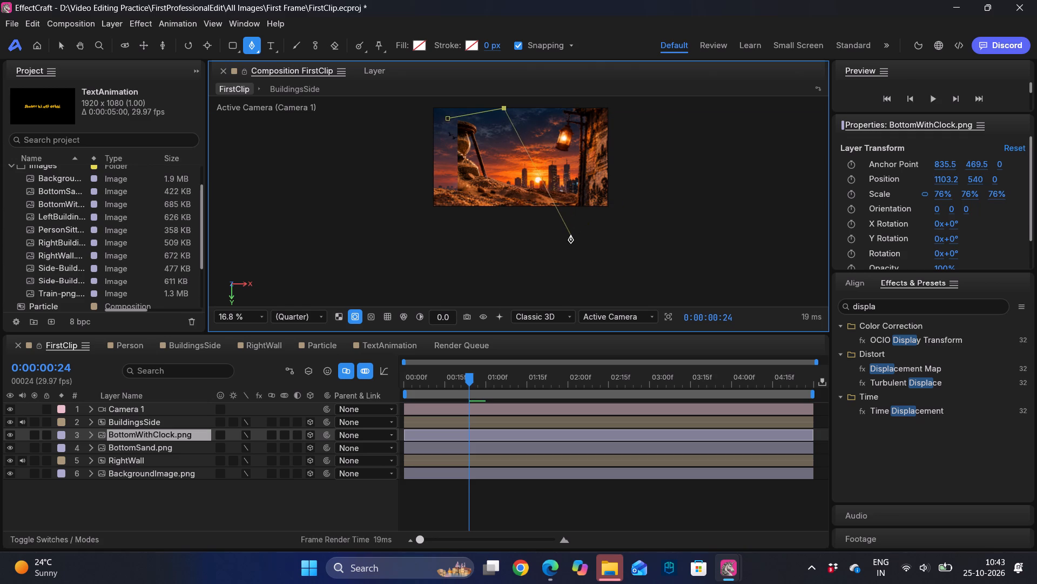
click(575, 230)
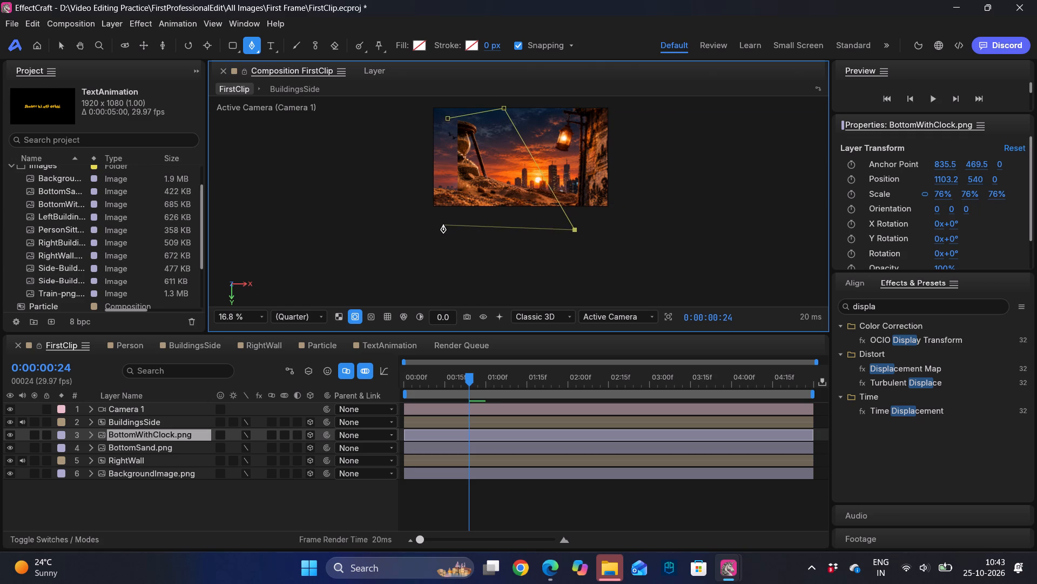
click(443, 224)
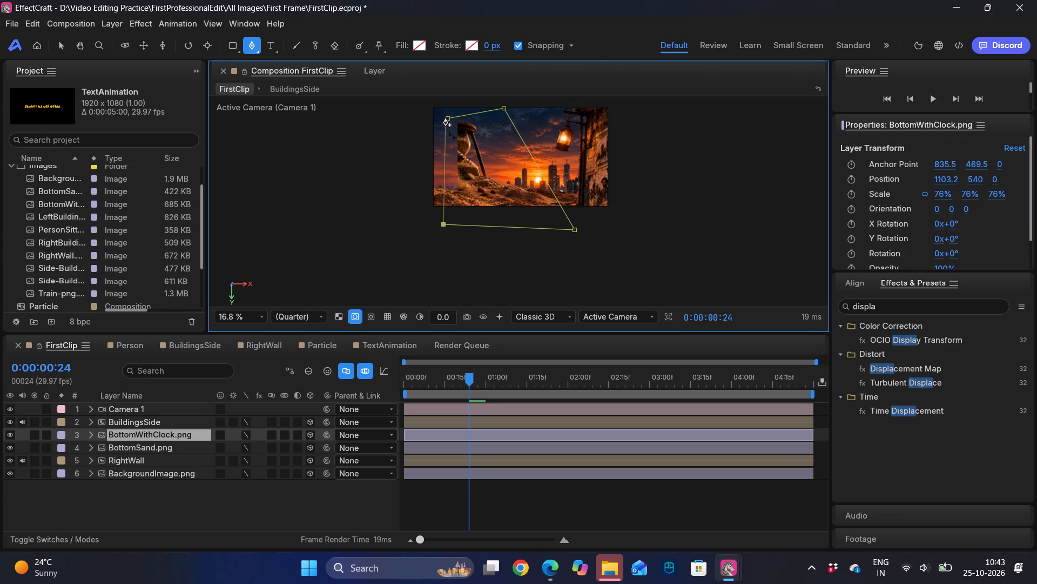
click(448, 118)
ctrl+scroll(570, 191, up, 3)
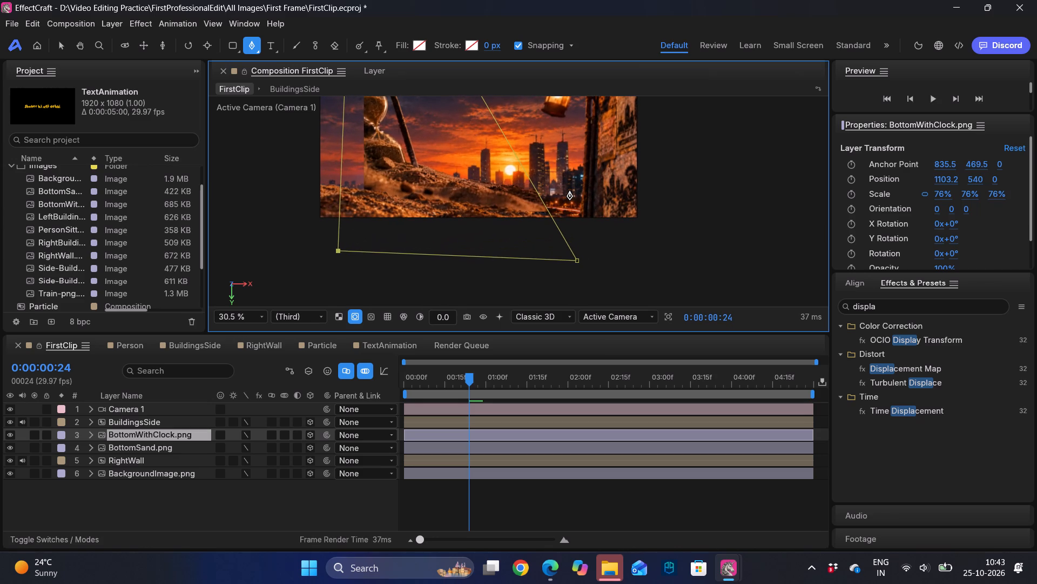
Set BottomWithClock.png's X position to 885.6 and Y position to 581.6, placing the hourglass against the frame's left edge.
key(h)
drag(604, 165, 660, 241)
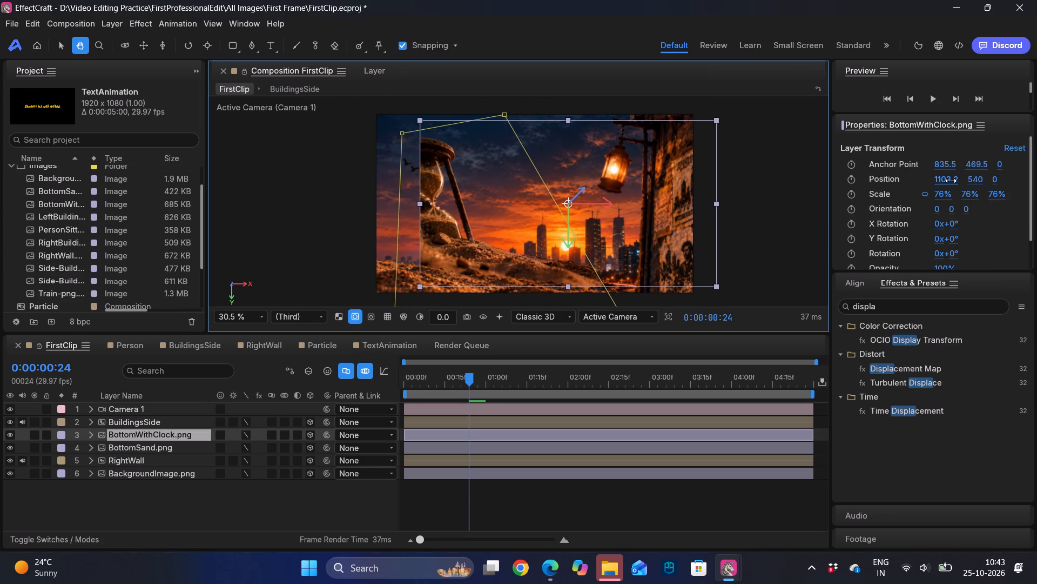
drag(951, 181, 804, 187)
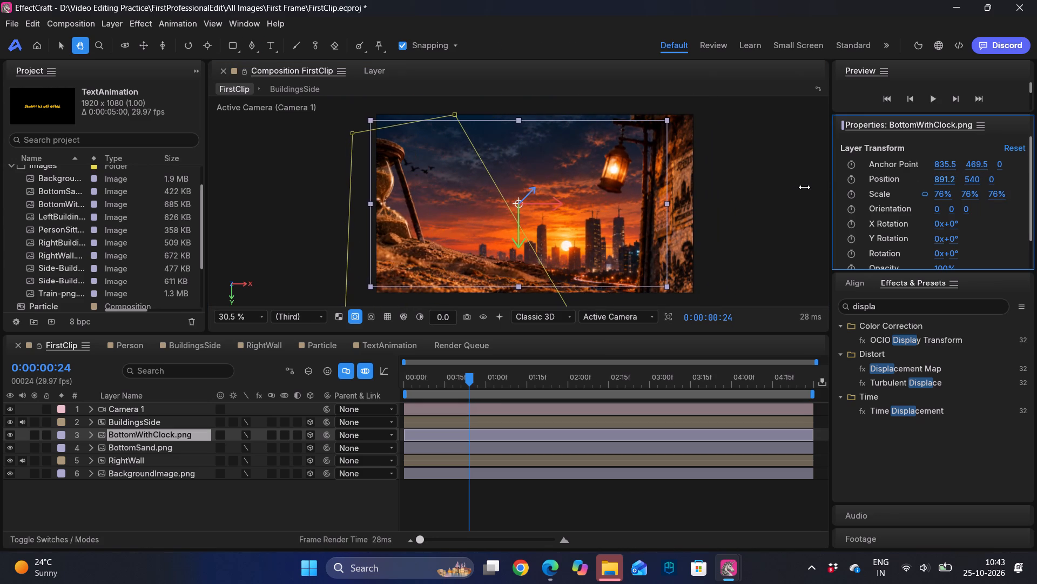
drag(804, 187, 800, 188)
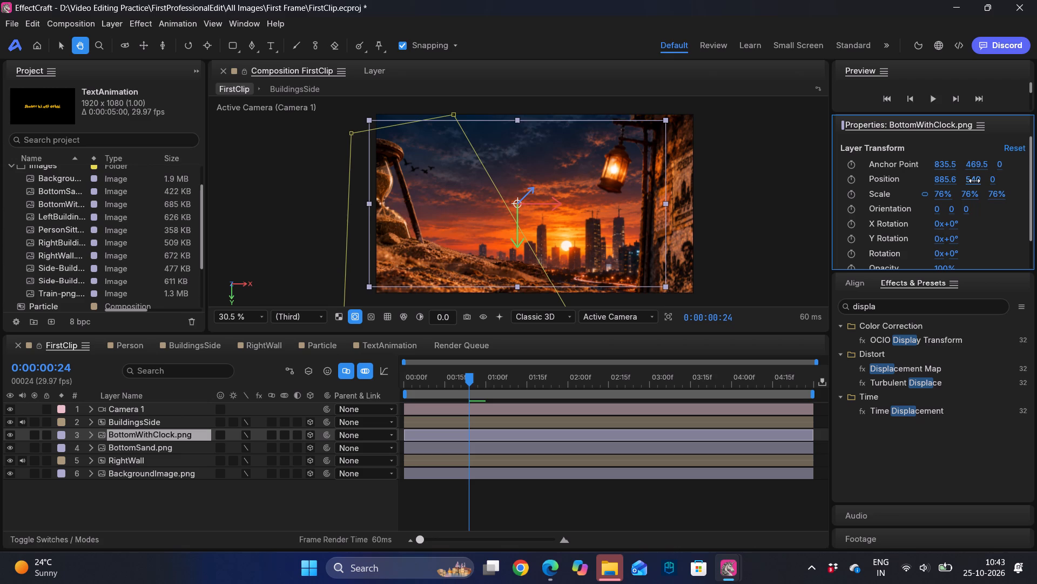
drag(974, 181, 1002, 167)
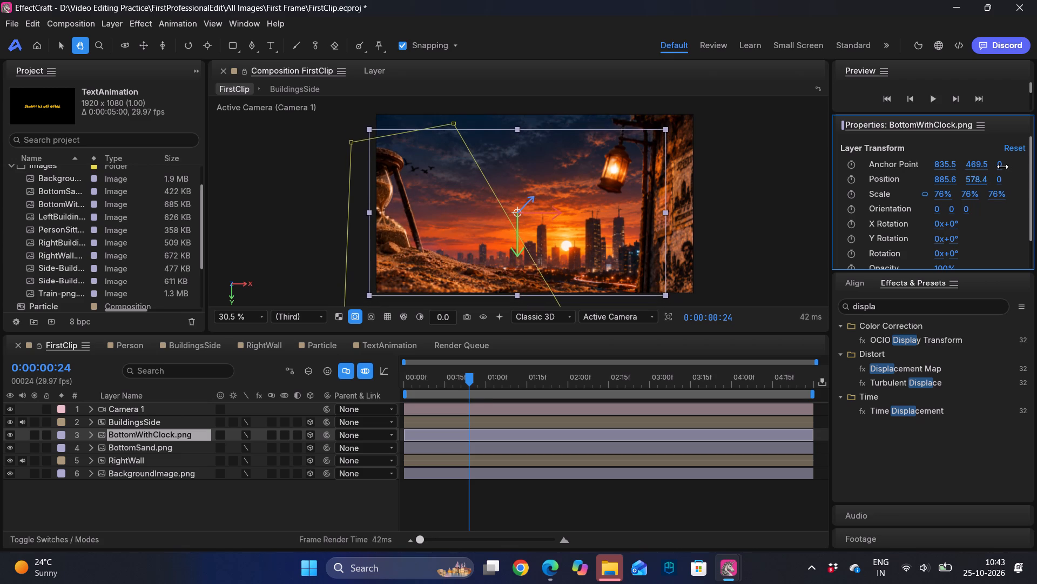
drag(1002, 167, 1005, 165)
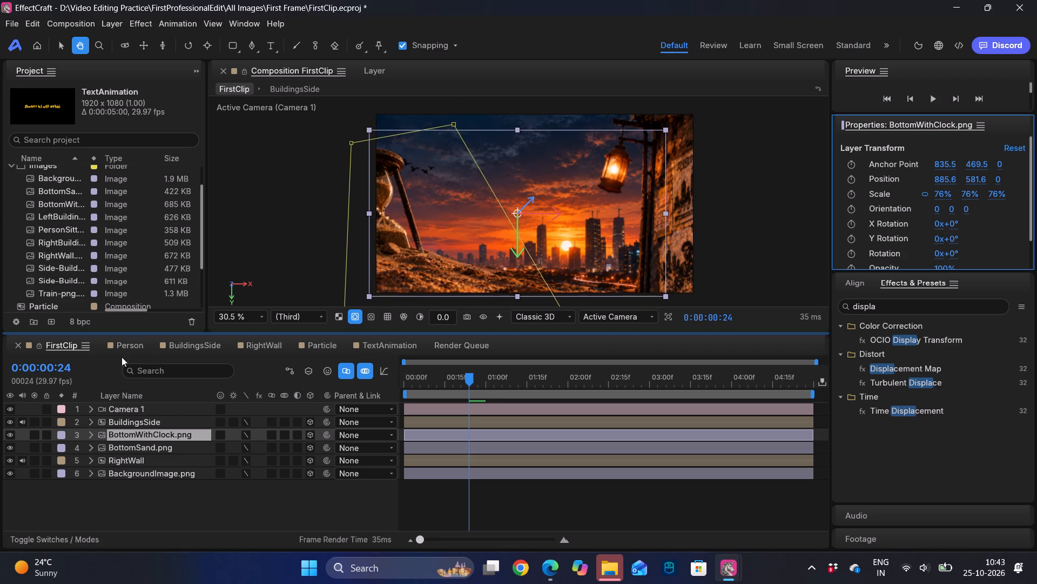
Set BottomWithClock.png's Mask 1 feather to 93.6 and its mask expansion to 152.8.
click(91, 433)
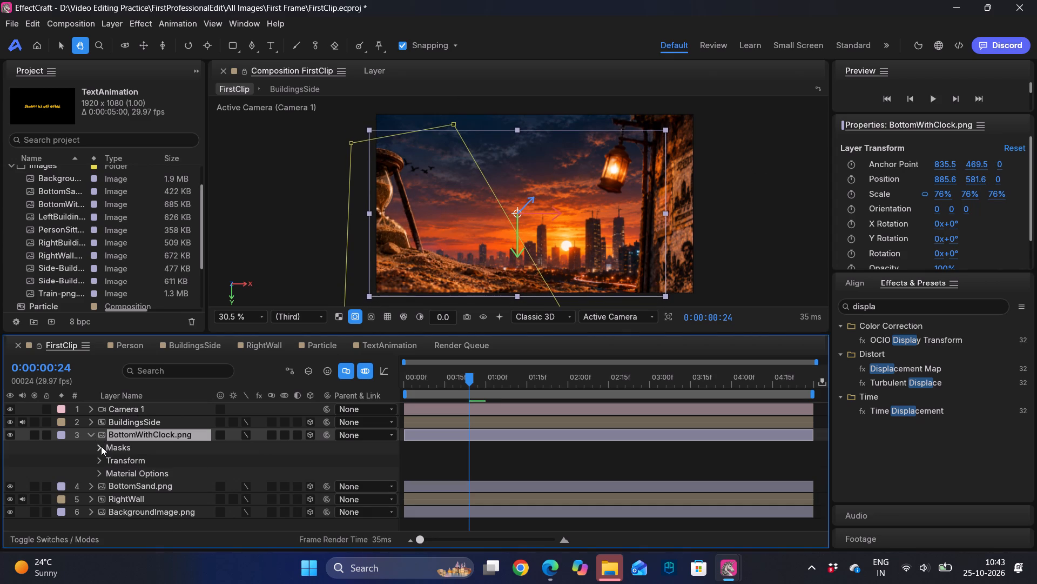
click(101, 446)
click(110, 462)
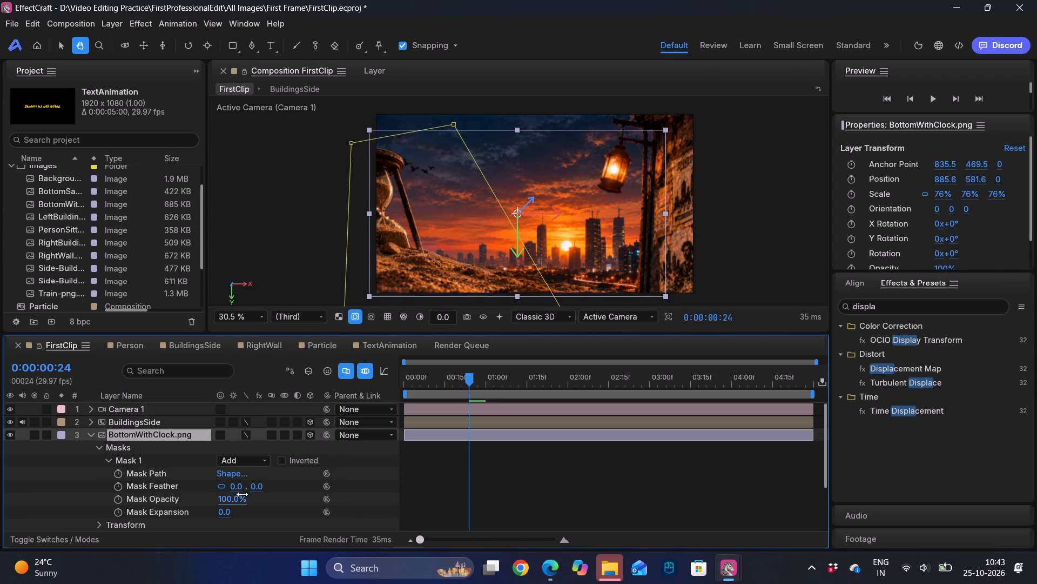
drag(239, 489, 457, 481)
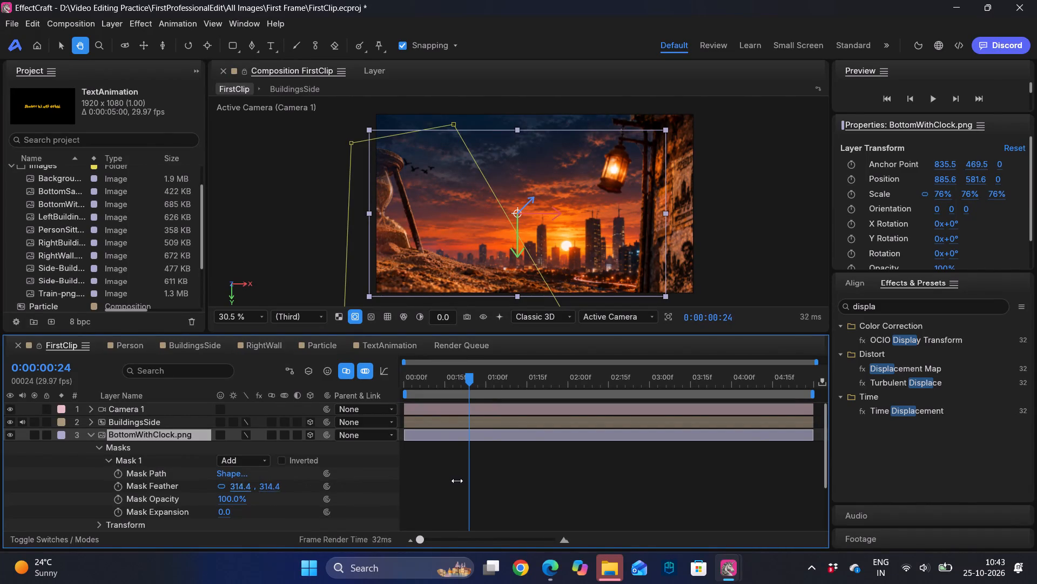
drag(457, 481, 313, 474)
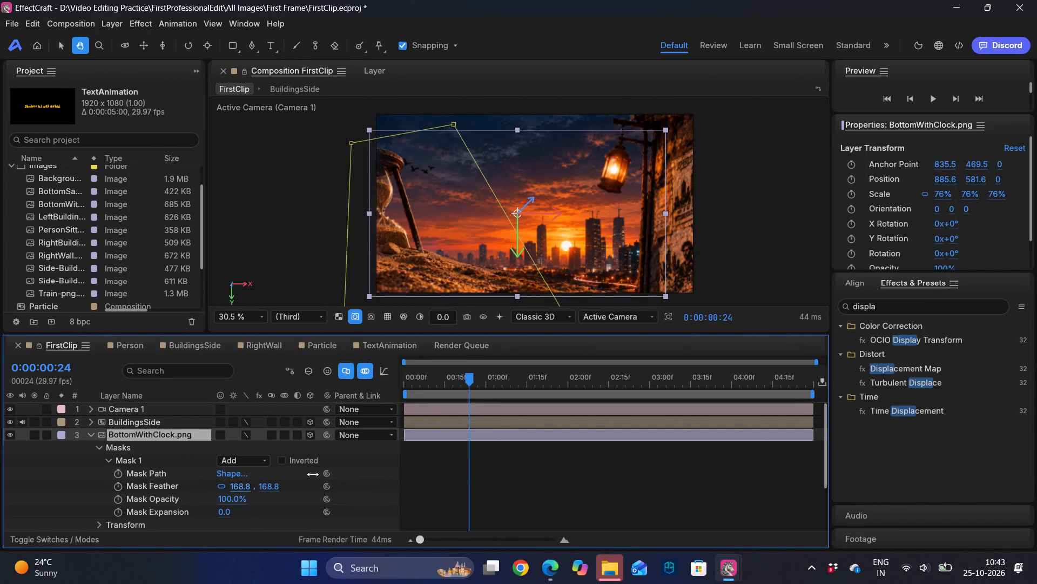
drag(313, 474, 262, 470)
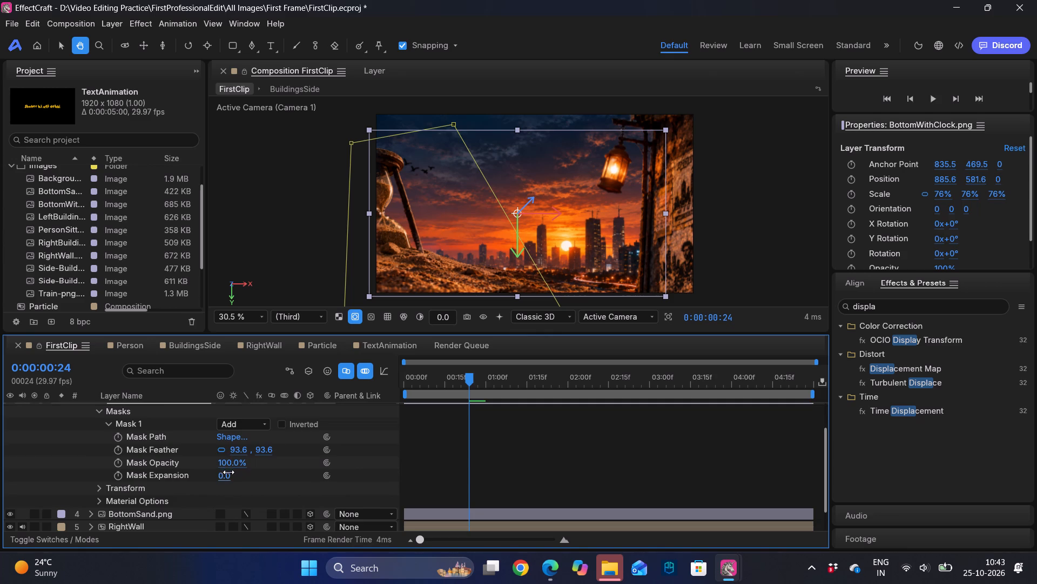
drag(228, 476, 309, 466)
drag(309, 466, 334, 464)
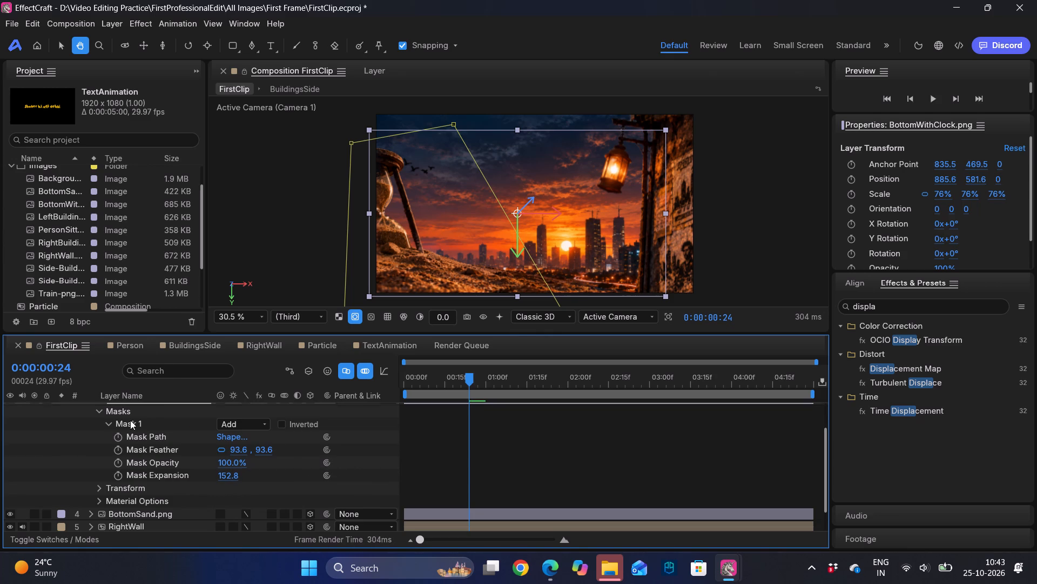
scroll(130, 420, up, 2)
click(91, 435)
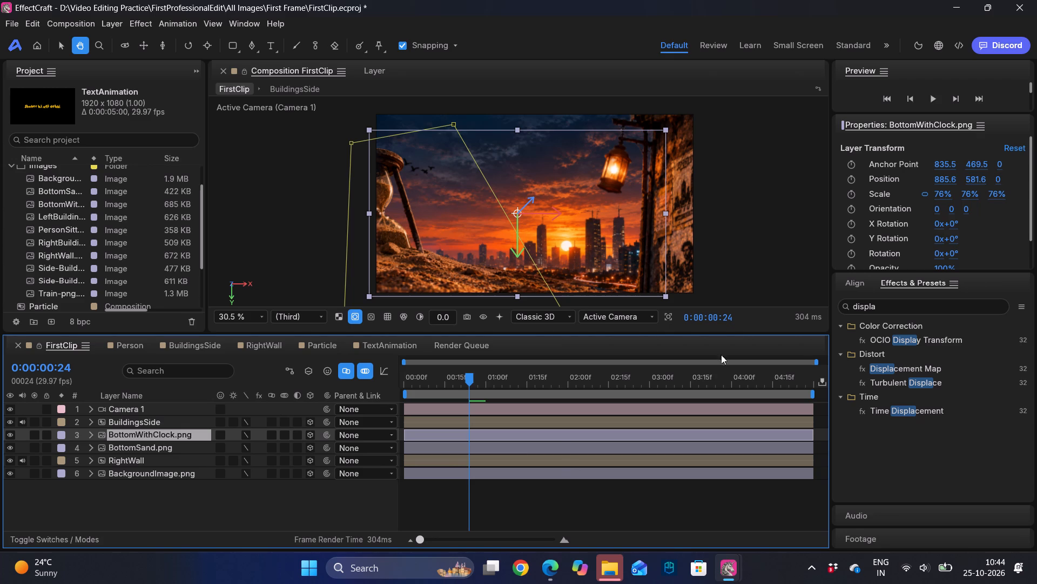
Scrub FirstClip between about 0:00:00:10 and 0:00:01:10 to examine how the masked hourglass blends as the camera passes the buildings.
drag(469, 380, 432, 376)
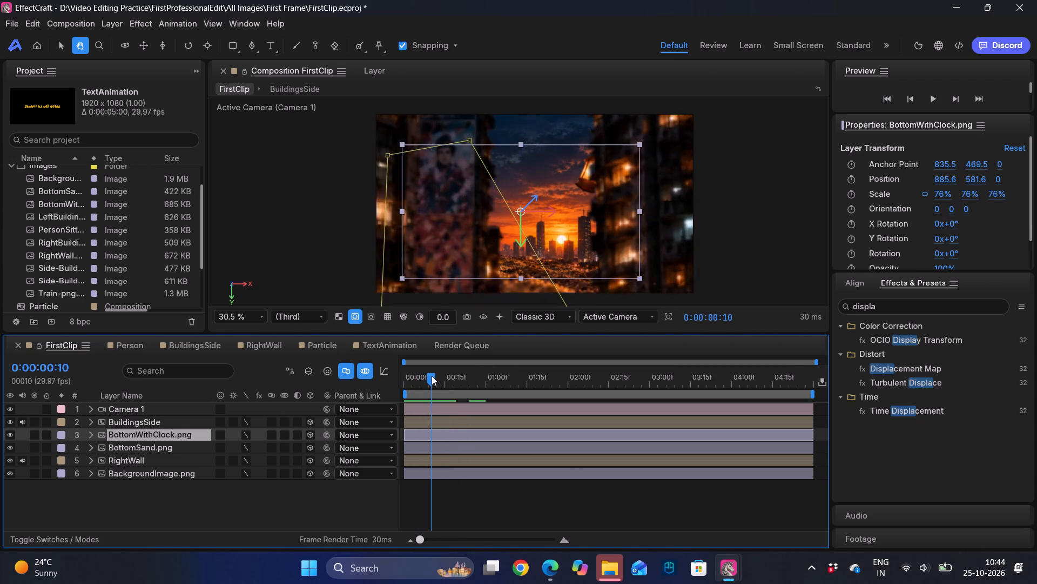
drag(432, 376, 447, 376)
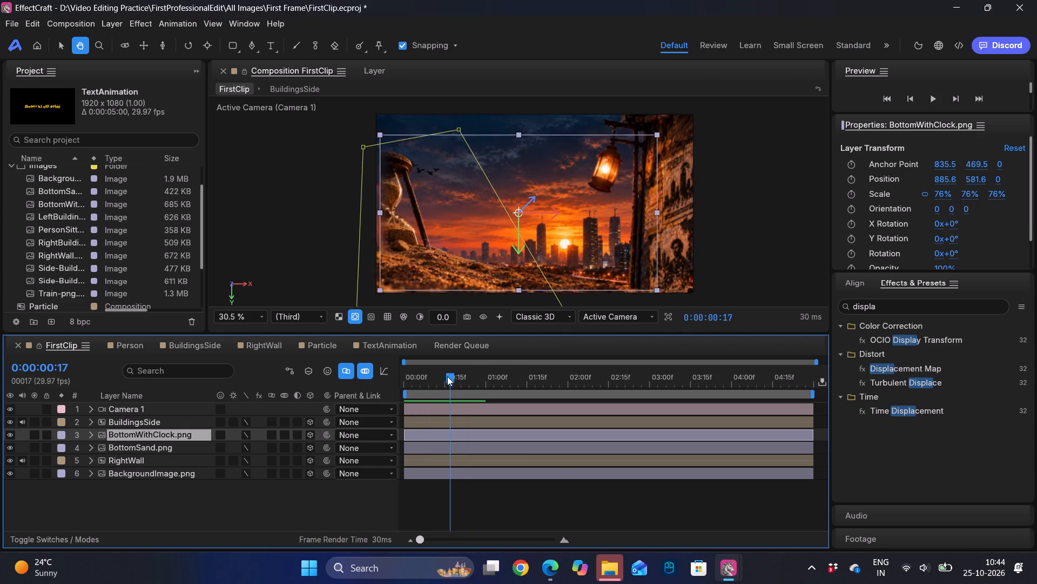
drag(447, 376, 460, 371)
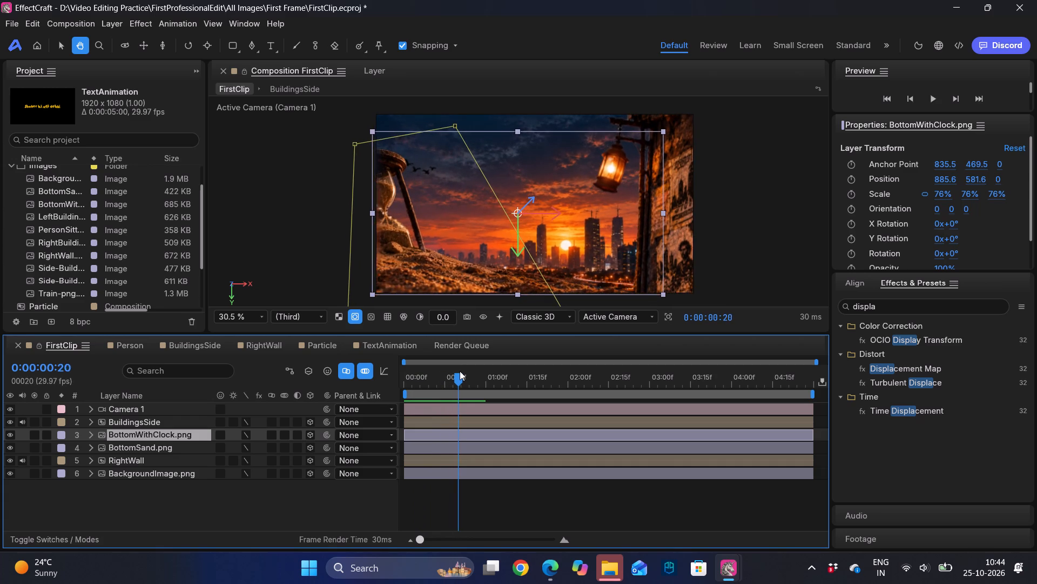
drag(460, 371, 459, 369)
drag(459, 369, 460, 366)
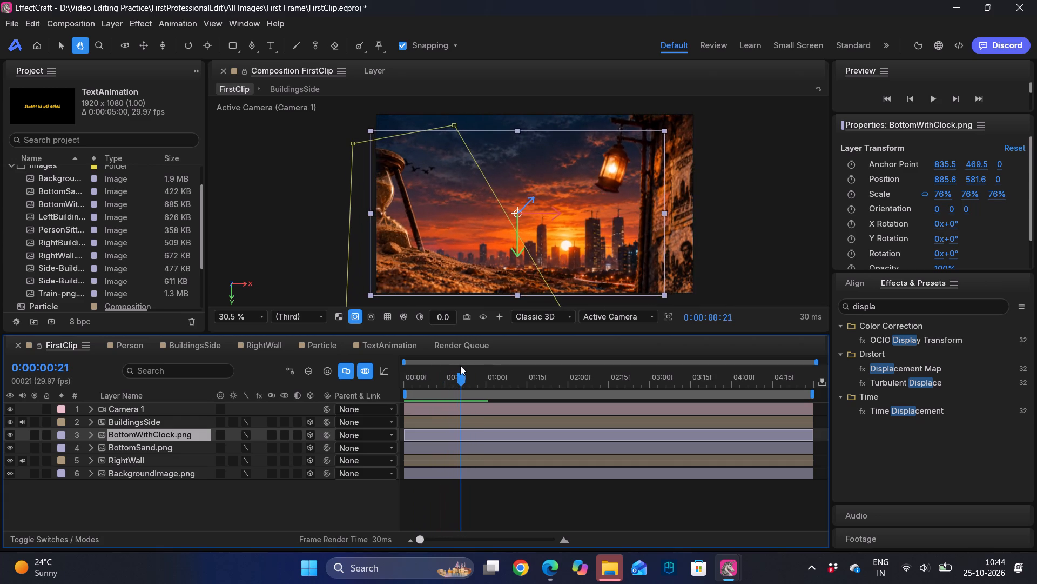
drag(460, 366, 465, 364)
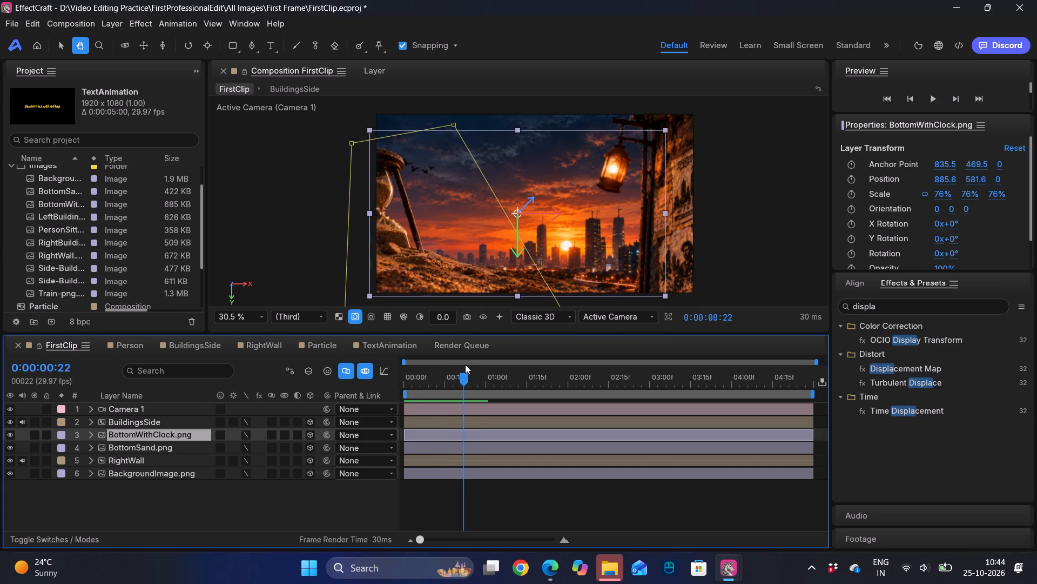
drag(465, 364, 518, 361)
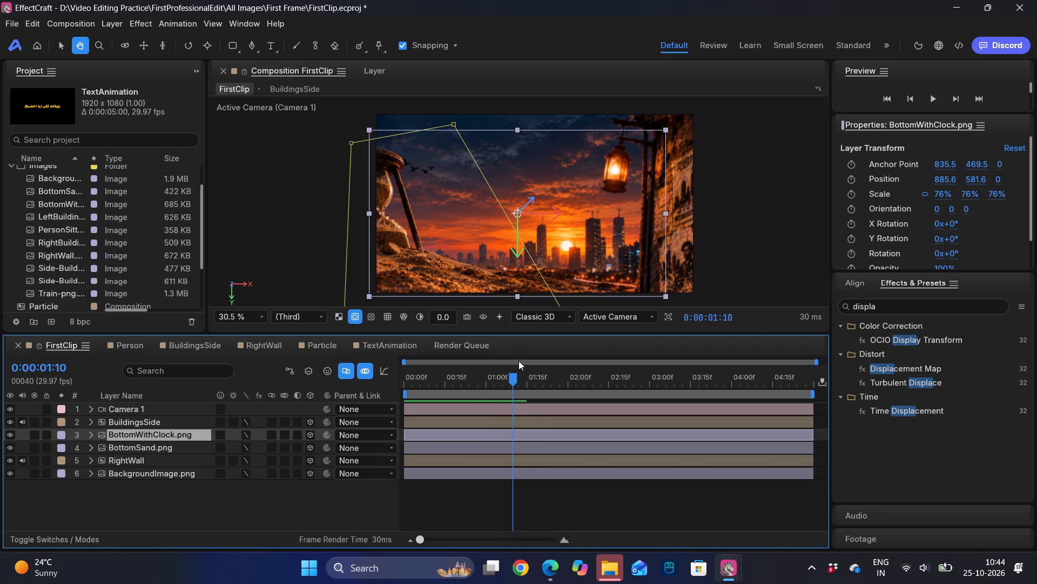
drag(518, 361, 494, 351)
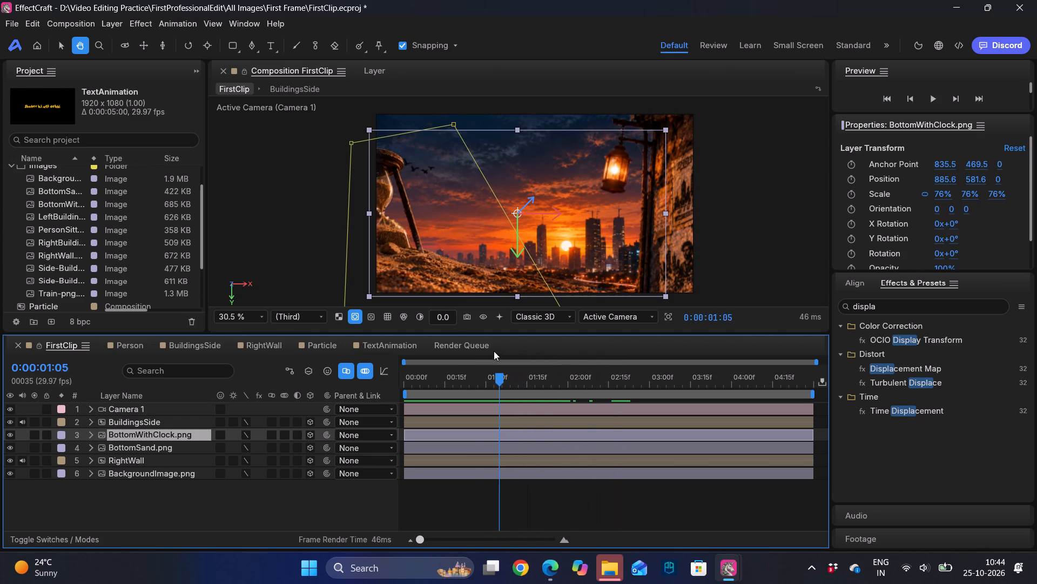
drag(494, 351, 443, 348)
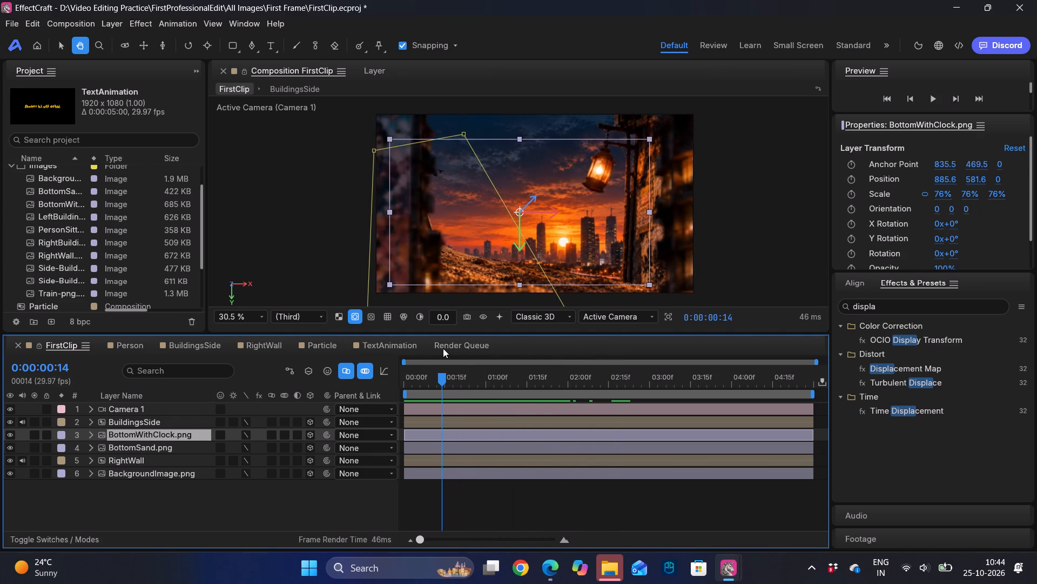
Keyframe BottomWithClock.png's Z rotation at -0.8° at 0:00:00:21, -3.6° at 0:00:01:04 and 1.2° at 0:00:01:20.
drag(443, 348, 462, 346)
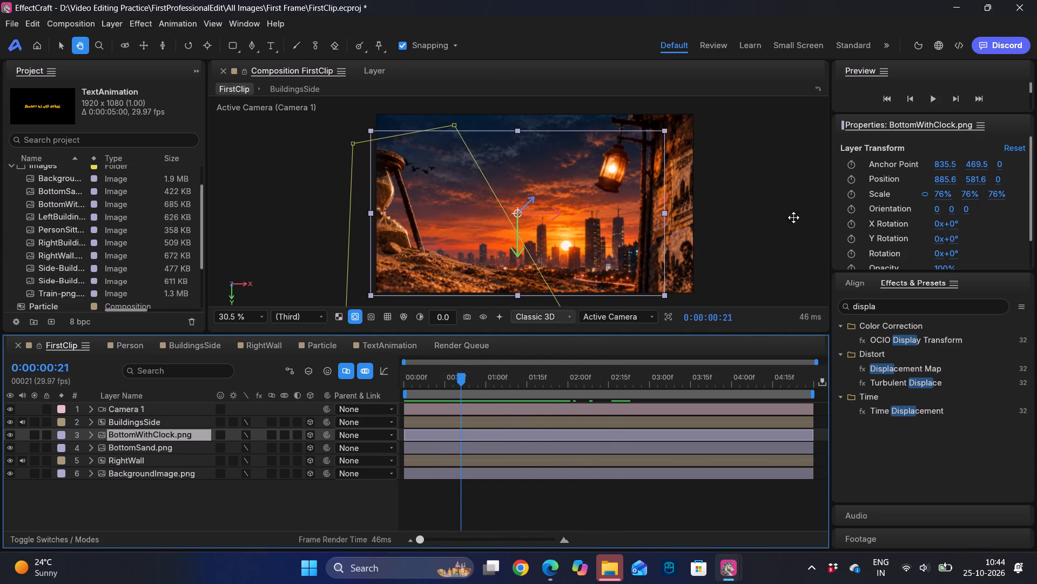
scroll(886, 238, down, 1)
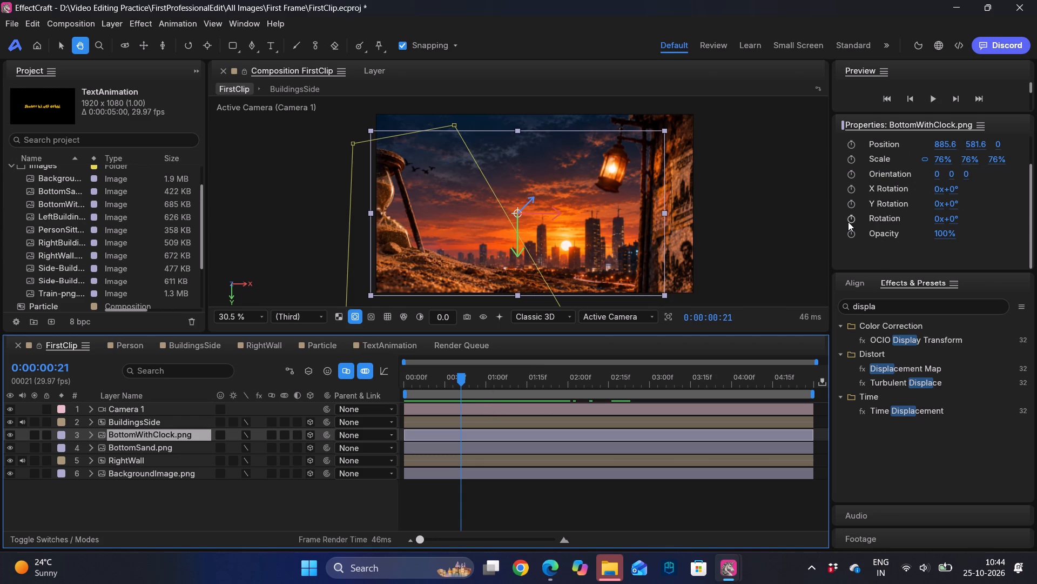
click(848, 222)
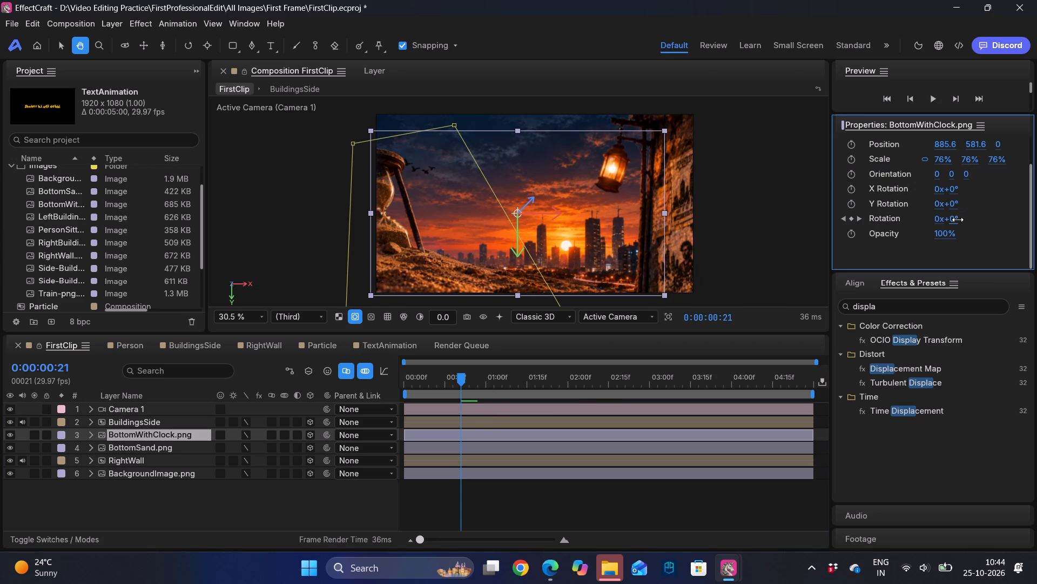
click(958, 220)
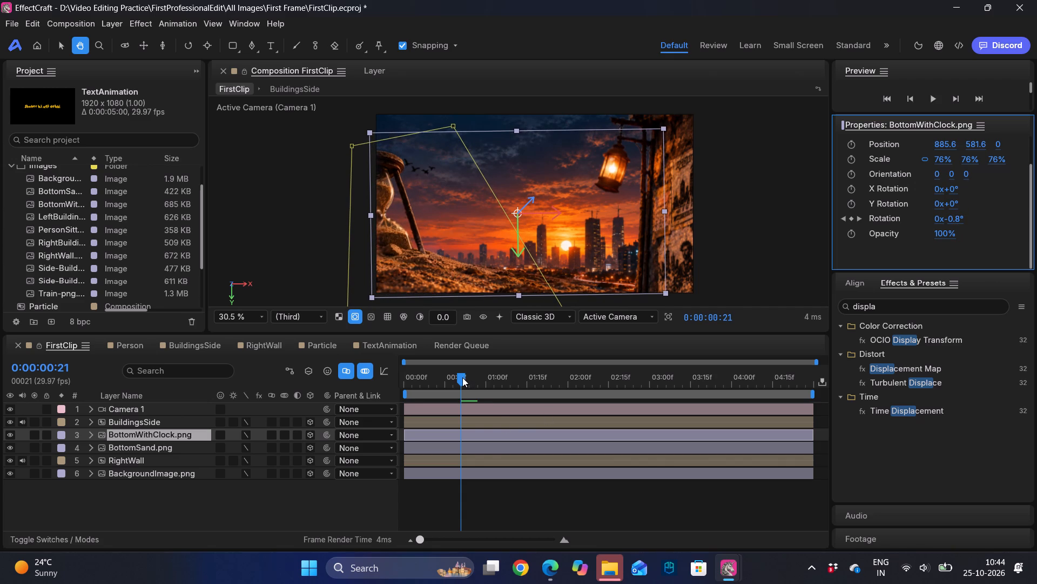
drag(462, 377, 496, 379)
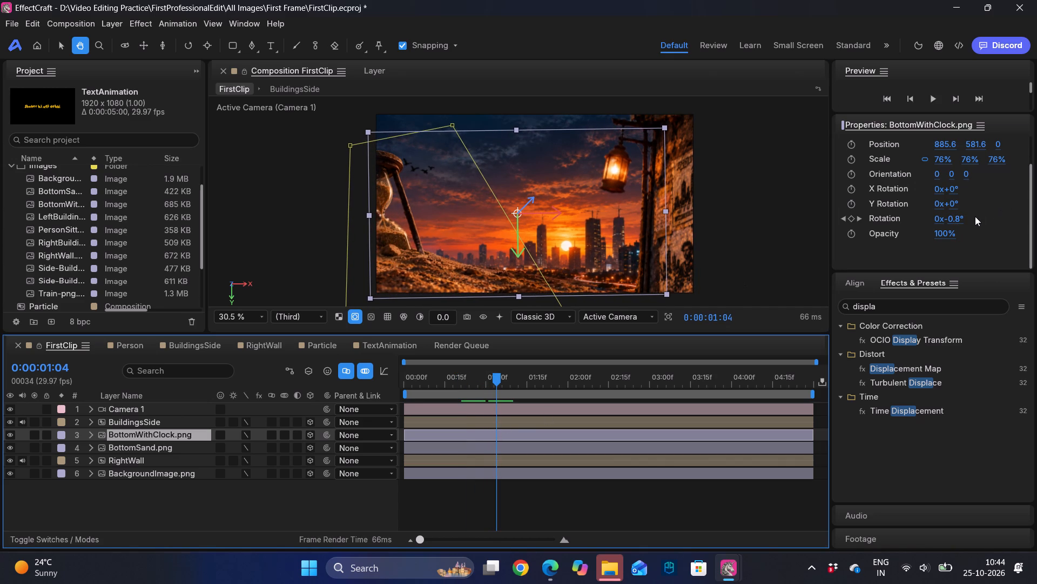
click(959, 218)
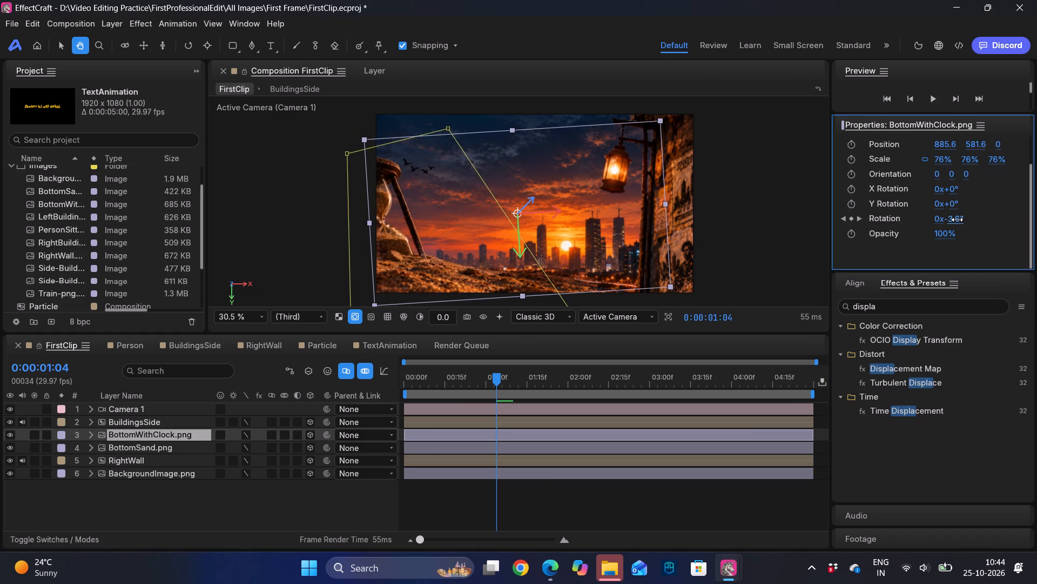
drag(498, 384, 536, 383)
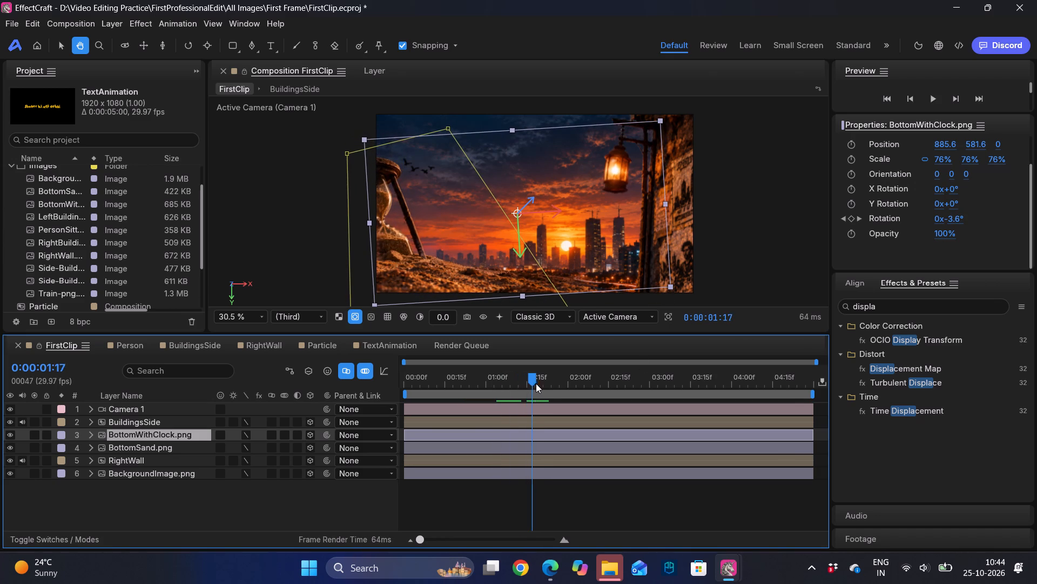
drag(536, 383, 541, 383)
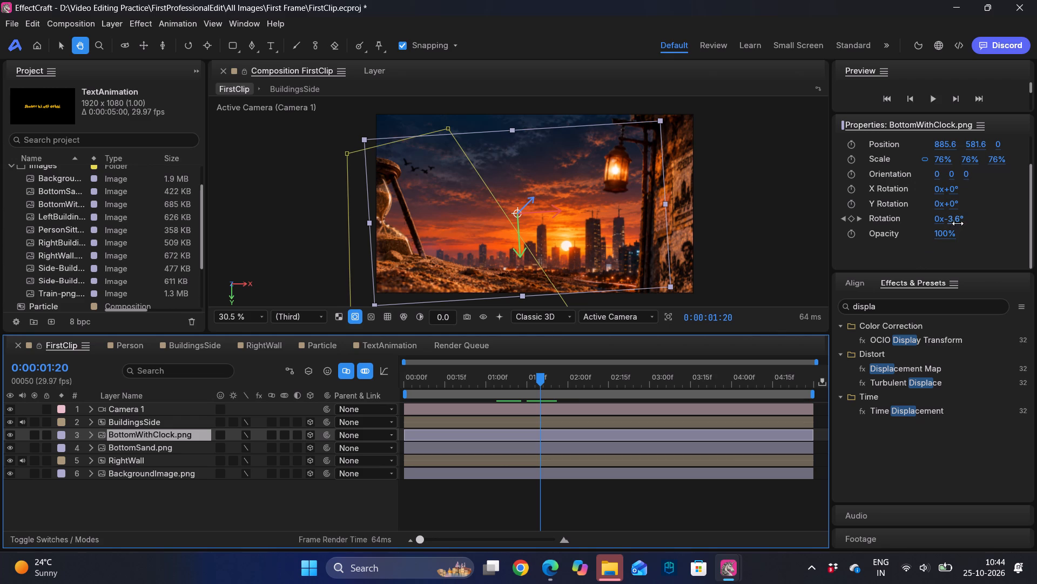
drag(958, 223, 967, 223)
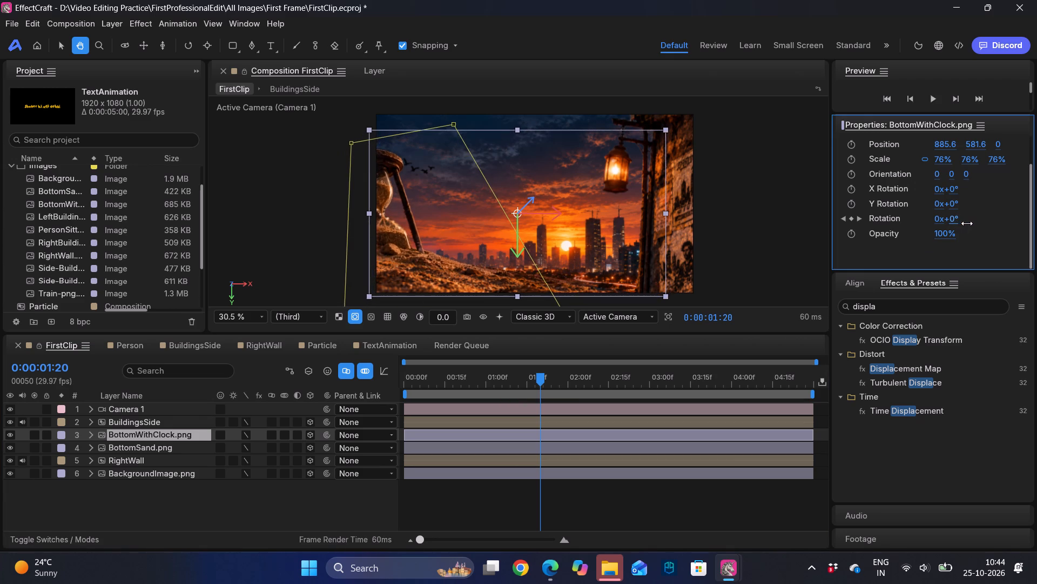
drag(967, 223, 968, 223)
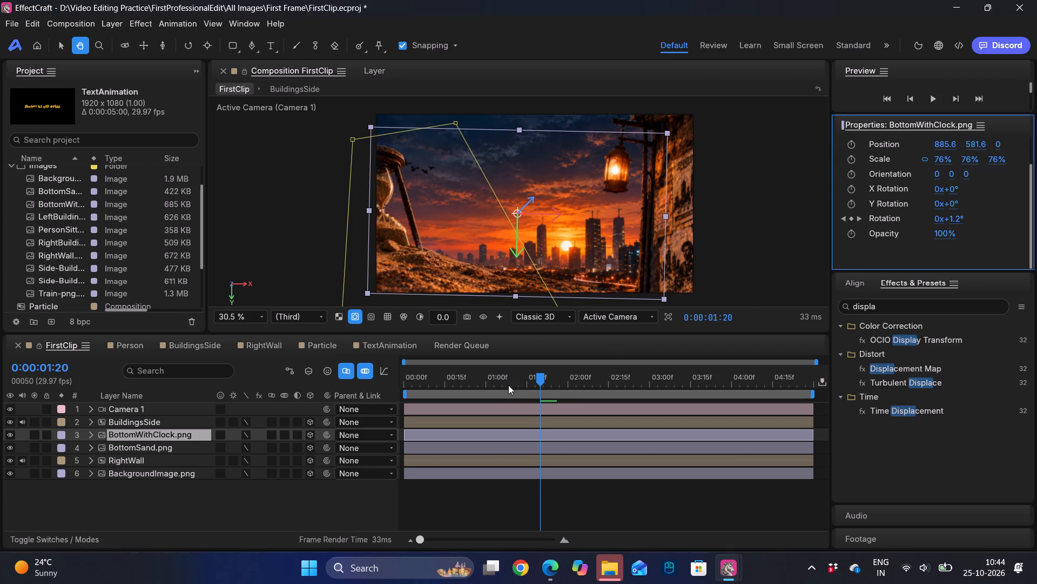
Apply Easy Ease to BottomWithClock.png's three Z Rotation keyframes and stretch their spacing so the last falls between 02:15f and 03:00f.
drag(537, 380, 517, 377)
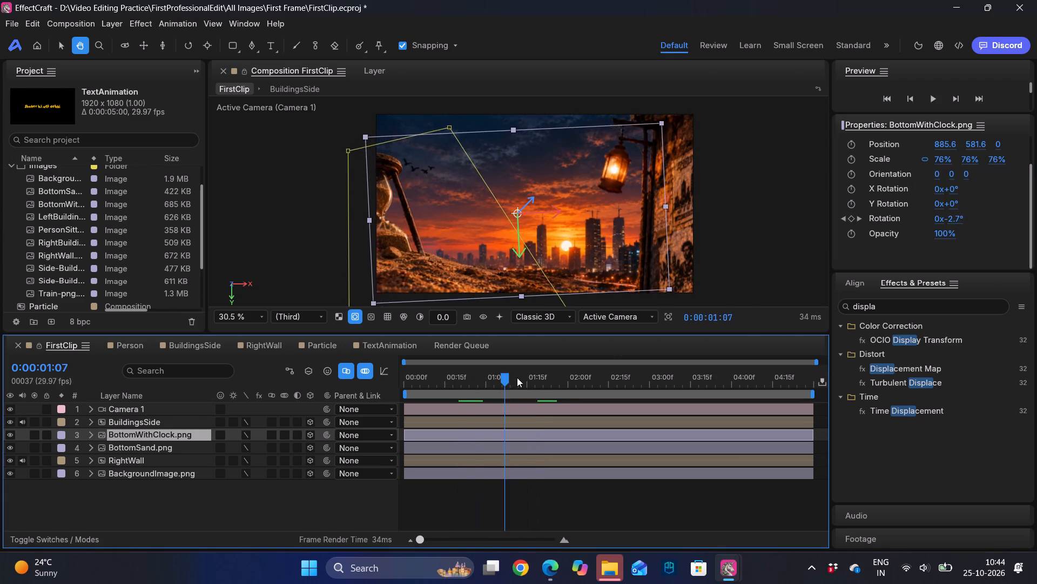
drag(517, 377, 483, 383)
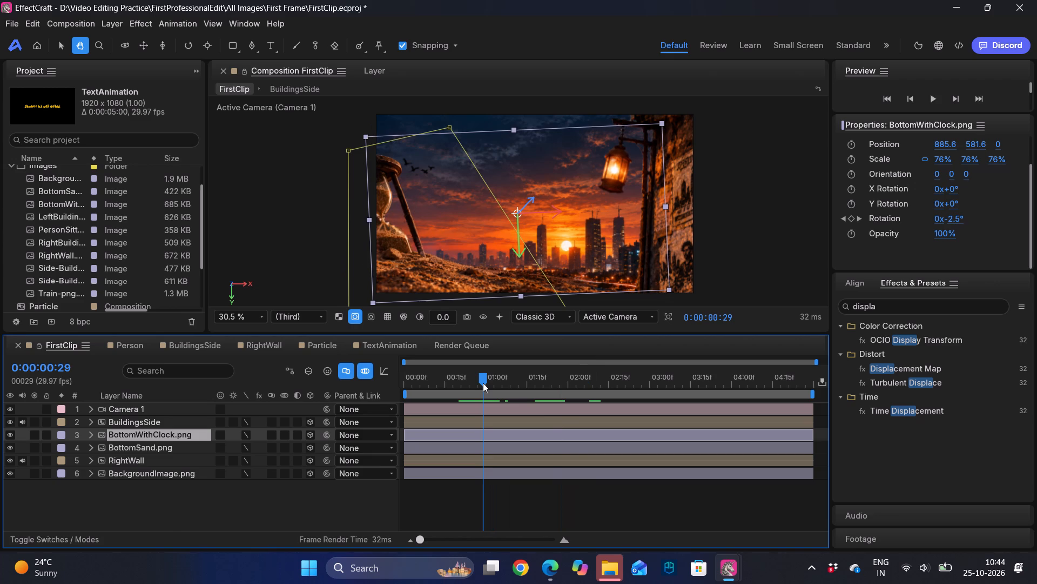
key(r)
drag(436, 460, 535, 476)
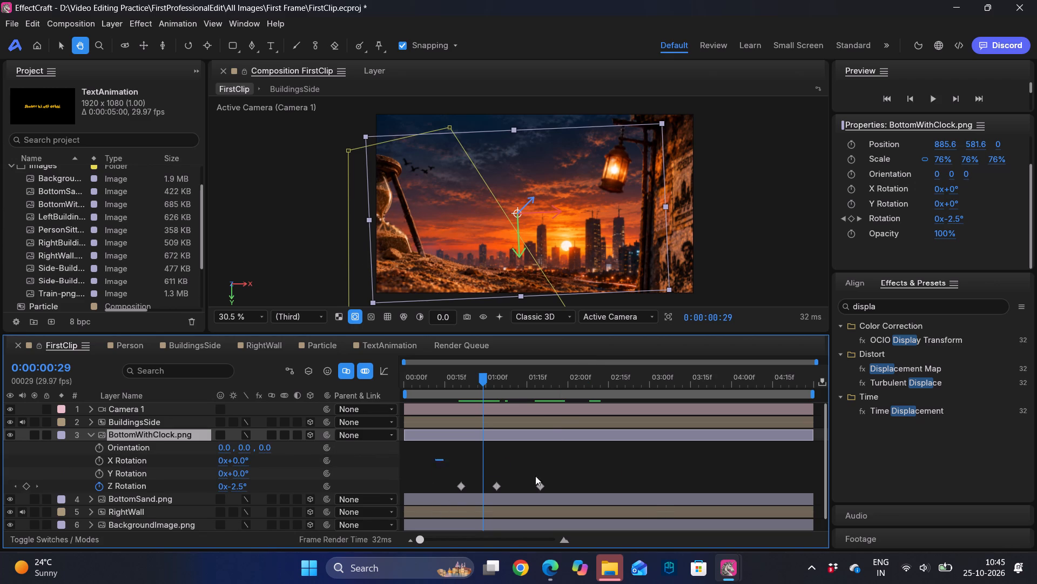
drag(535, 476, 662, 506)
key(F9)
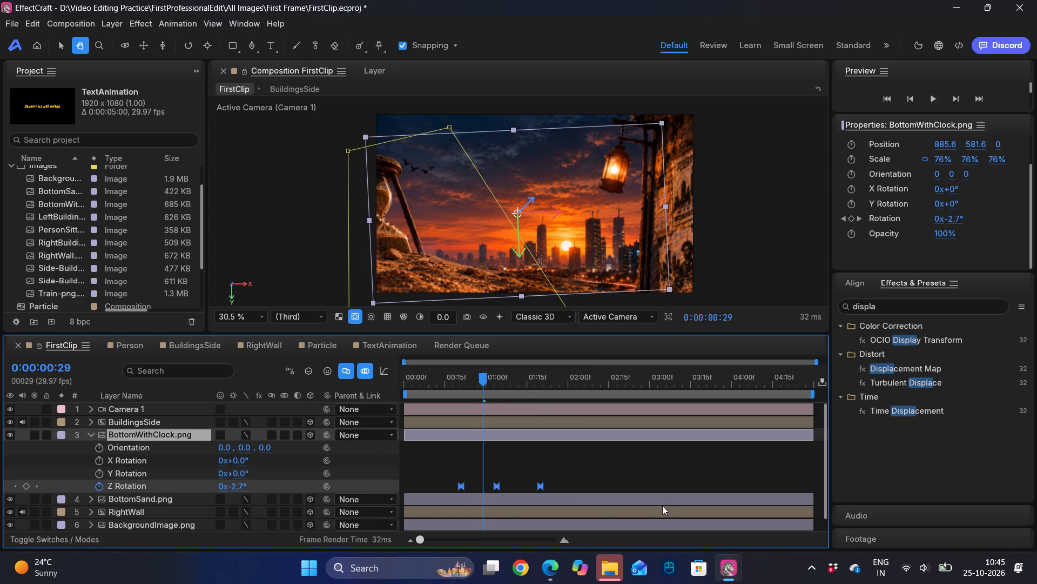
alt+drag(543, 486, 632, 487)
Play FirstClip from the first frame to check the hourglass's rocking motion.
drag(481, 379, 312, 390)
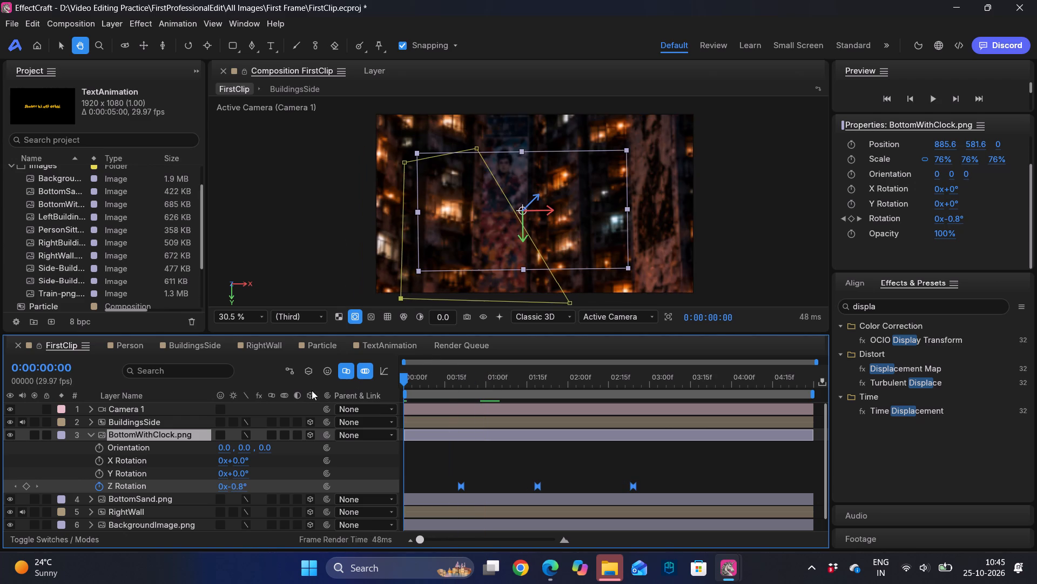
key(space)
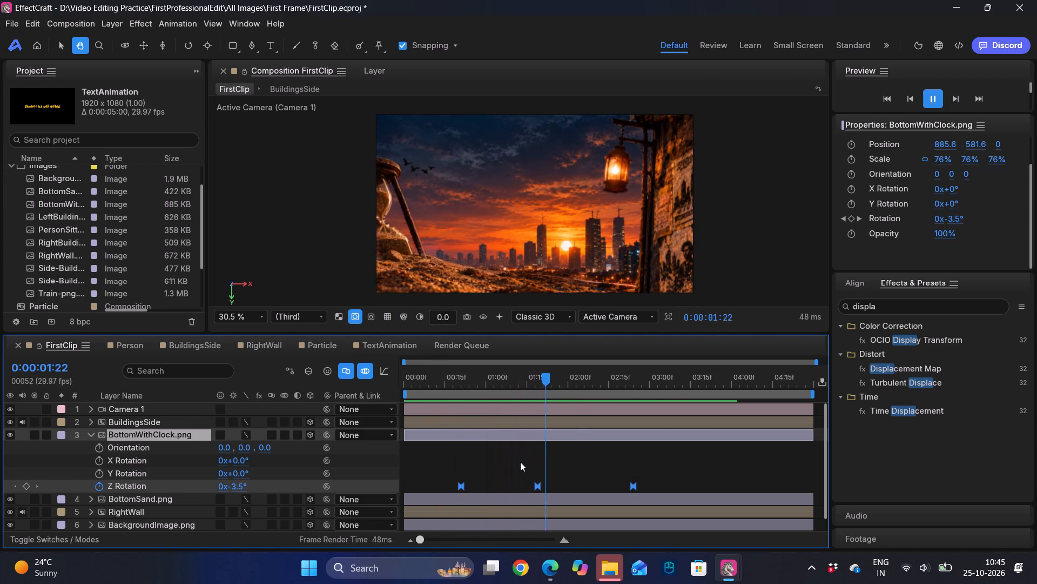
key(space)
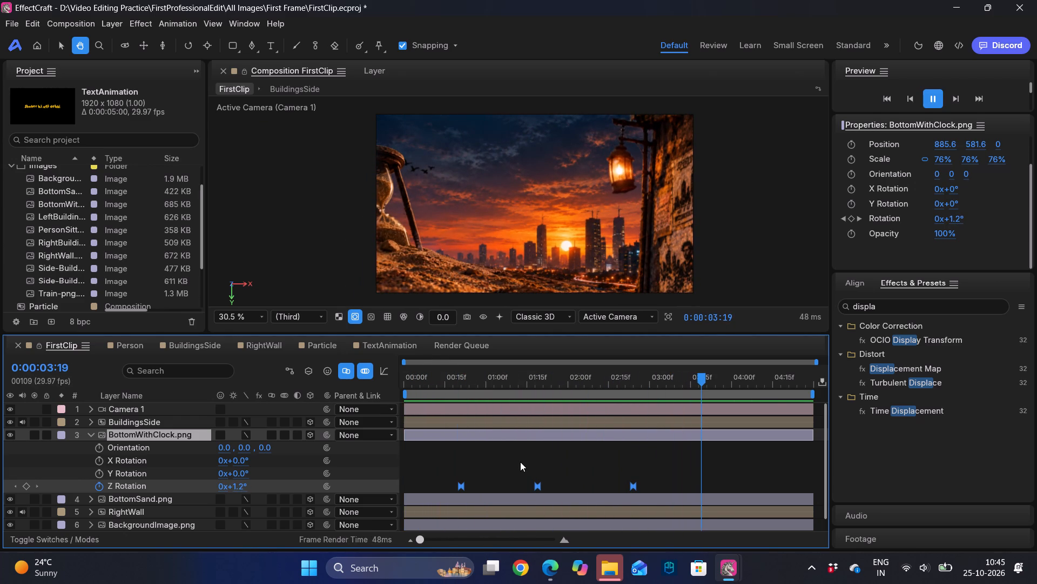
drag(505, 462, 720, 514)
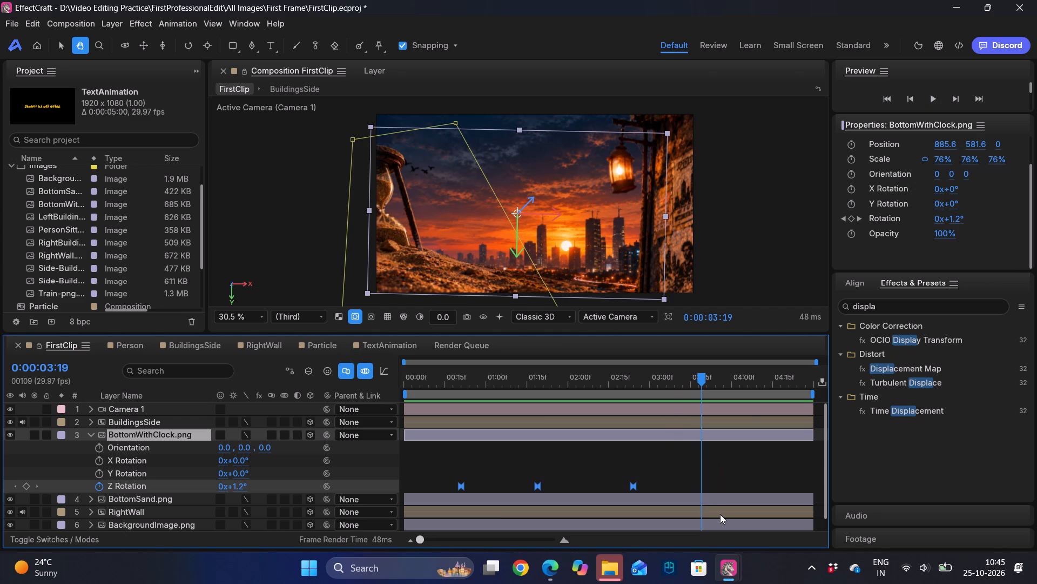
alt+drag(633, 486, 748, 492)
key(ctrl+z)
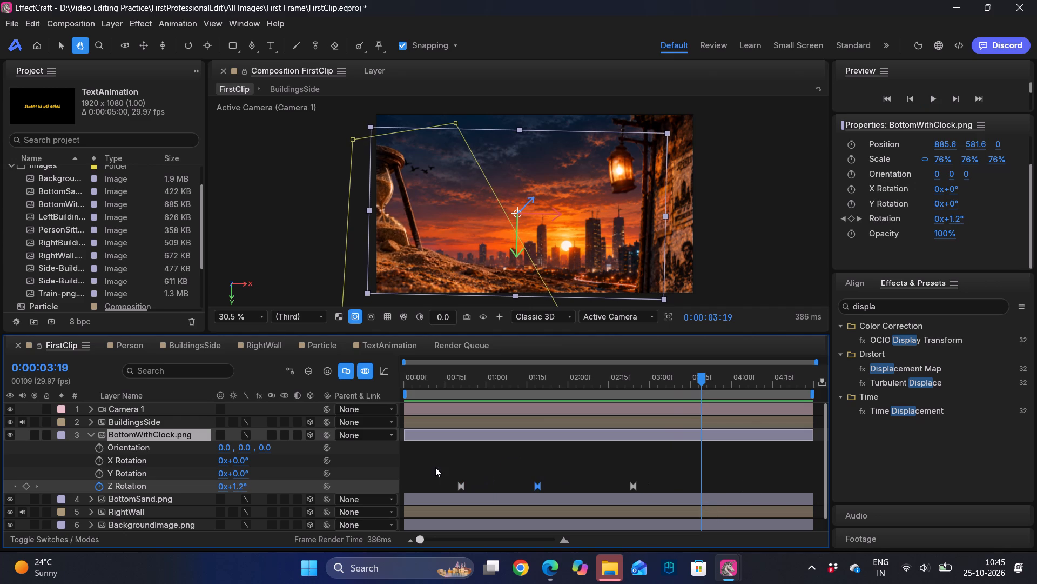
Stretch the spacing of BottomWithClock.png's three Z Rotation keyframes so the last falls just after 04:15f.
drag(435, 467, 793, 500)
alt+drag(631, 486, 786, 496)
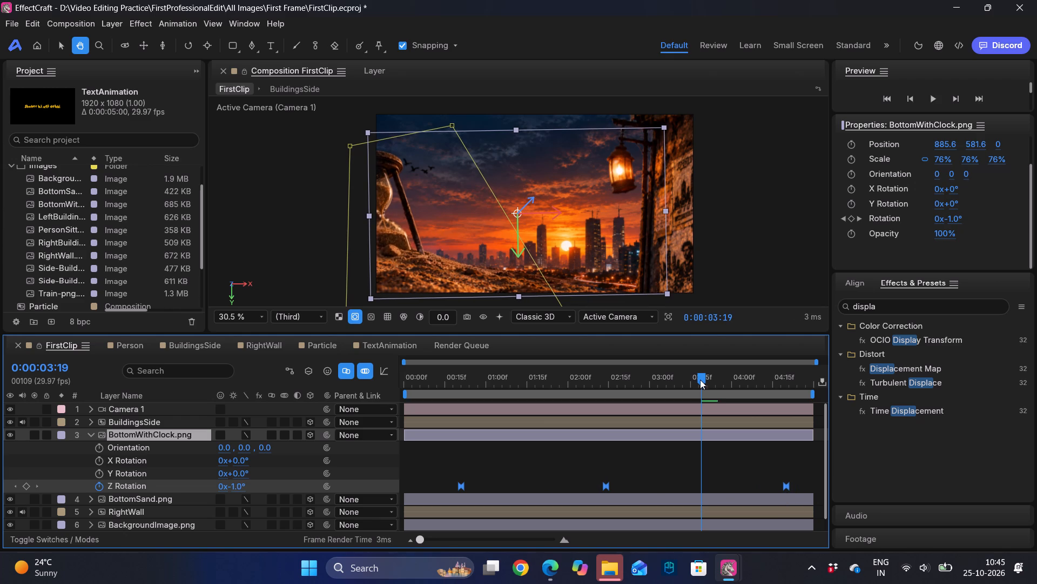
Play FirstClip from the first frame to check the slower rocking of the hourglass.
drag(701, 380, 132, 468)
click(551, 455)
key(space)
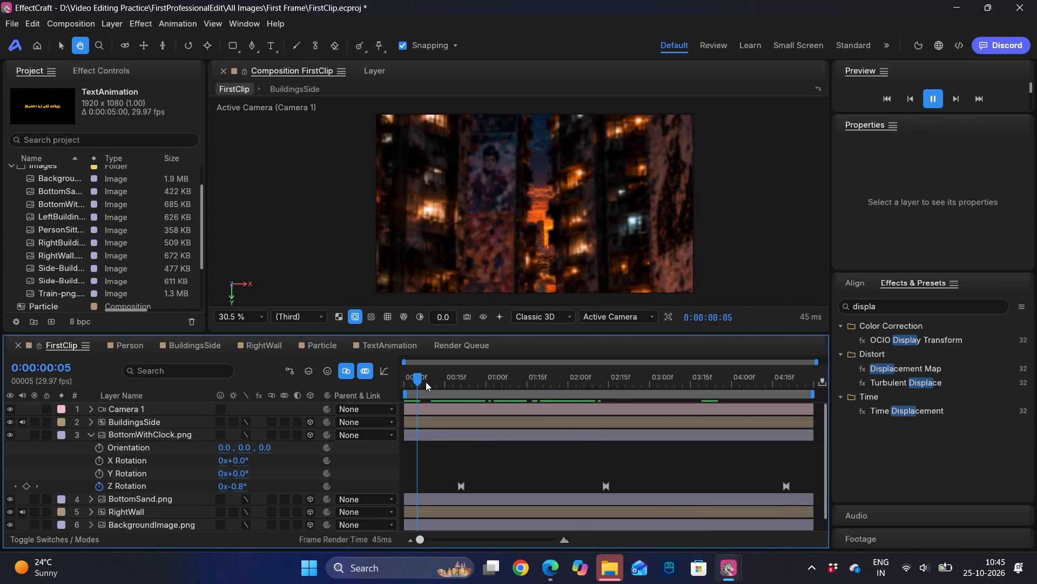
drag(421, 378, 260, 406)
key(space)
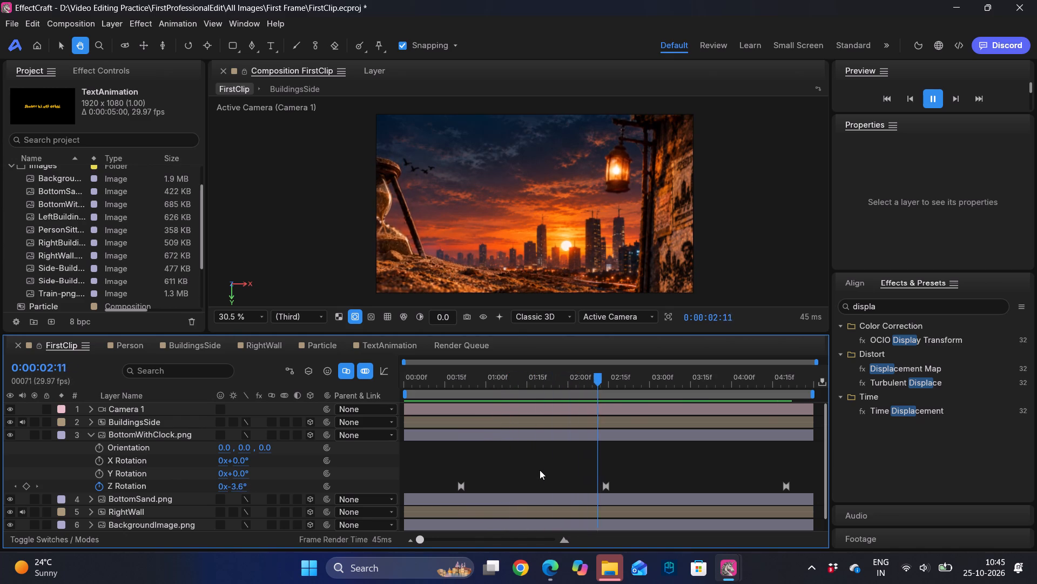
key(space)
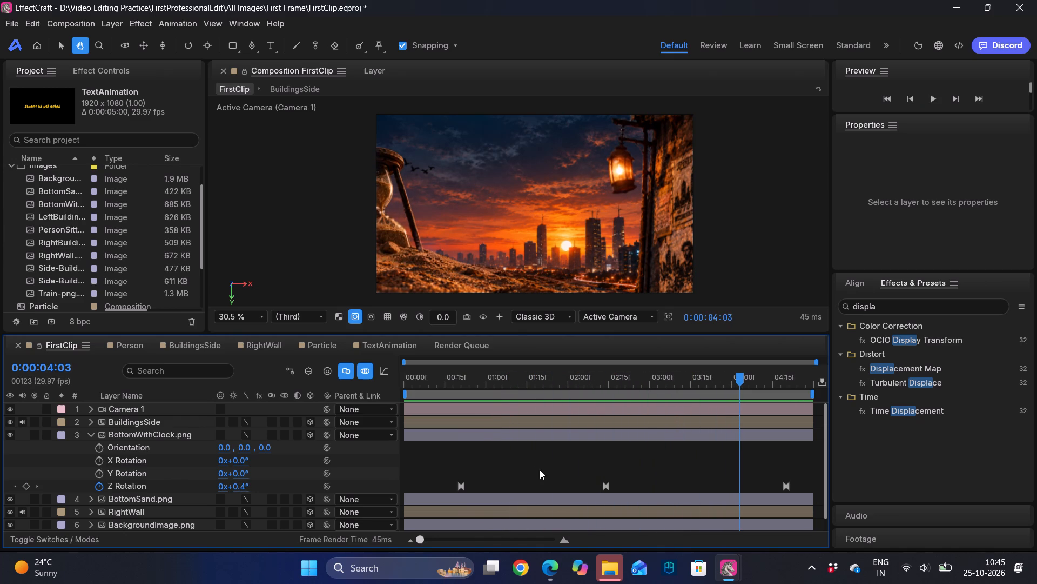
Add the Person composition to FirstClip between the BottomWithClock.png and BottomSand.png layers, collapsing the expanded layer properties and Images folder.
click(86, 432)
scroll(63, 269, down, 12)
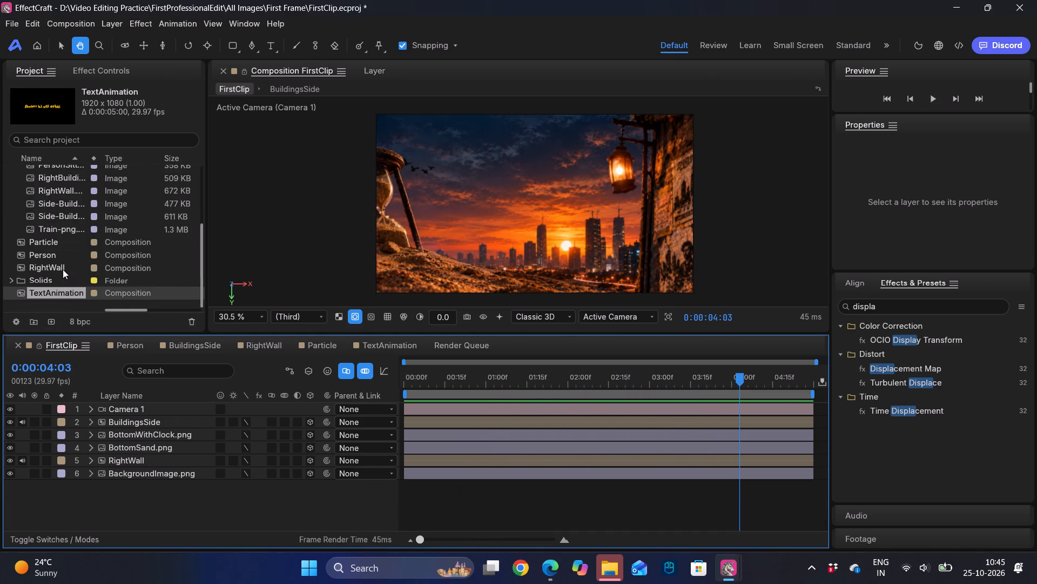
scroll(63, 269, up, 4)
click(11, 196)
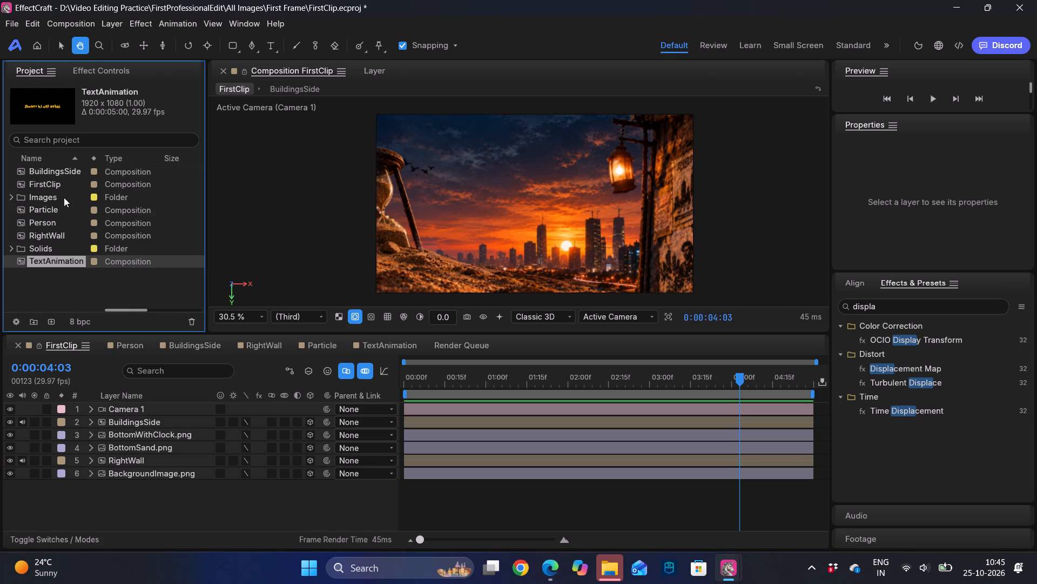
click(78, 286)
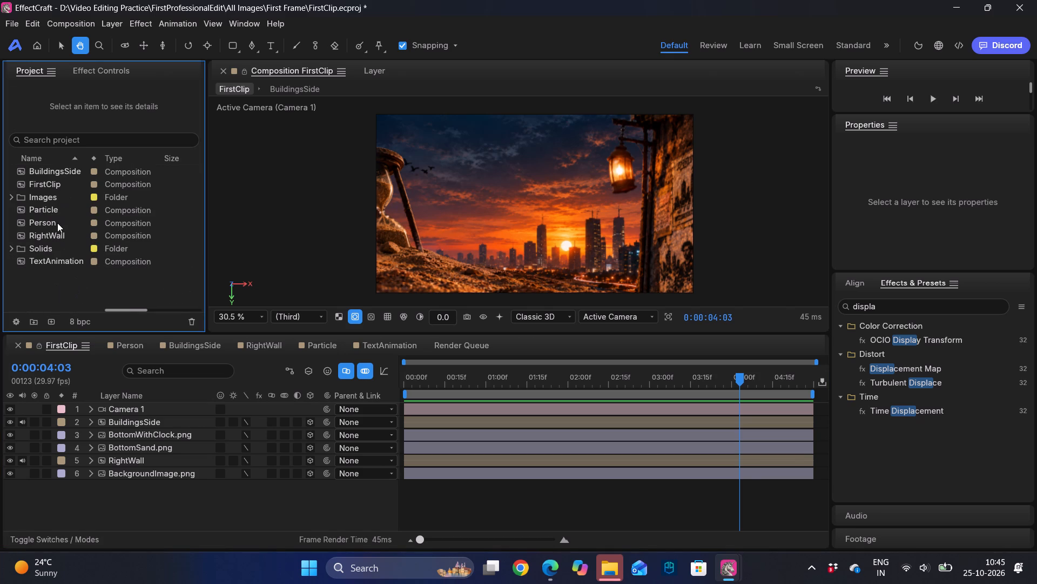
drag(57, 223, 163, 445)
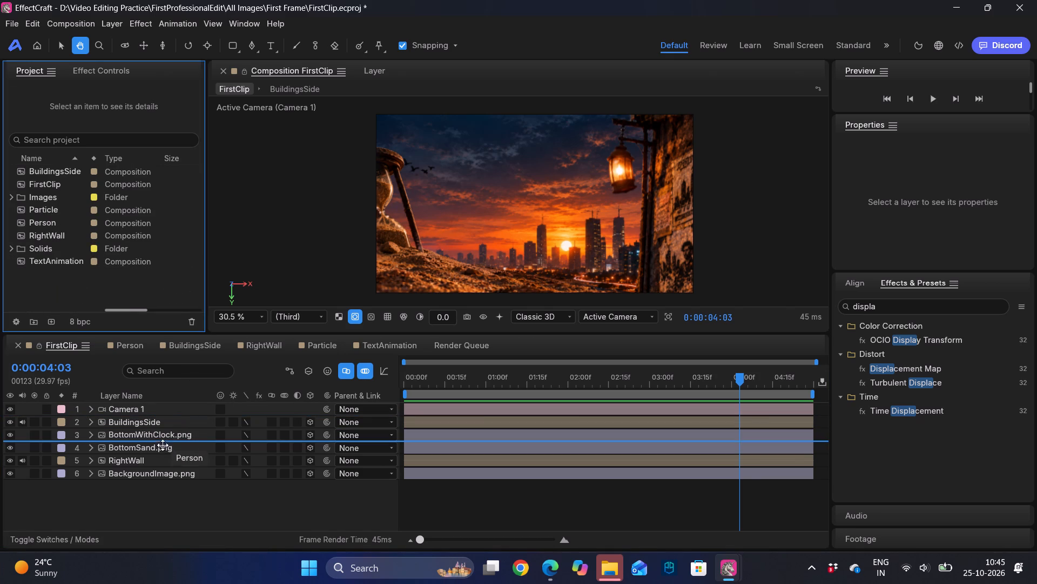
drag(163, 445, 170, 440)
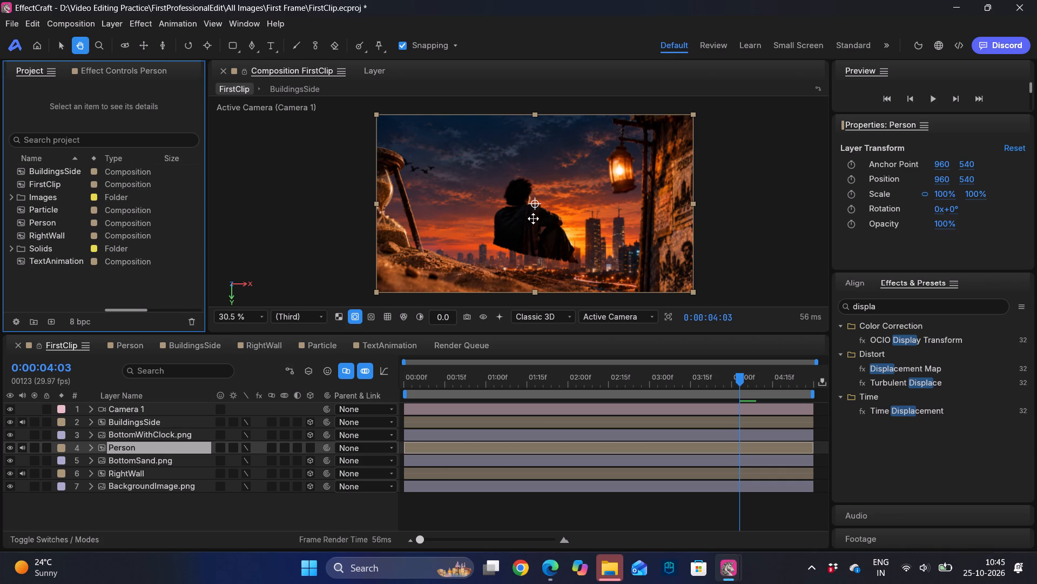
Shift the Person layer to X position 664.8 and make it a 3D layer.
drag(535, 206, 515, 179)
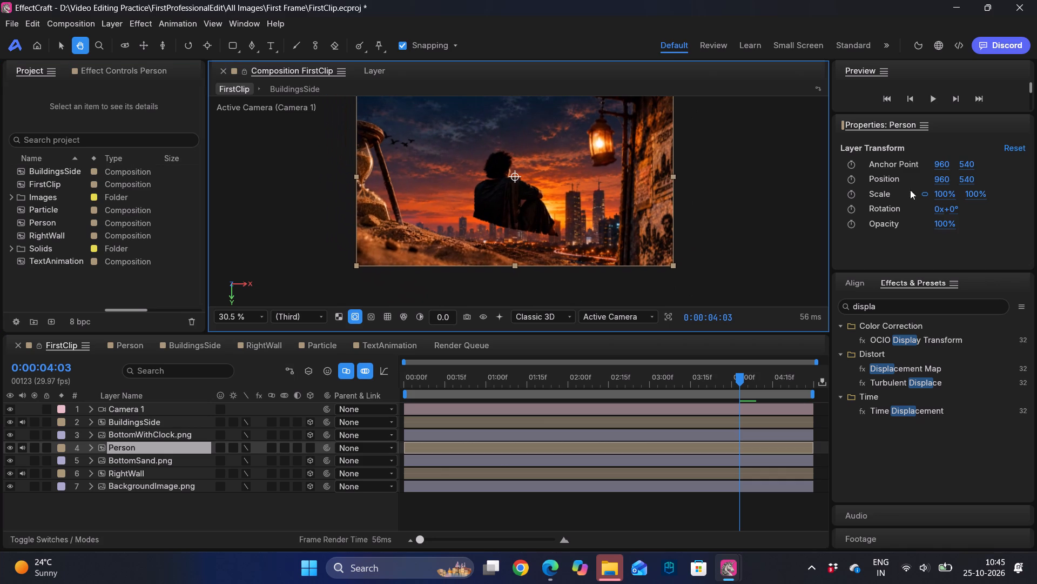
drag(941, 184, 687, 191)
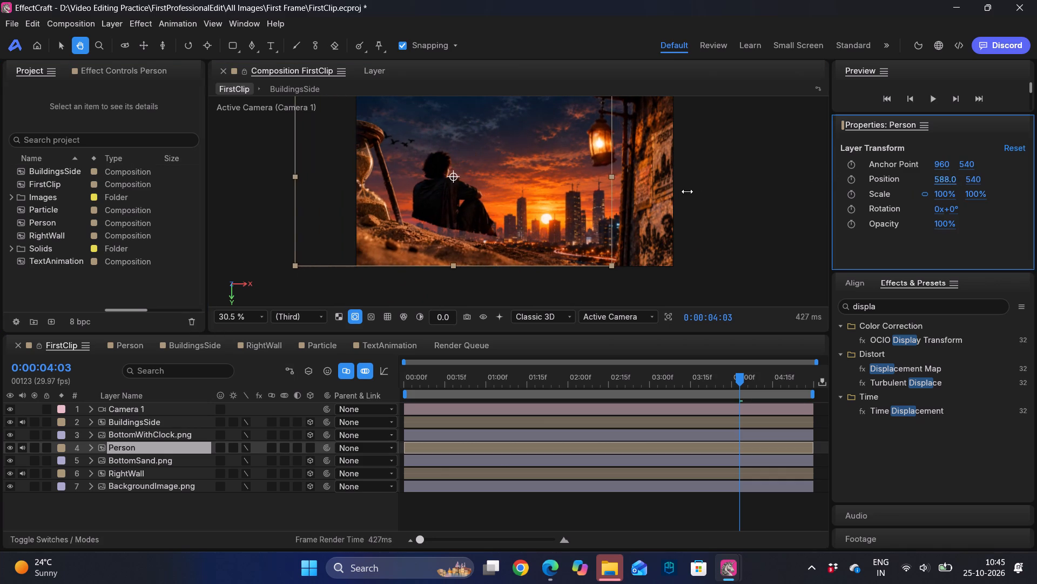
drag(687, 191, 738, 187)
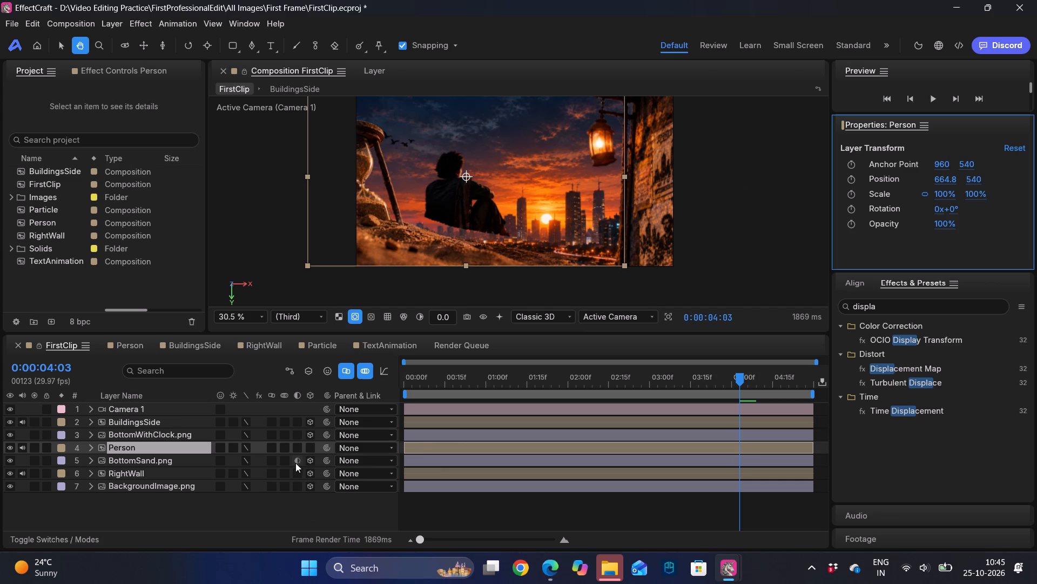
click(309, 450)
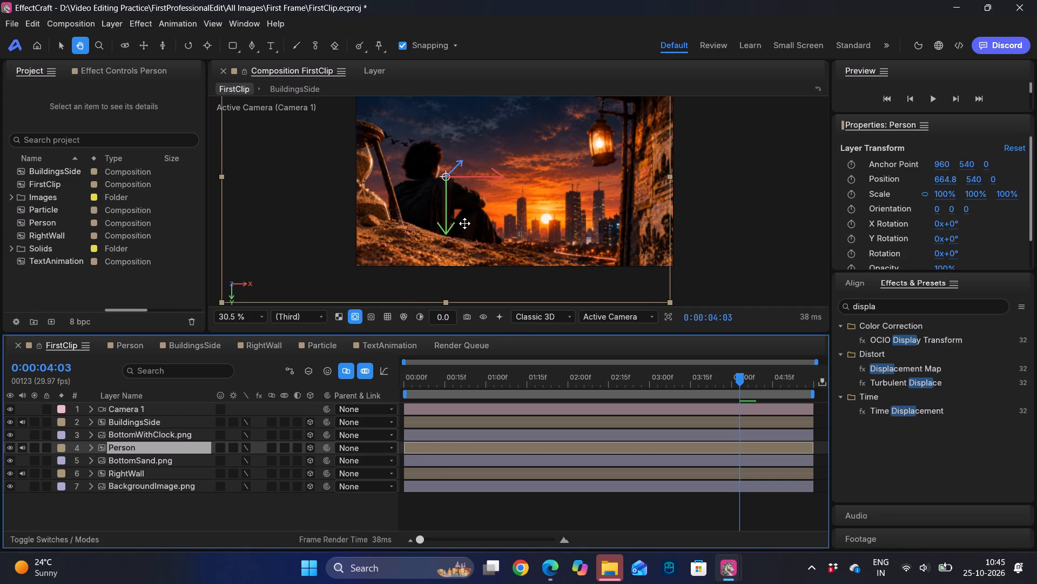
Scale the Person layer to 77.6% and position it at 718.4, 574.4, -34.4 so the figure sits on the sand.
drag(945, 189, 928, 188)
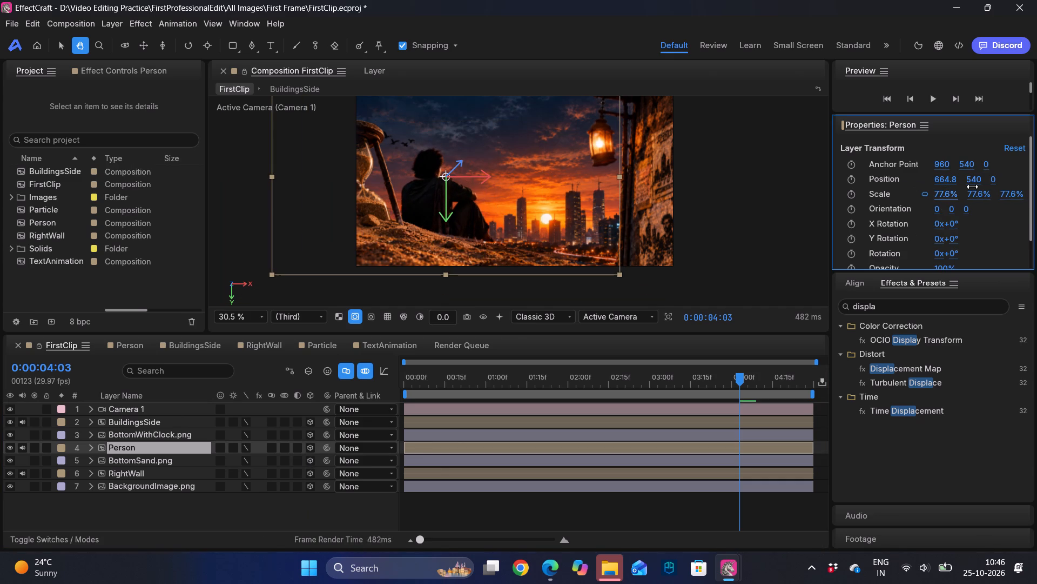
drag(947, 179, 998, 179)
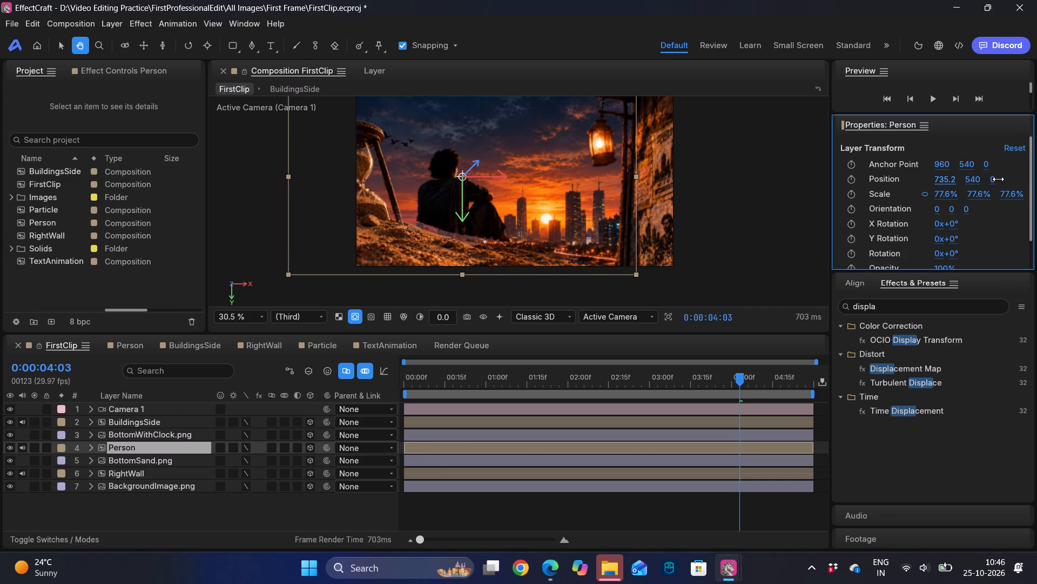
drag(998, 179, 987, 181)
drag(970, 177, 996, 182)
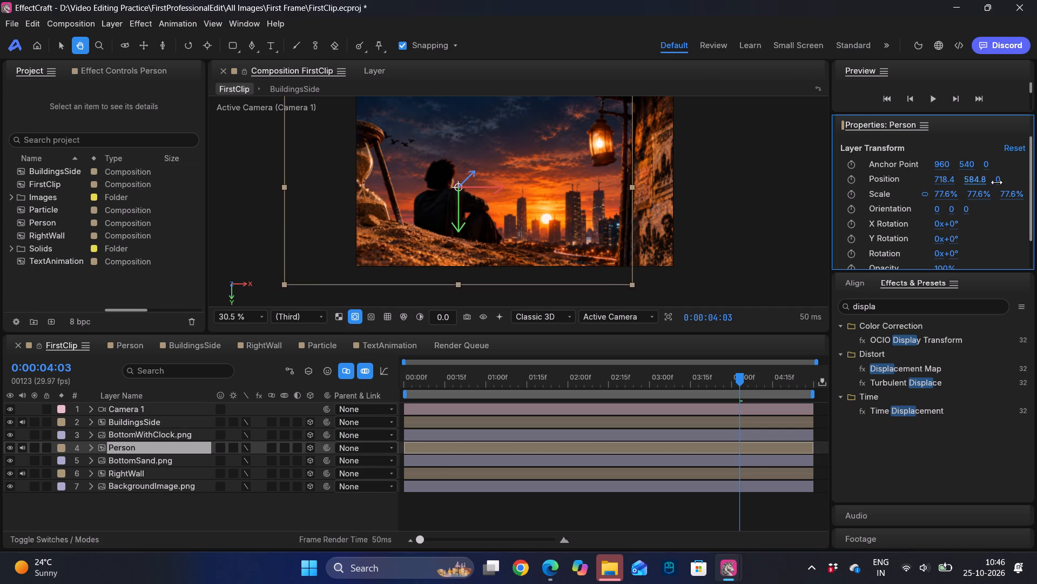
drag(996, 182, 991, 182)
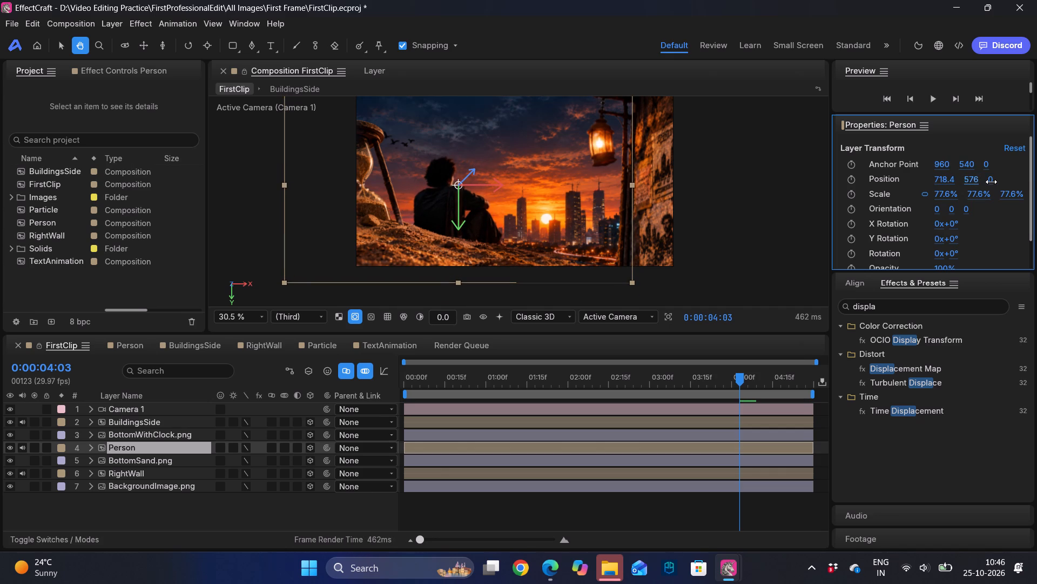
drag(991, 182, 990, 181)
drag(1000, 180, 921, 183)
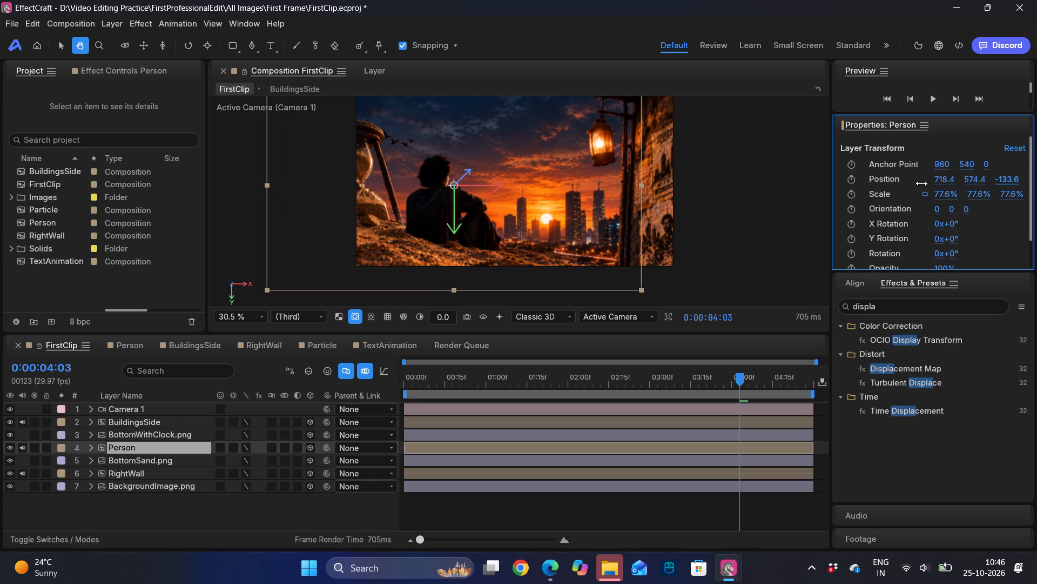
drag(921, 183, 957, 172)
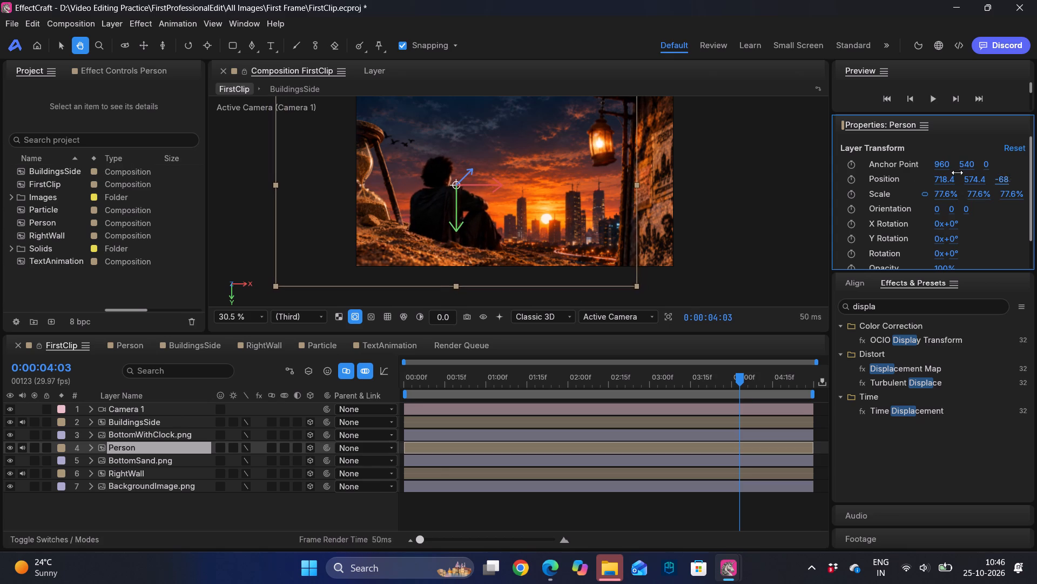
drag(957, 172, 980, 170)
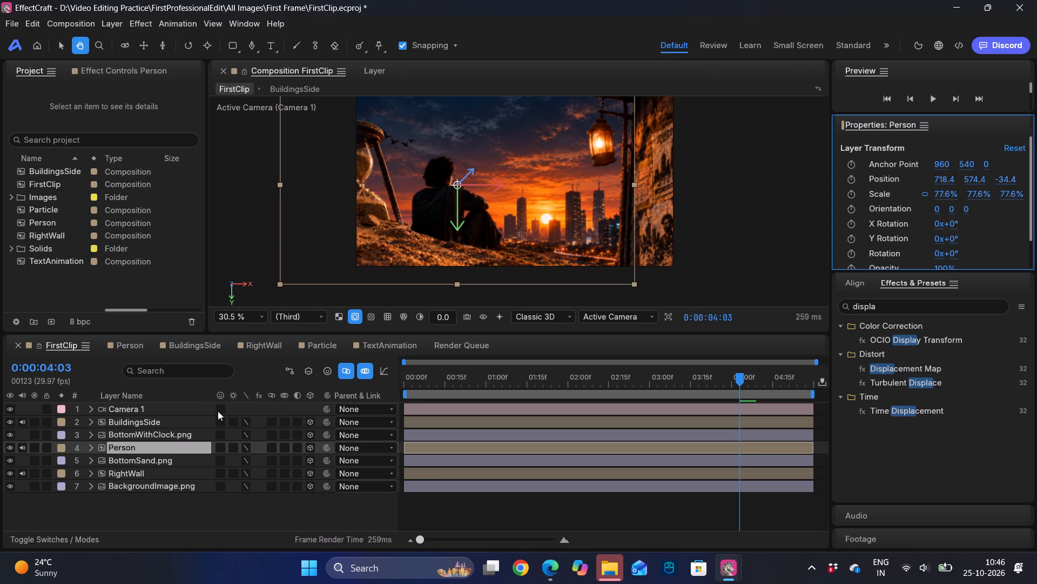
Raise BottomSand.png to Y position 768.8 so the sand covers the base of the seated person.
click(142, 460)
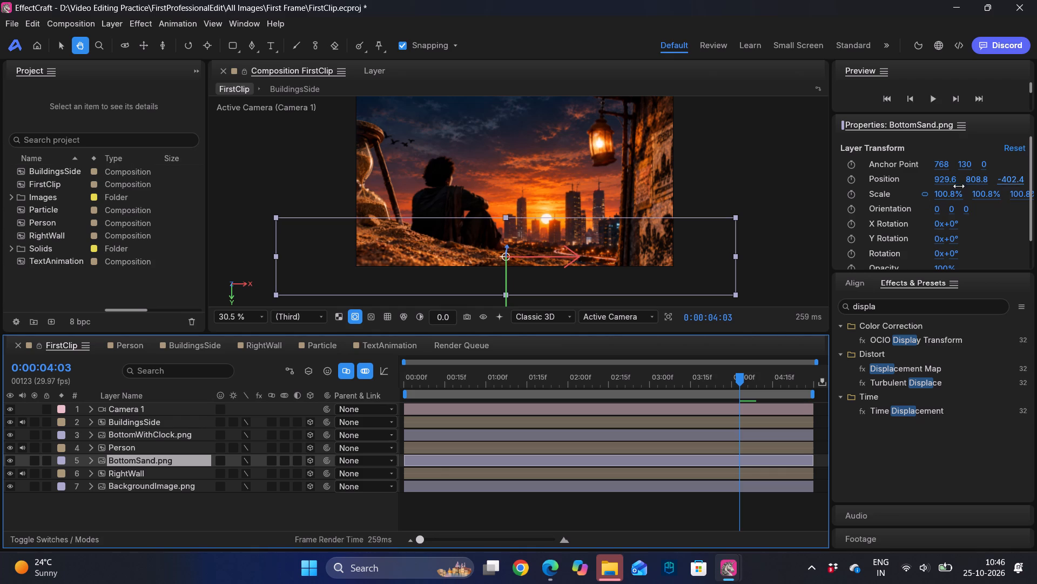
drag(978, 181, 953, 180)
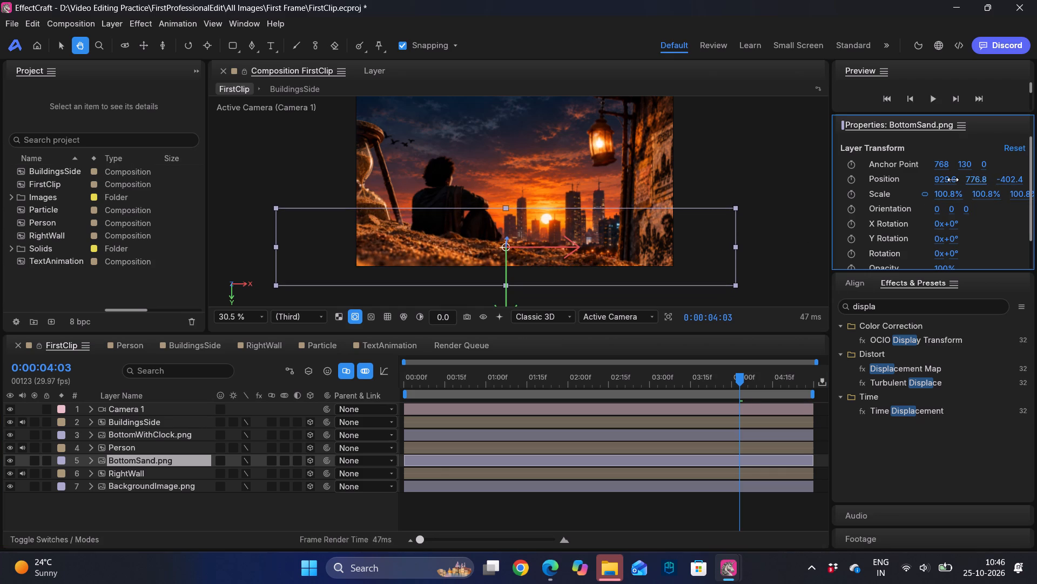
drag(953, 180, 950, 179)
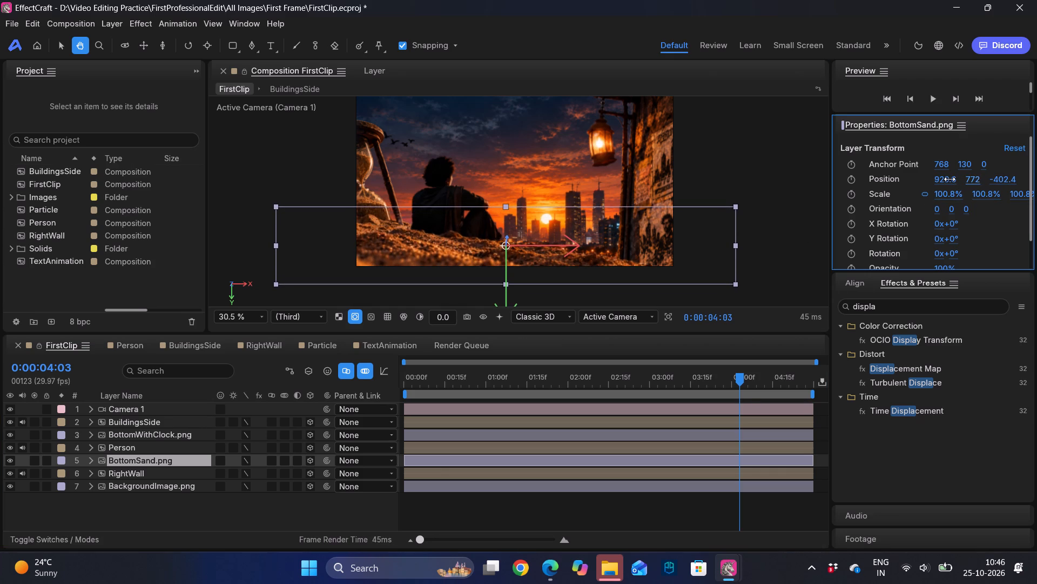
drag(950, 179, 947, 179)
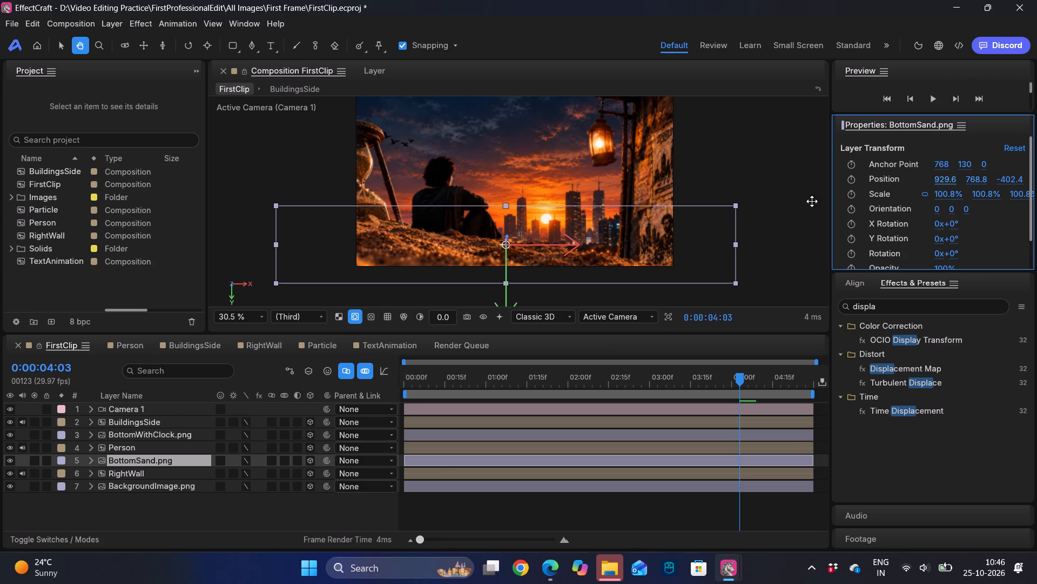
click(787, 171)
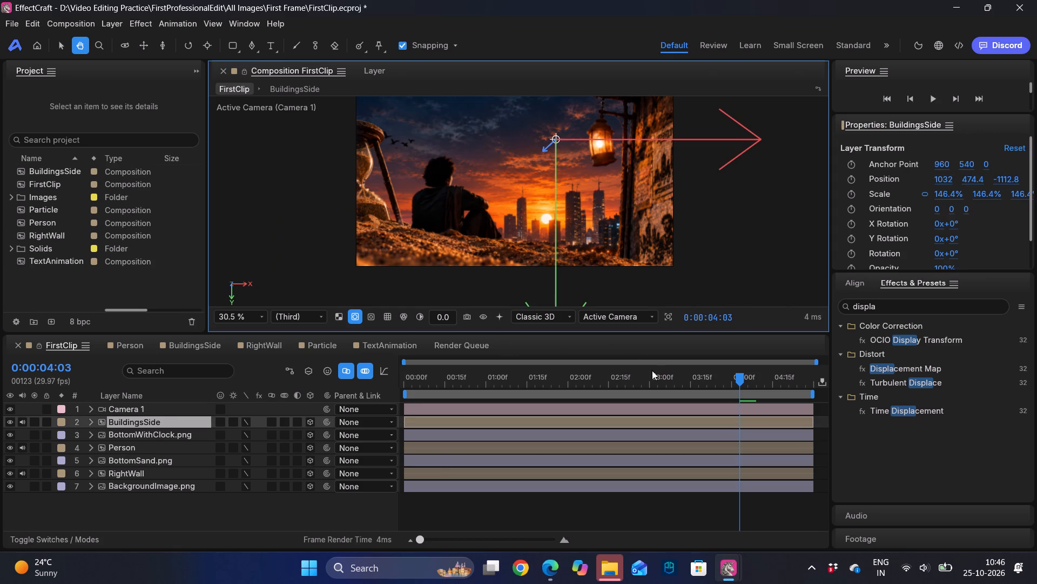
Play FirstClip from the first frame and scrub between about 0:00:01:00 and 0:00:02:26 to check how the person sits in the scene.
drag(571, 384, 291, 402)
key(space)
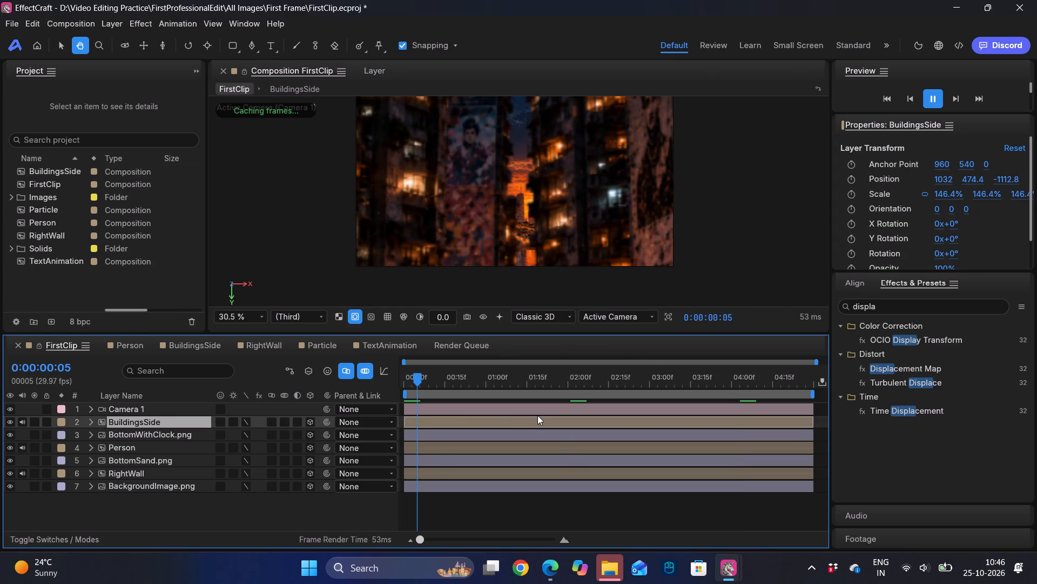
drag(426, 381, 373, 383)
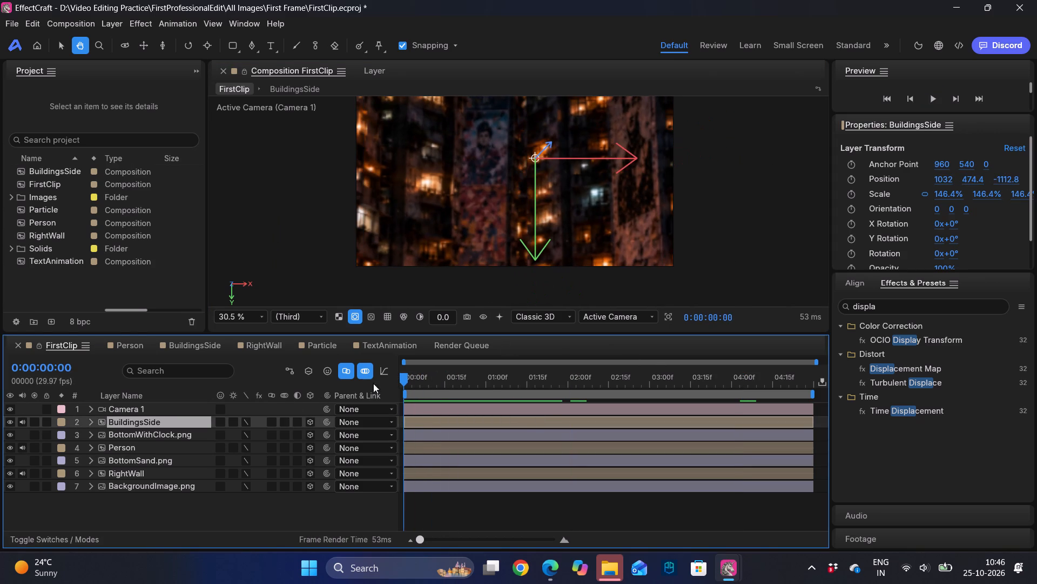
drag(373, 383, 292, 408)
key(space)
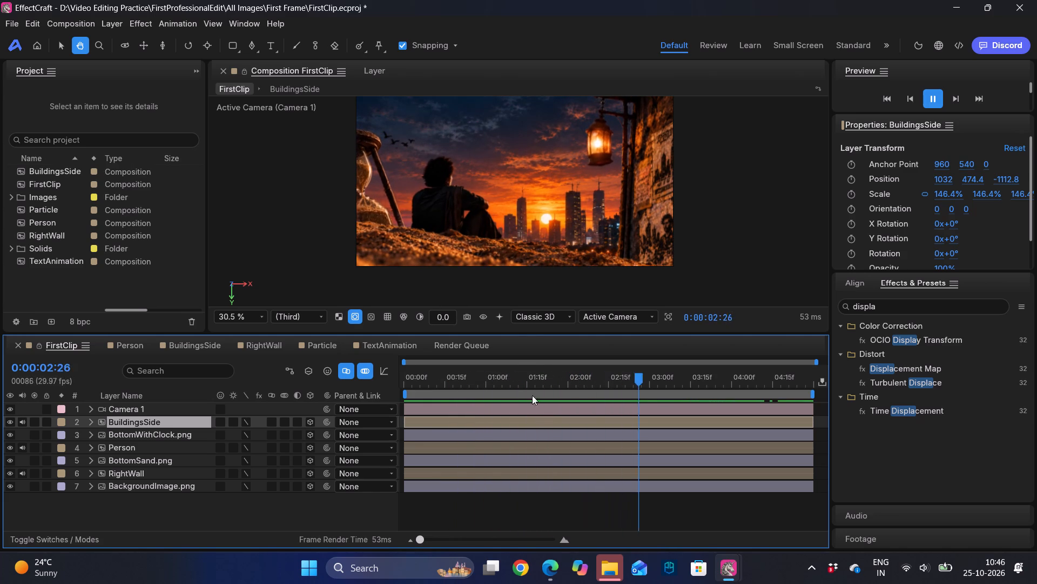
drag(494, 385, 489, 382)
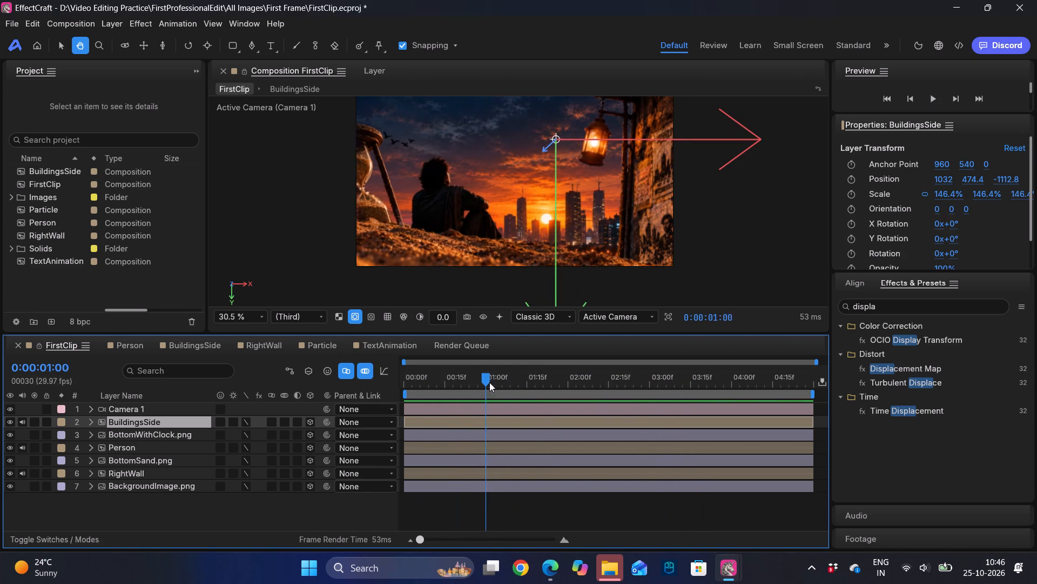
drag(489, 382, 636, 388)
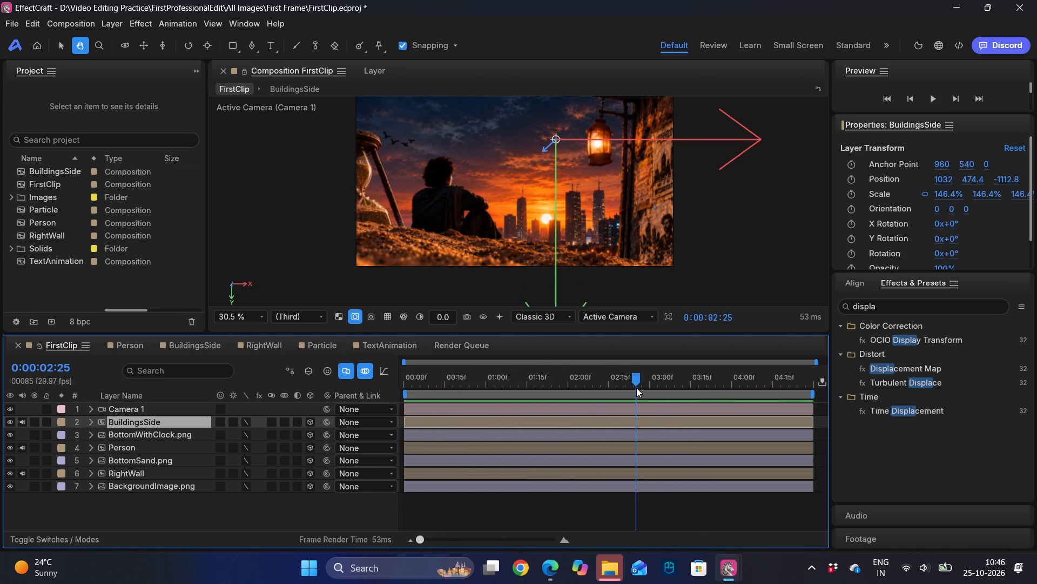
drag(636, 388, 639, 387)
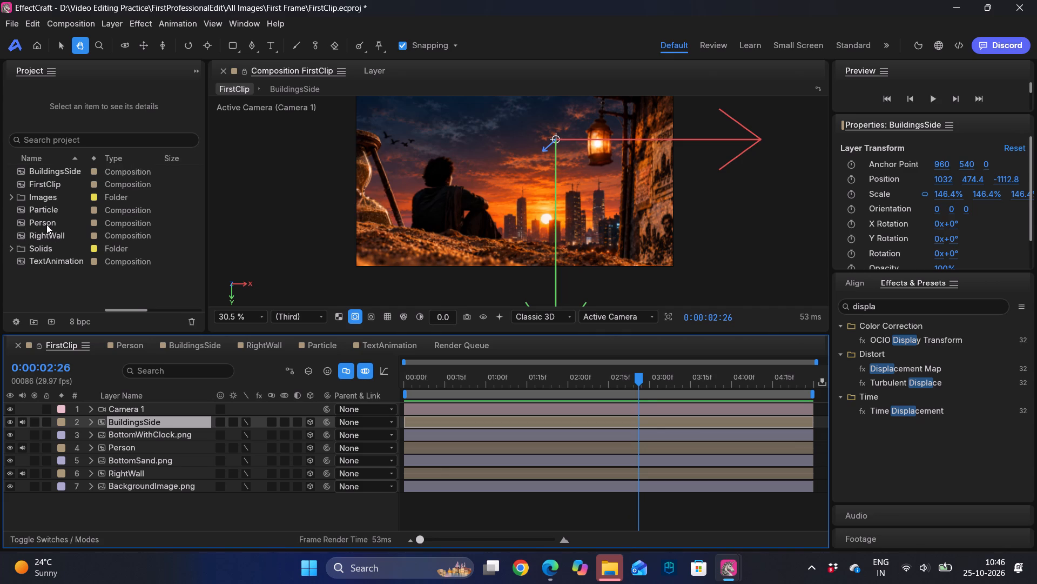
In the Person composition, add a comp-size white (FFFFFF) solid and place it below PersonSitting.png as a backdrop.
double_click(46, 224)
scroll(509, 180, up, 1)
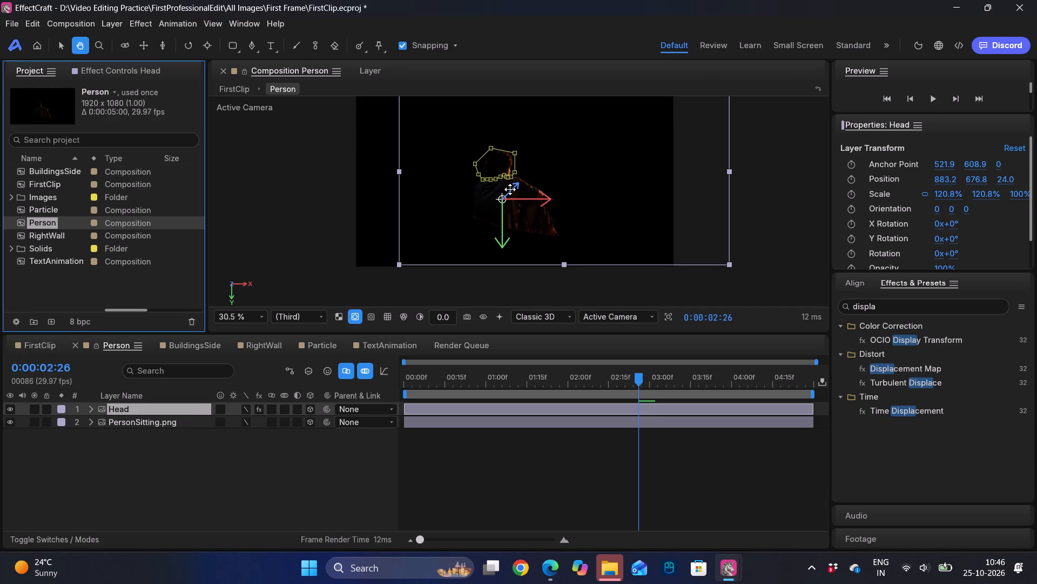
click(282, 207)
ctrl+scroll(507, 174, up, 6)
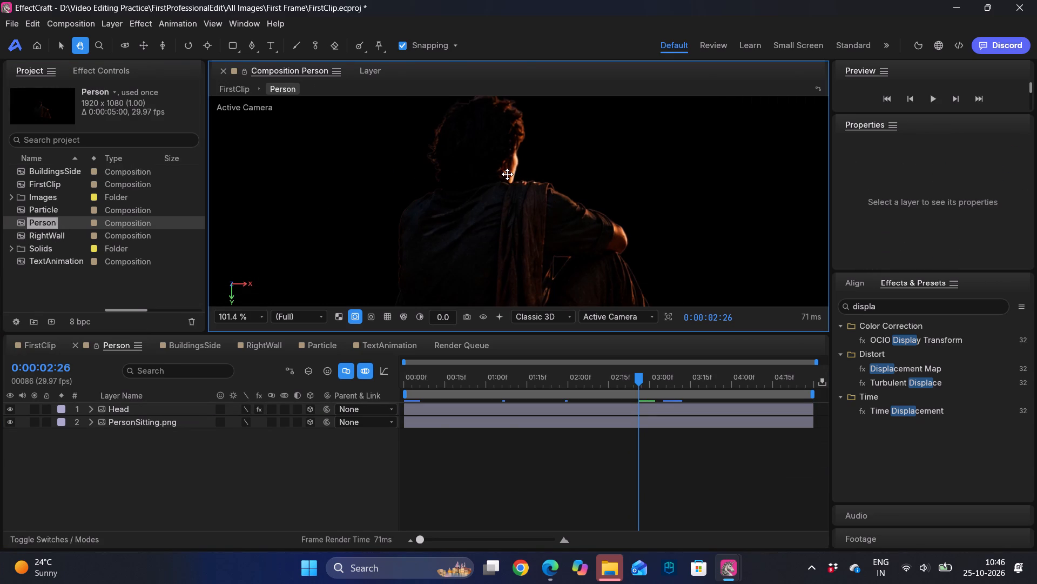
right_click(294, 460)
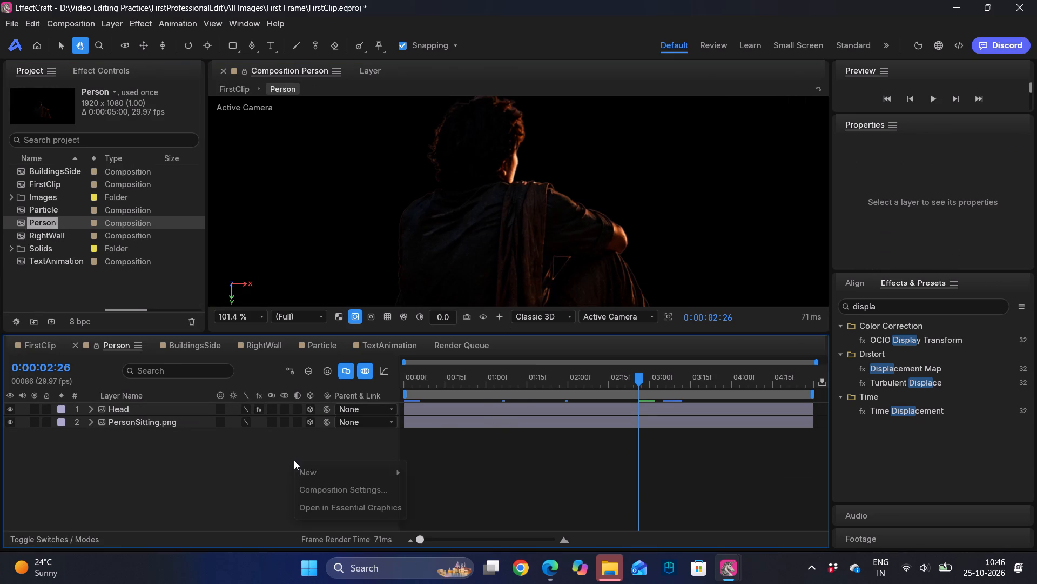
click(446, 387)
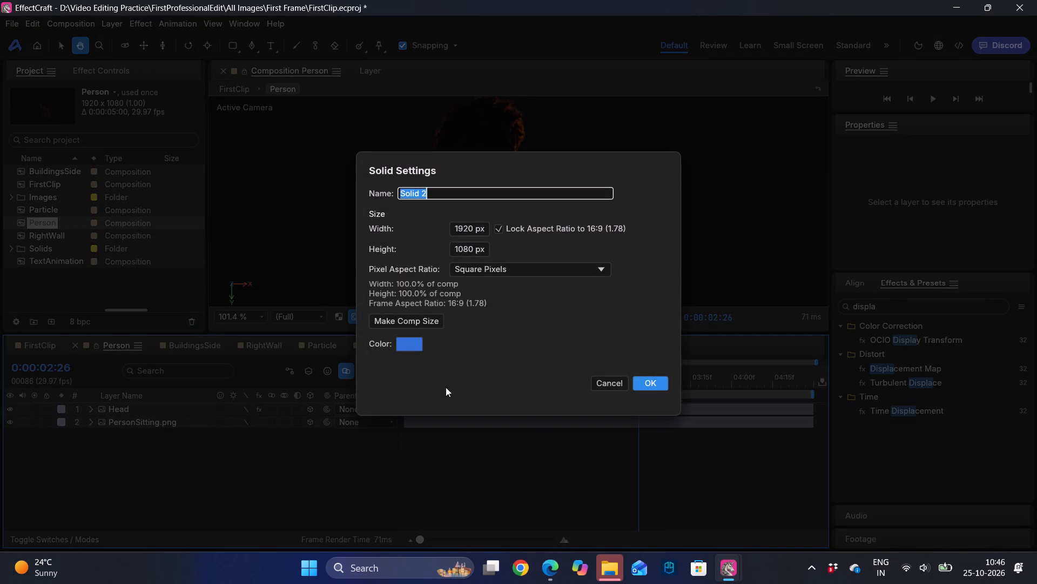
click(420, 344)
drag(479, 376, 342, 349)
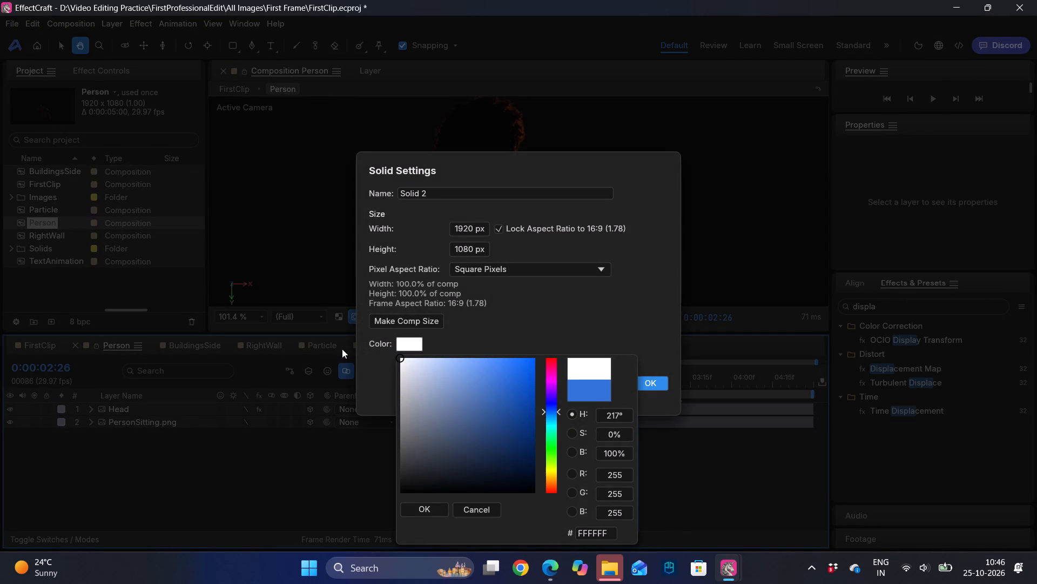
click(433, 506)
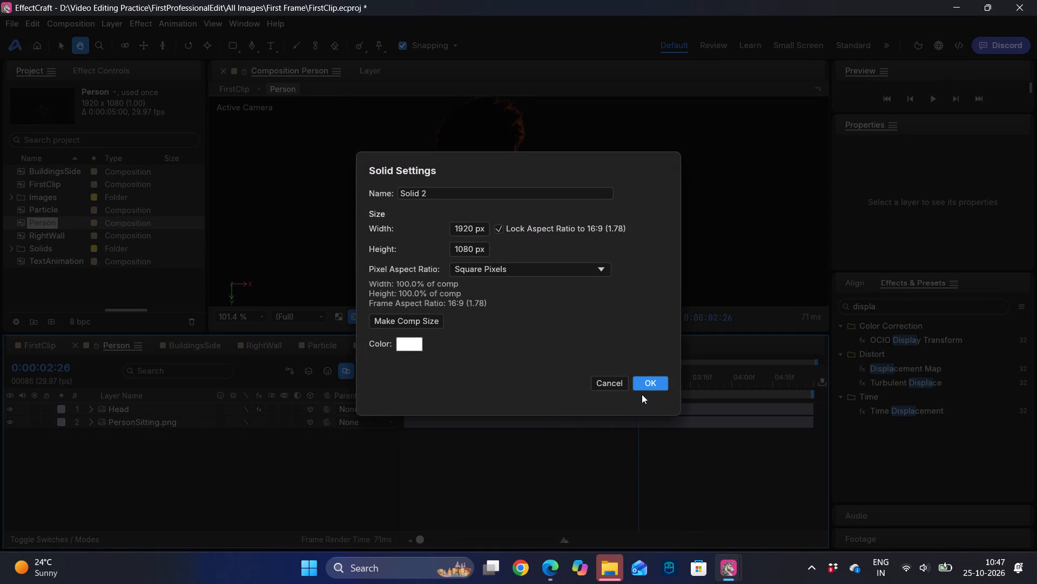
click(658, 384)
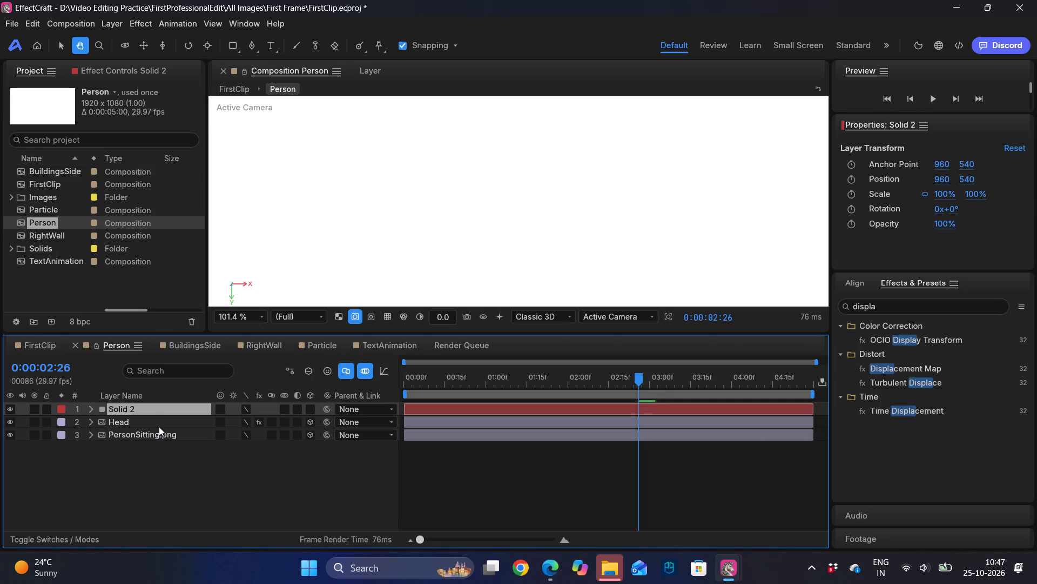
drag(143, 408, 131, 543)
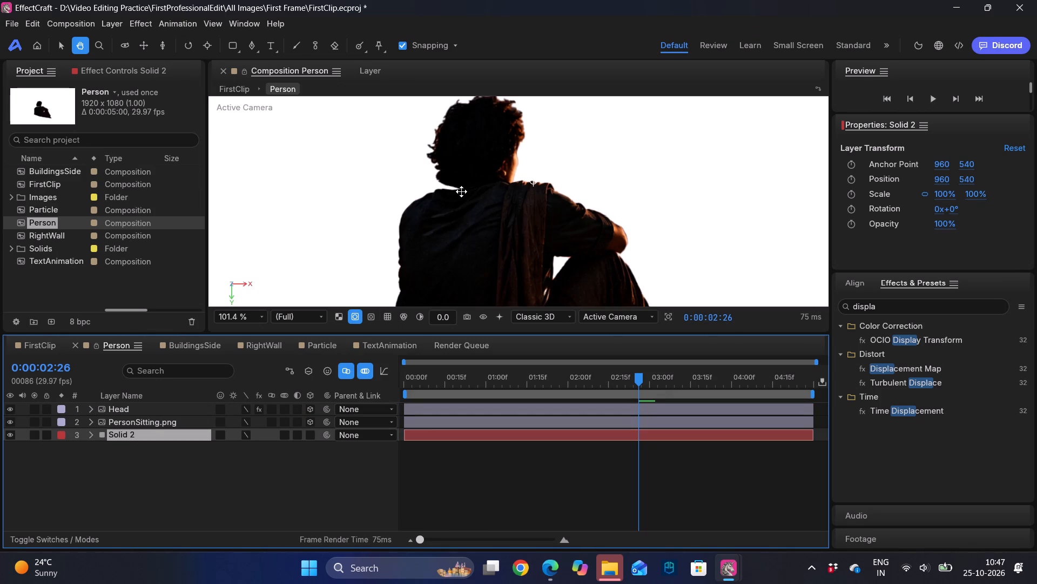
At the 0:00:03:06 keyframes of the Head layer, nudge Puppet Pin 3 at the neck to about 484.3, 498.5.
ctrl+scroll(448, 176, up, 3)
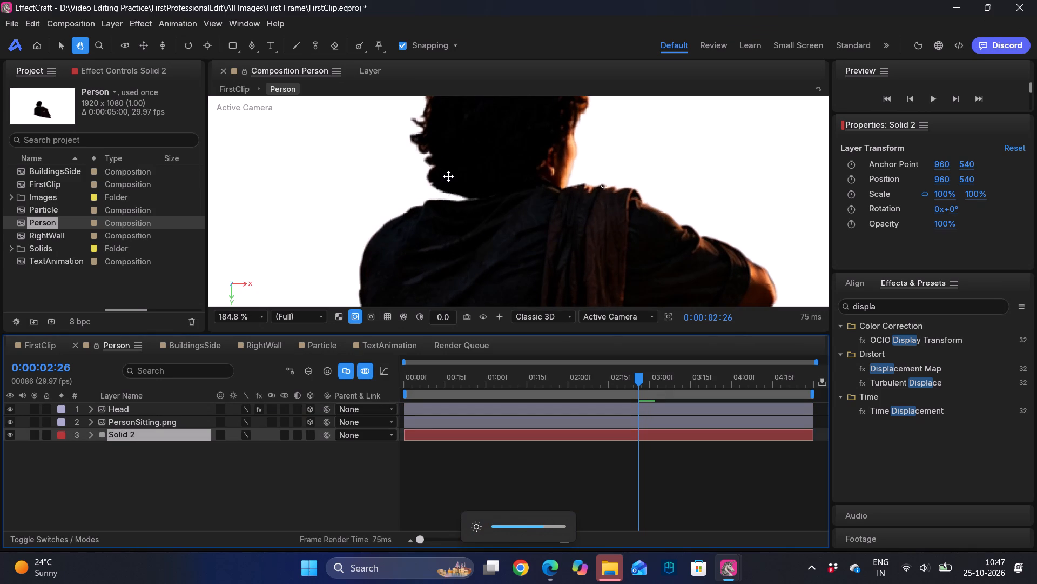
click(446, 406)
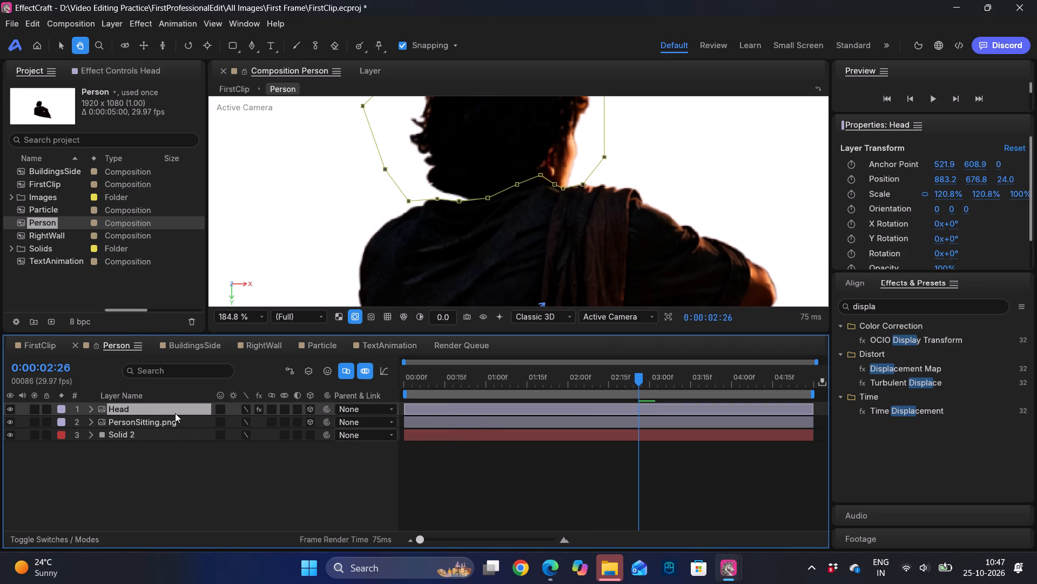
key(e)
scroll(516, 459, down, 1)
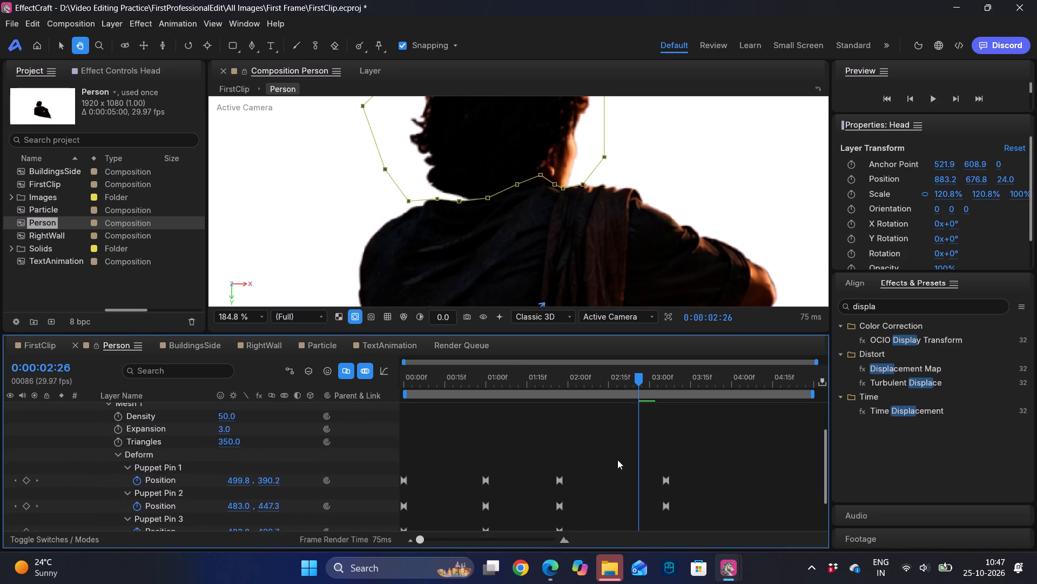
scroll(592, 470, down, 1)
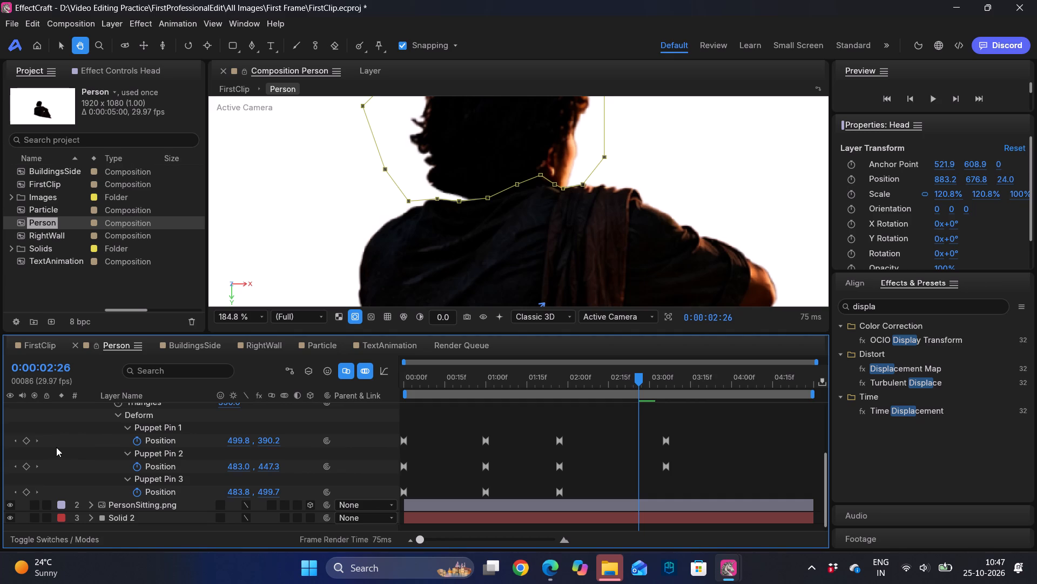
click(35, 439)
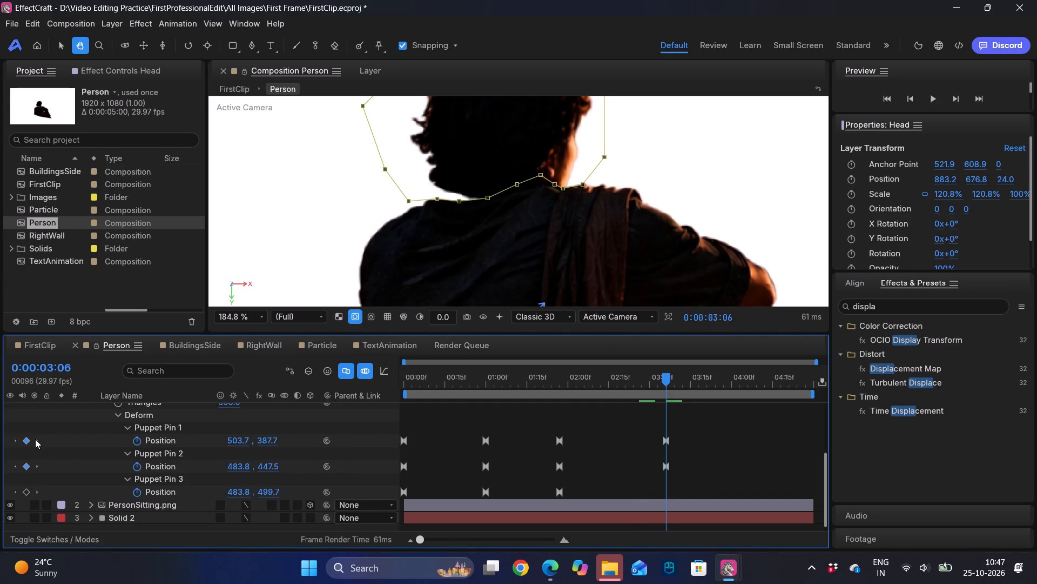
scroll(207, 422, up, 1)
scroll(207, 422, down, 1)
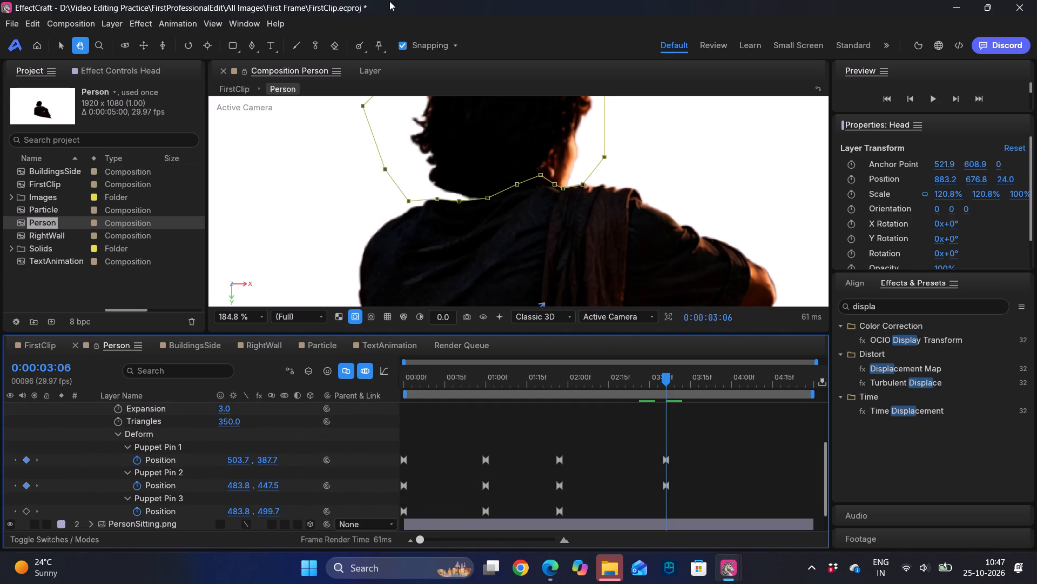
click(381, 43)
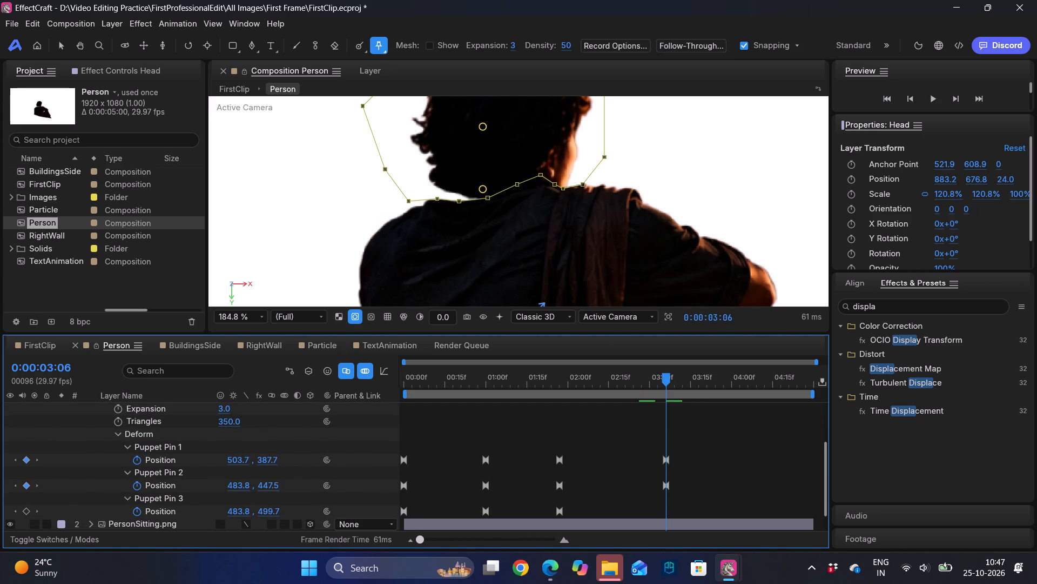
click(481, 188)
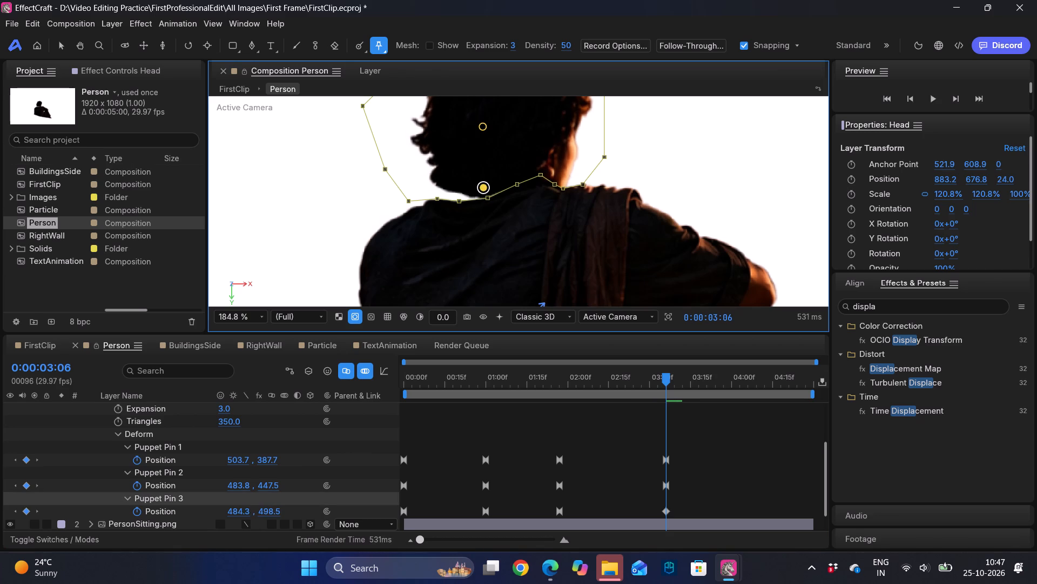
Add a fourth puppet pin at the back of the neck on the Head layer, positioned at about 454.9, 504.3.
click(445, 177)
drag(450, 175, 447, 194)
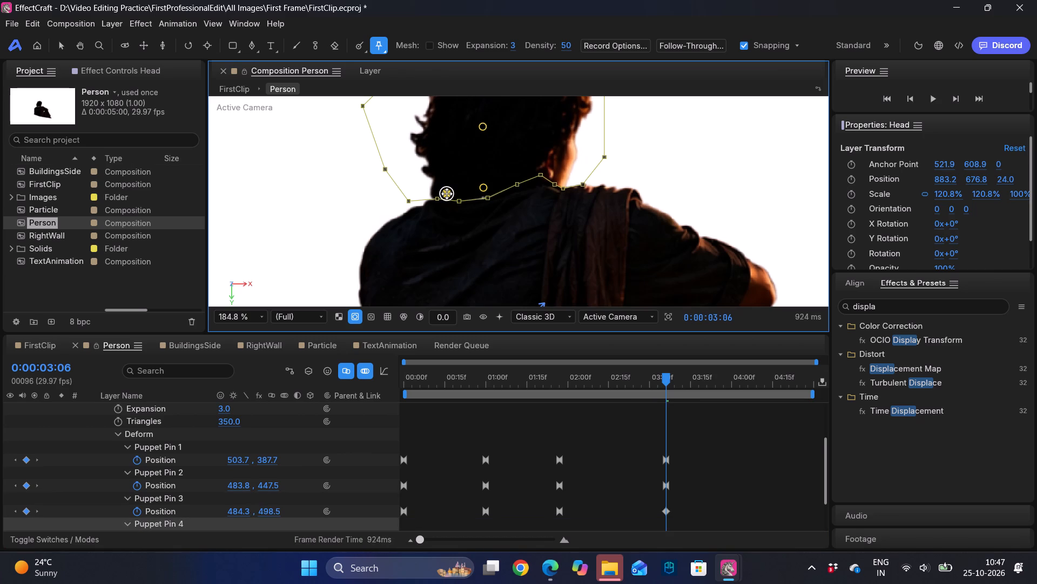
drag(447, 194, 448, 195)
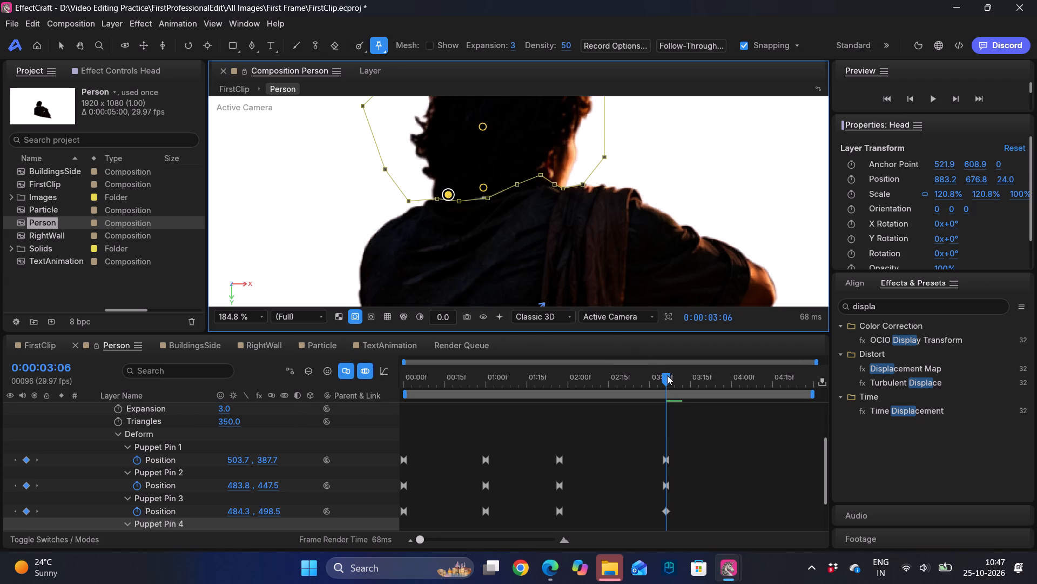
Play the Person composition from the first frame to check the head movement and neck join against the white backdrop.
scroll(551, 432, down, 1)
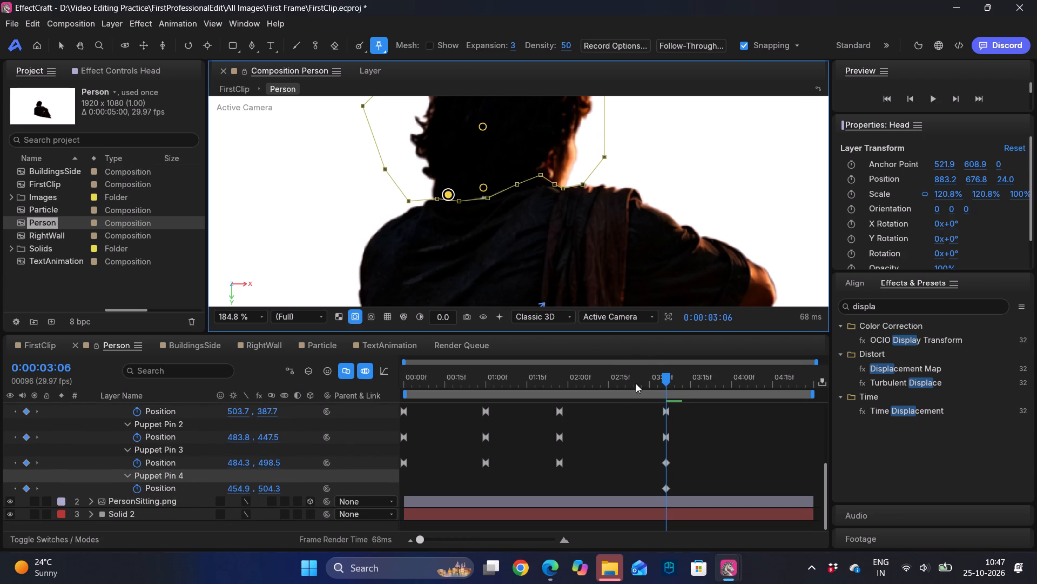
drag(666, 378, 425, 384)
scroll(644, 376, left, 1)
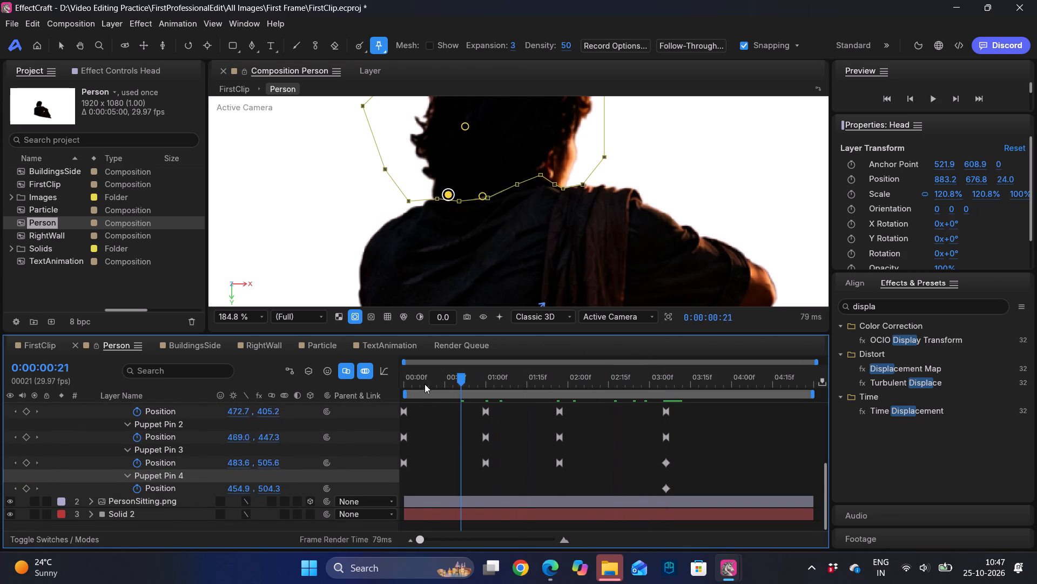
drag(425, 384, 360, 387)
key(space)
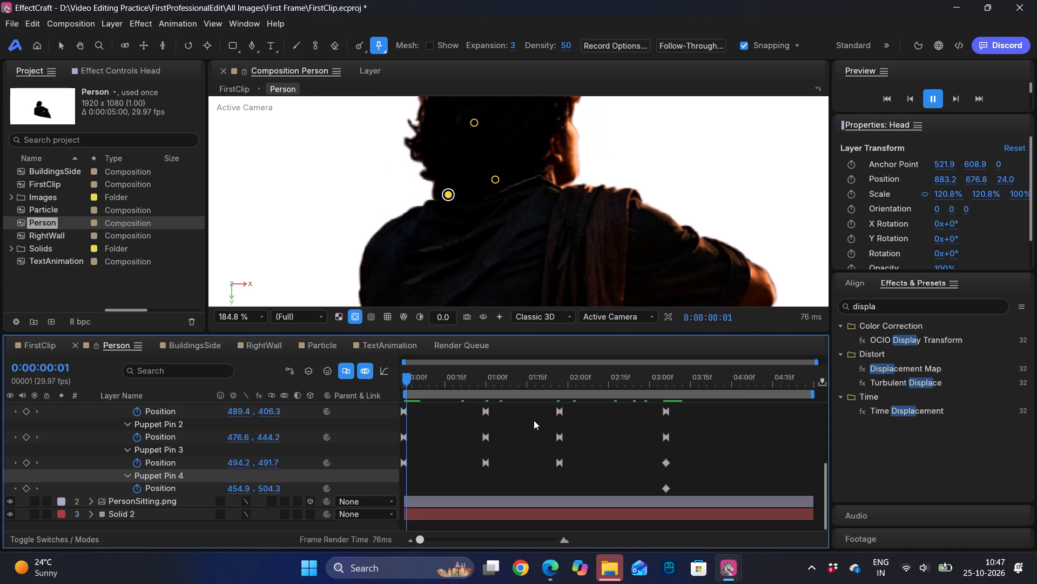
click(534, 420)
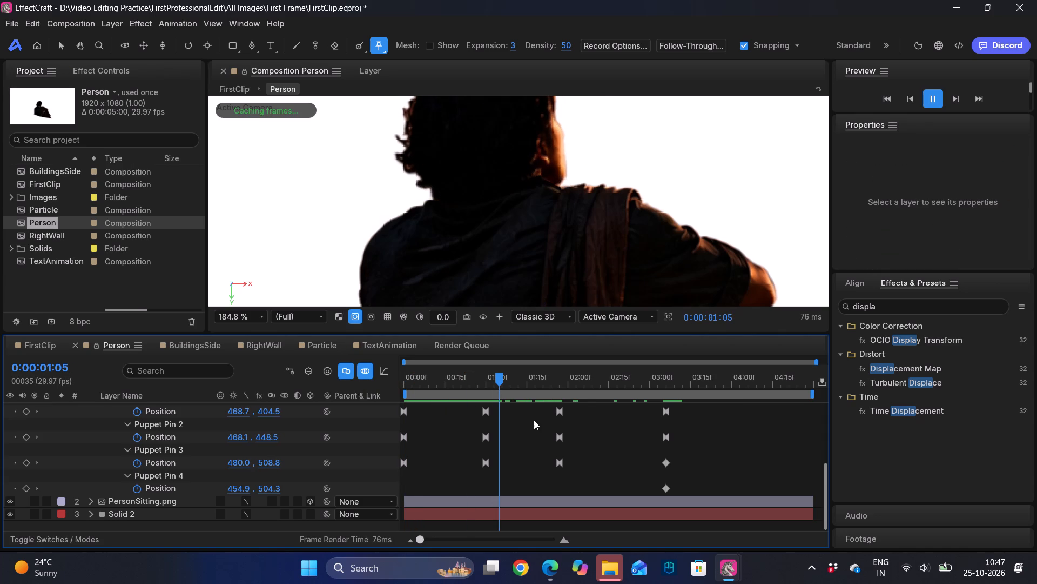
drag(502, 375, 322, 399)
key(space)
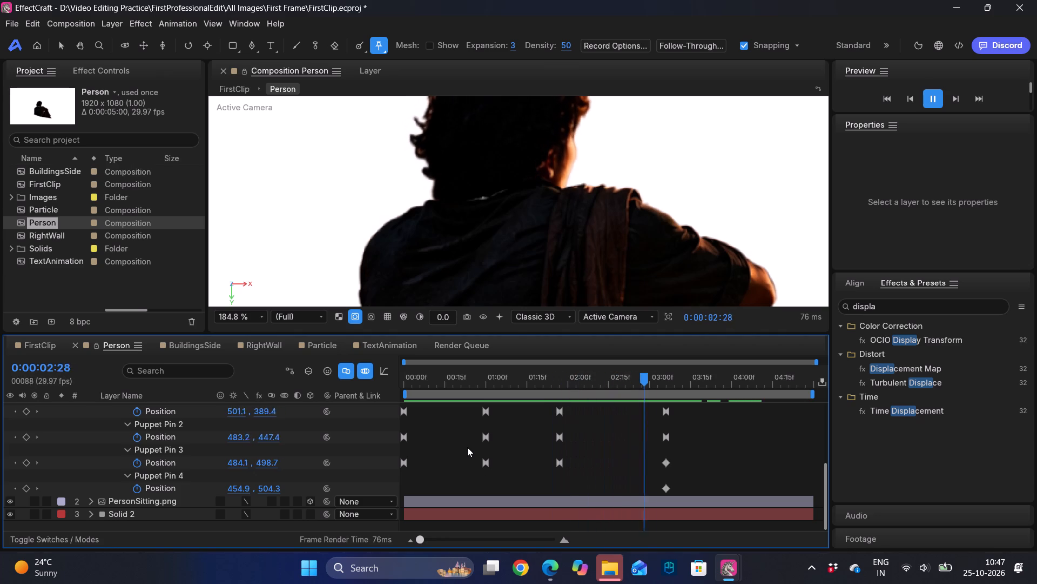
key(space)
scroll(481, 439, up, 4)
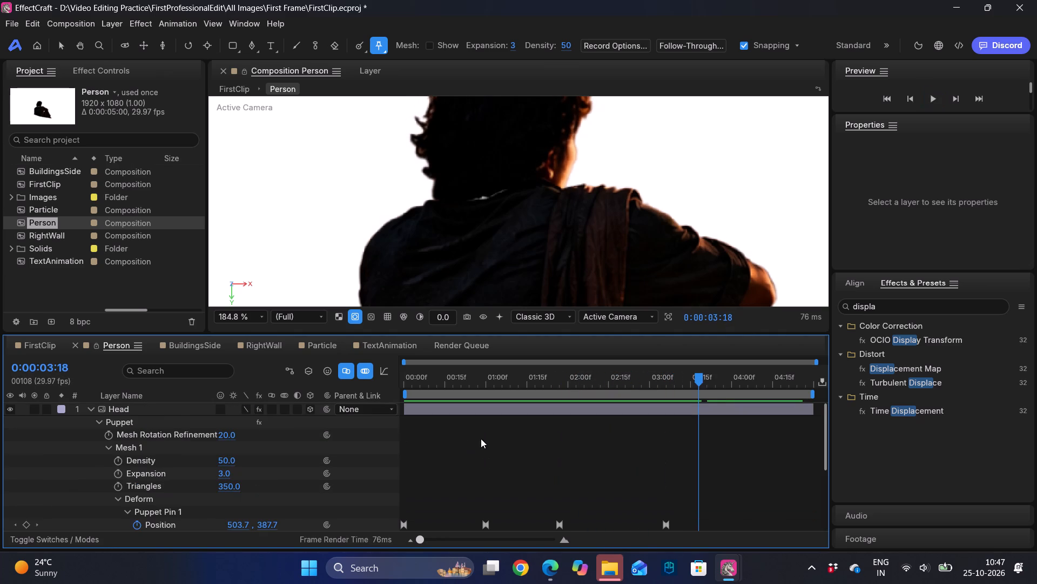
click(92, 411)
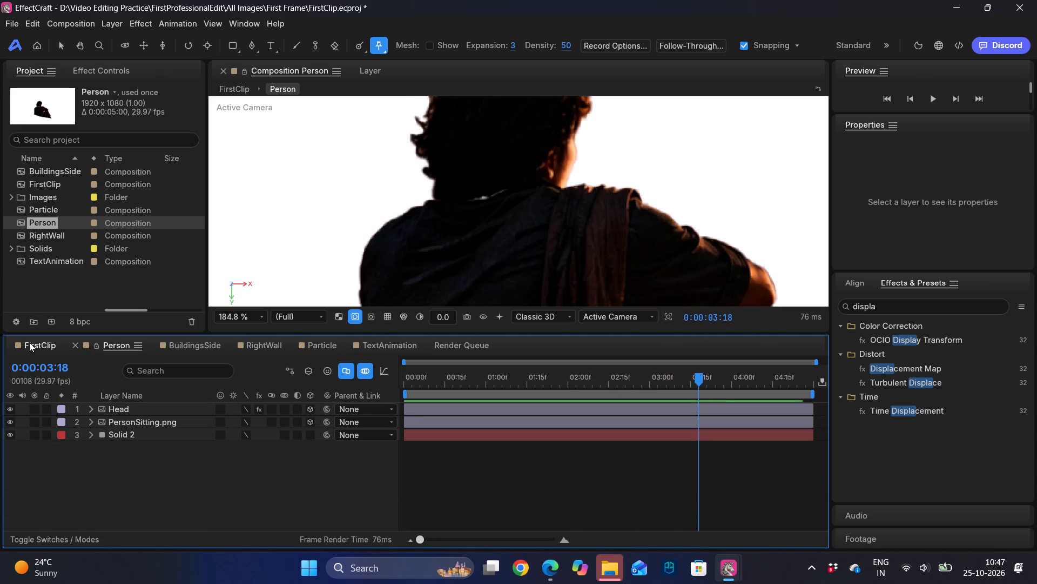
Hide the white backdrop solid in the Person composition so it does not cover the FirstClip scene.
click(29, 342)
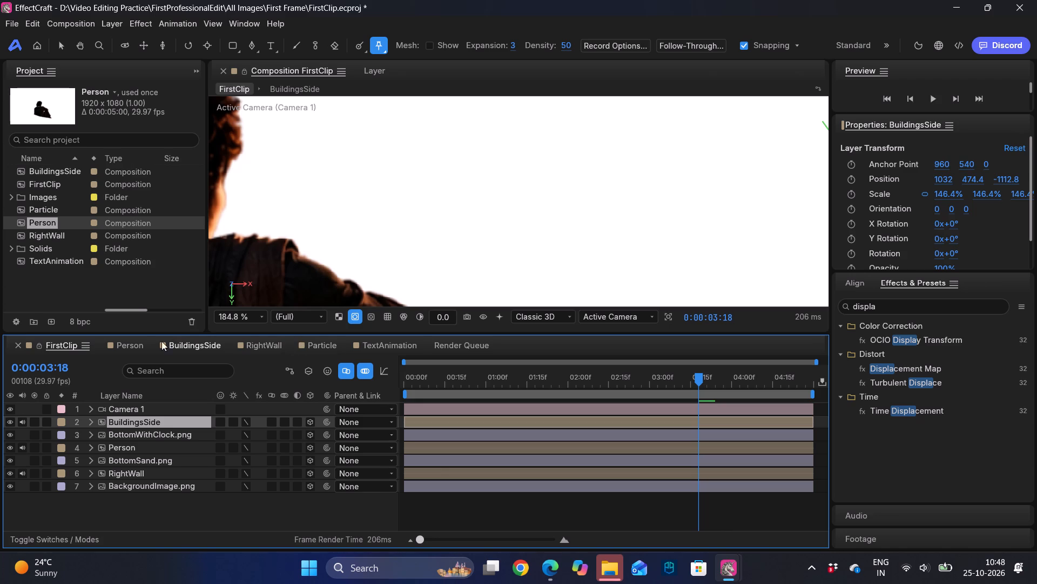
click(118, 347)
click(9, 432)
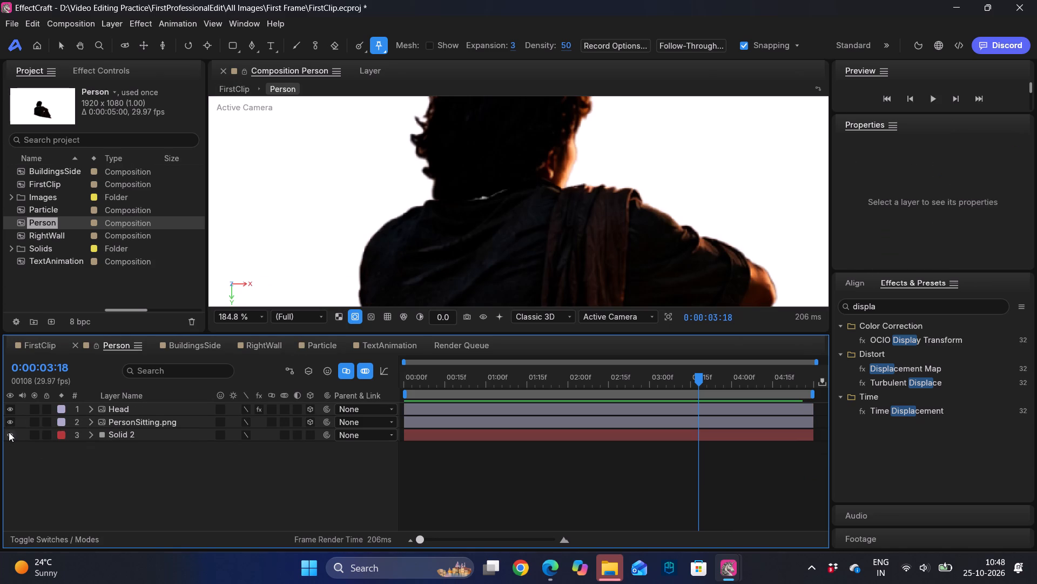
Fit FirstClip in the viewer and scrub between 0:00:00:00 and 0:00:00:27 to check the camera move past the buildings.
click(37, 342)
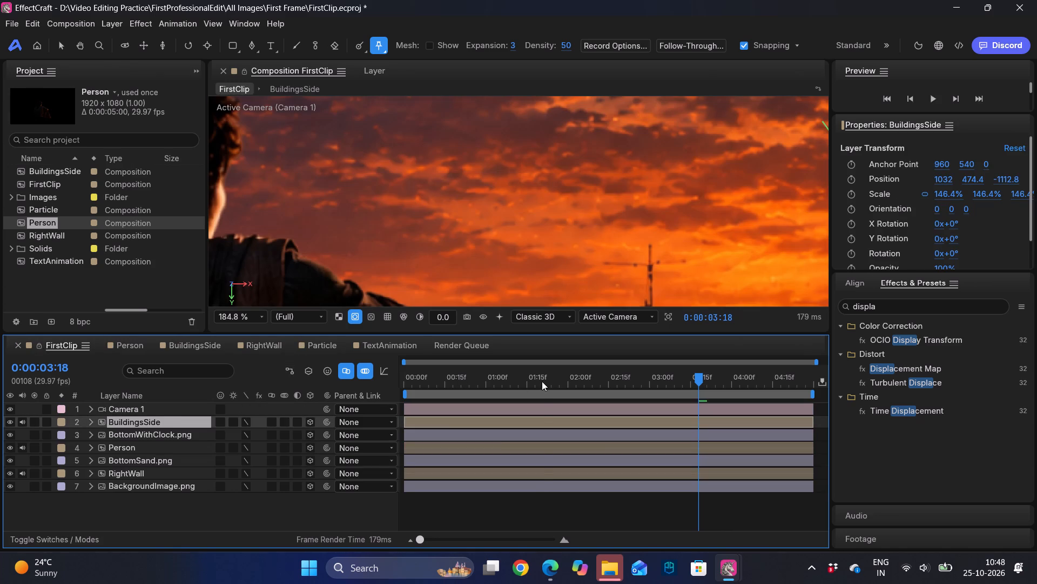
drag(542, 381, 268, 386)
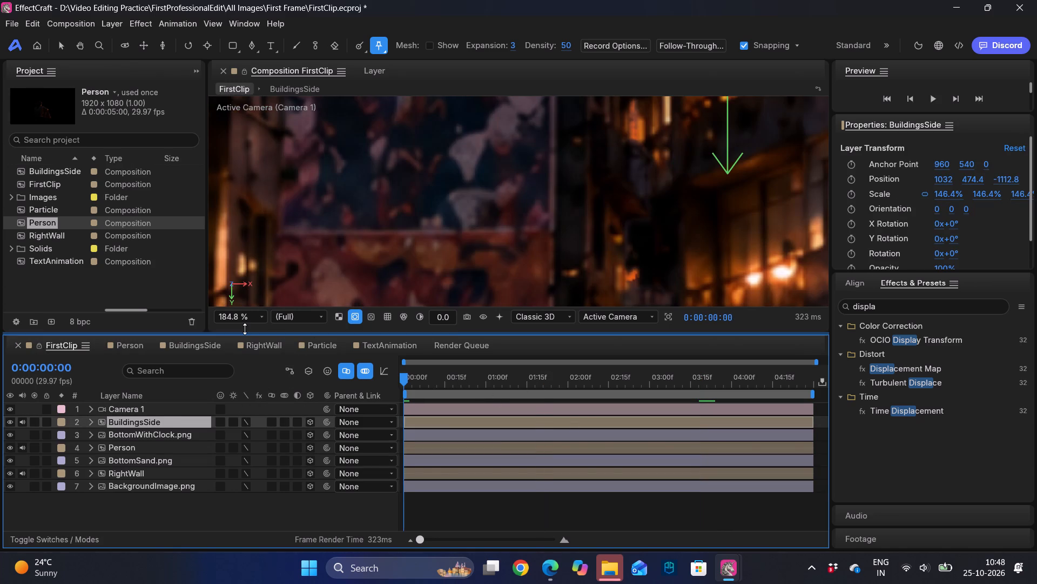
click(245, 329)
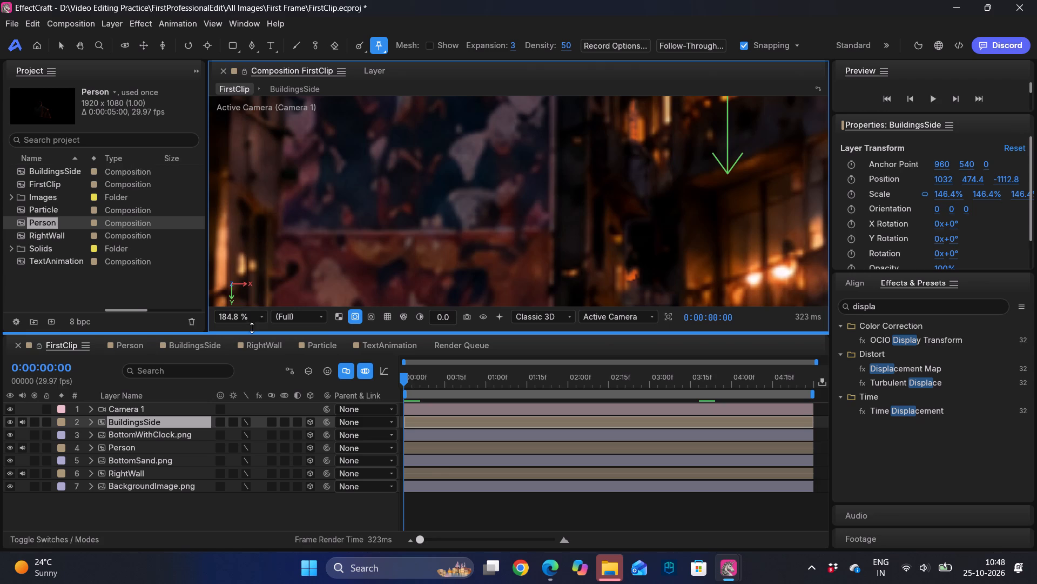
click(258, 318)
click(230, 107)
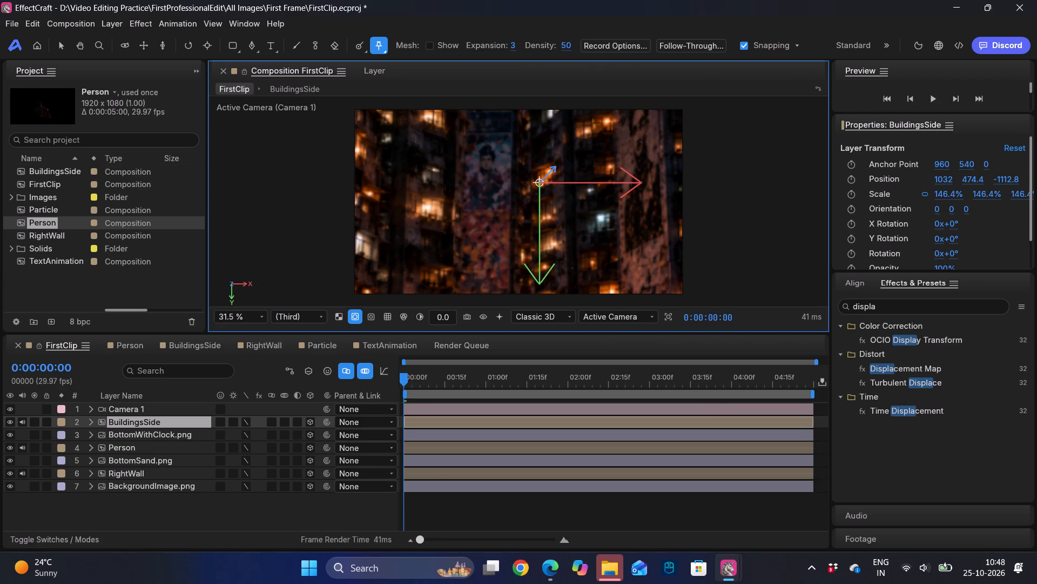
drag(398, 376, 481, 376)
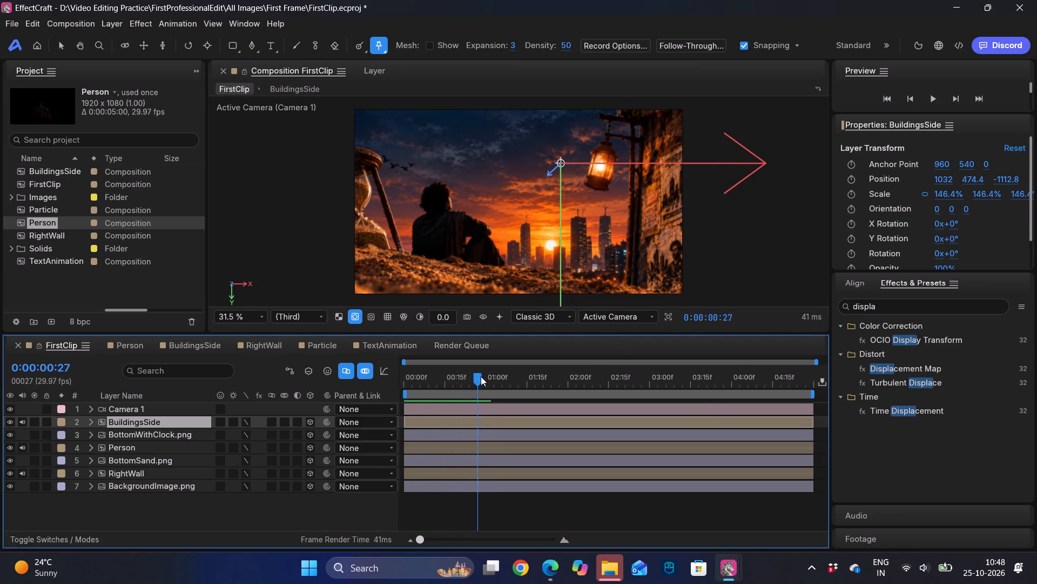
drag(481, 376, 469, 375)
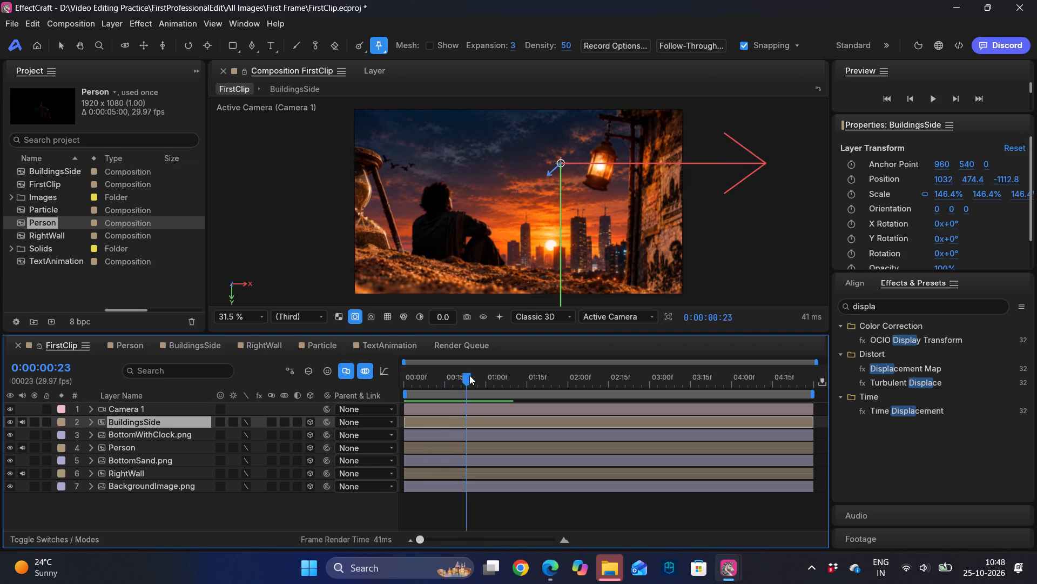
drag(469, 375, 472, 375)
drag(474, 379, 430, 376)
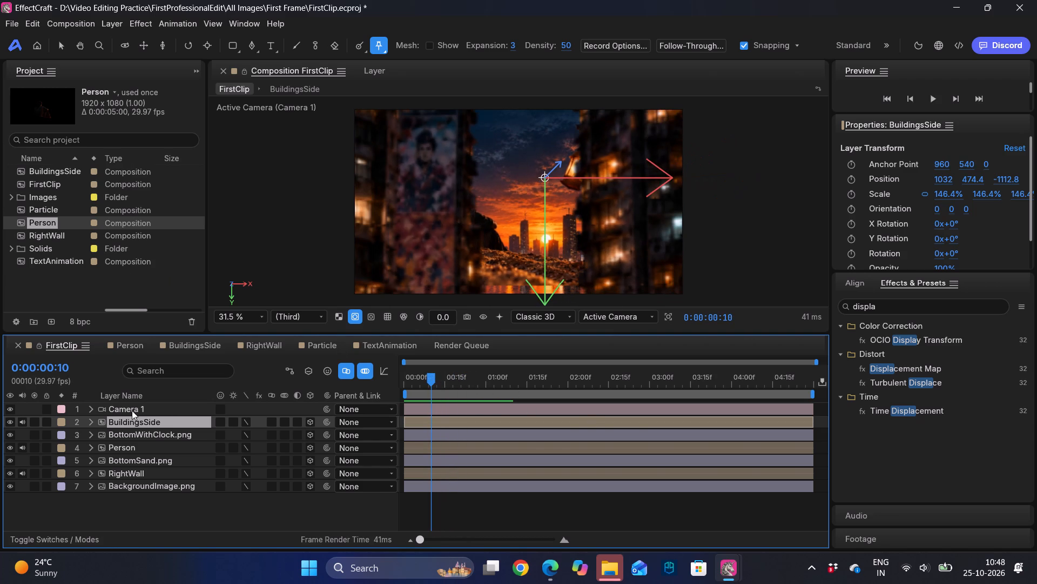
drag(430, 381, 466, 378)
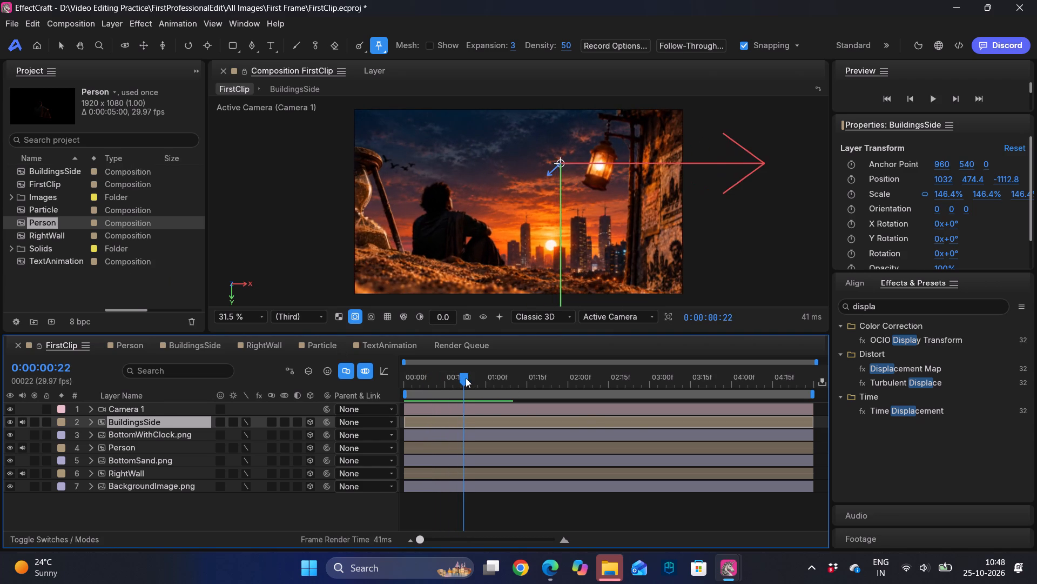
Hide BuildingsSide and add the TextAnimation composition to FirstClip as a 3D layer directly below Camera 1.
drag(466, 378, 466, 378)
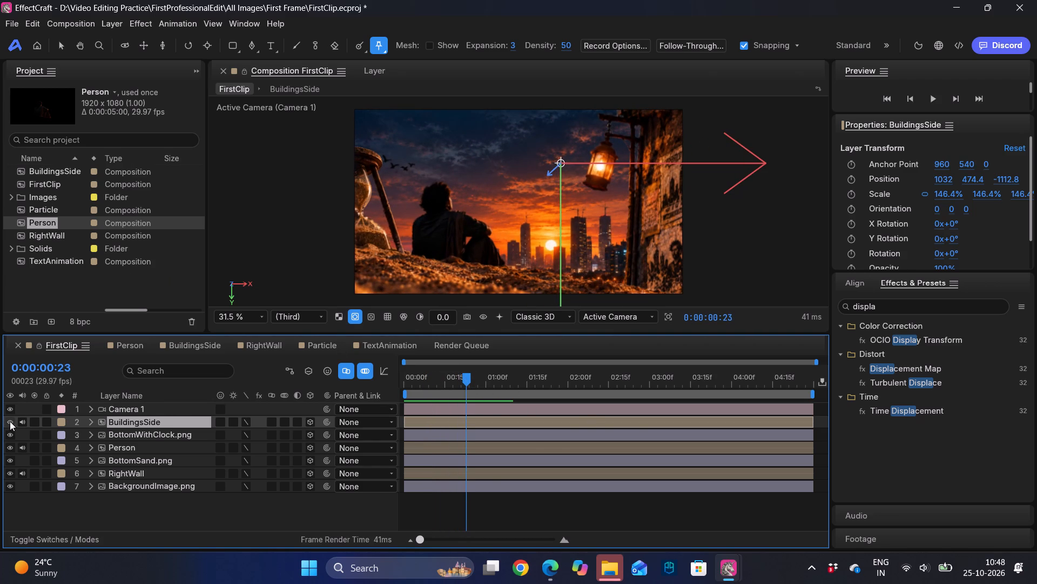
click(10, 421)
drag(37, 258, 158, 389)
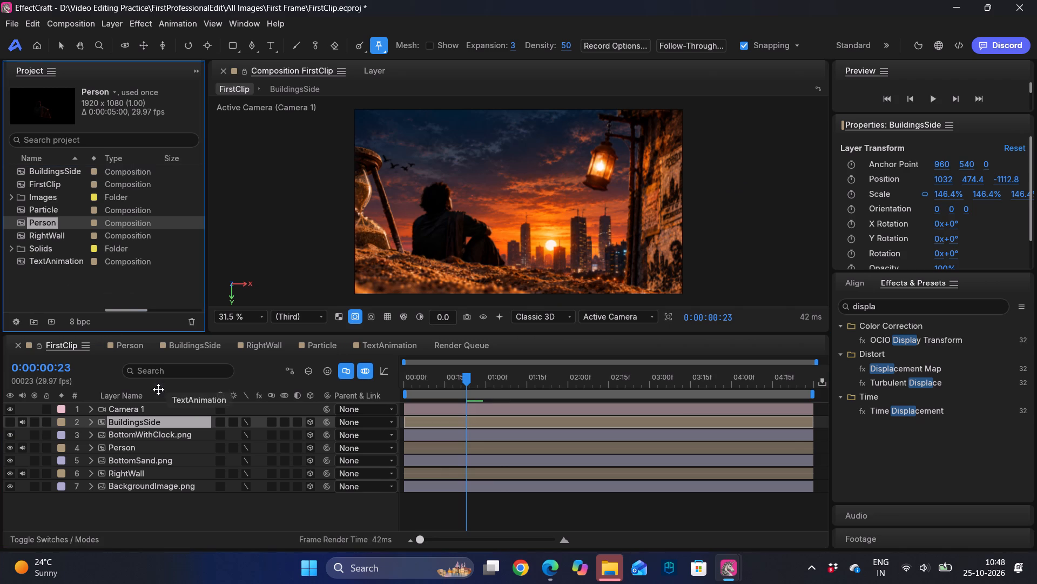
drag(158, 389, 142, 416)
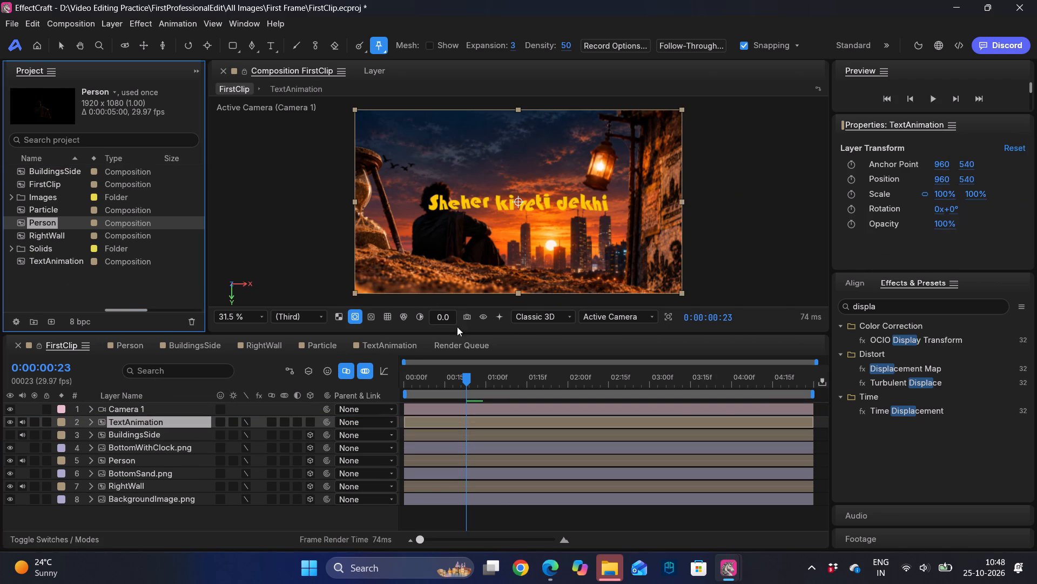
click(309, 419)
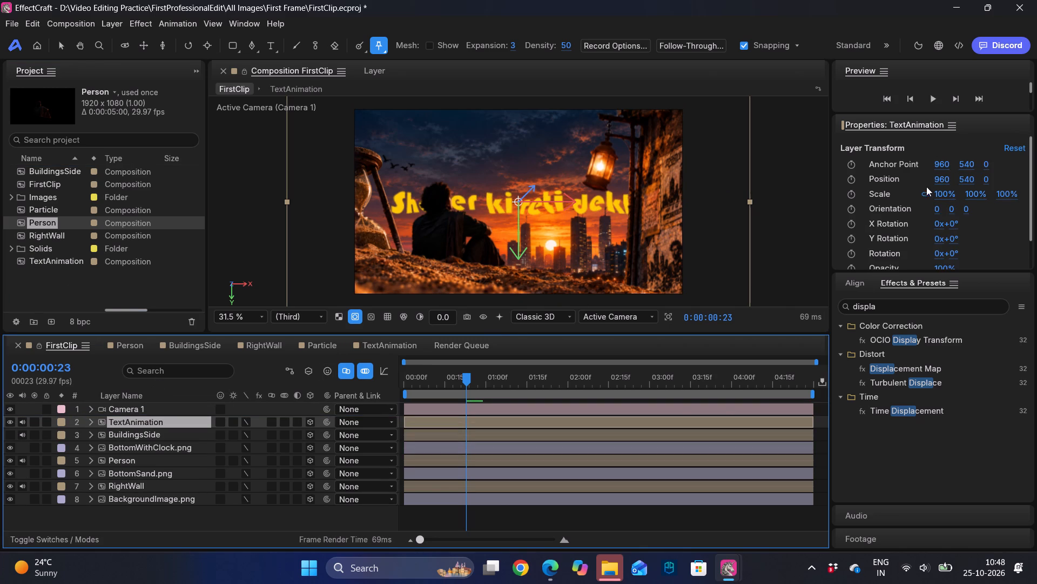
Scale the TextAnimation layer to 84.8% and place it in the sky at position 921.6, 359.2, 0.
drag(965, 181, 1017, 177)
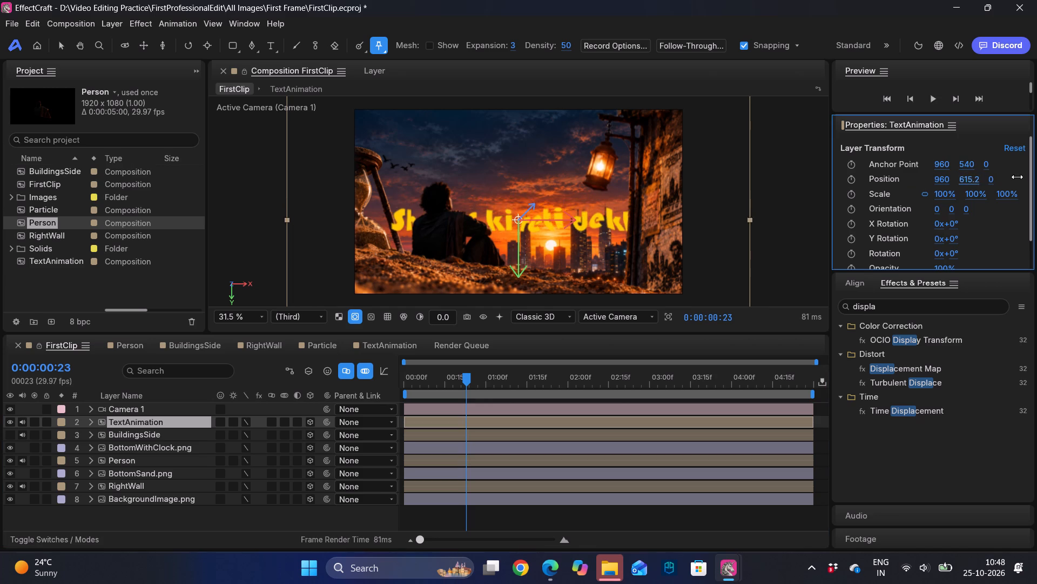
drag(1017, 177, 824, 181)
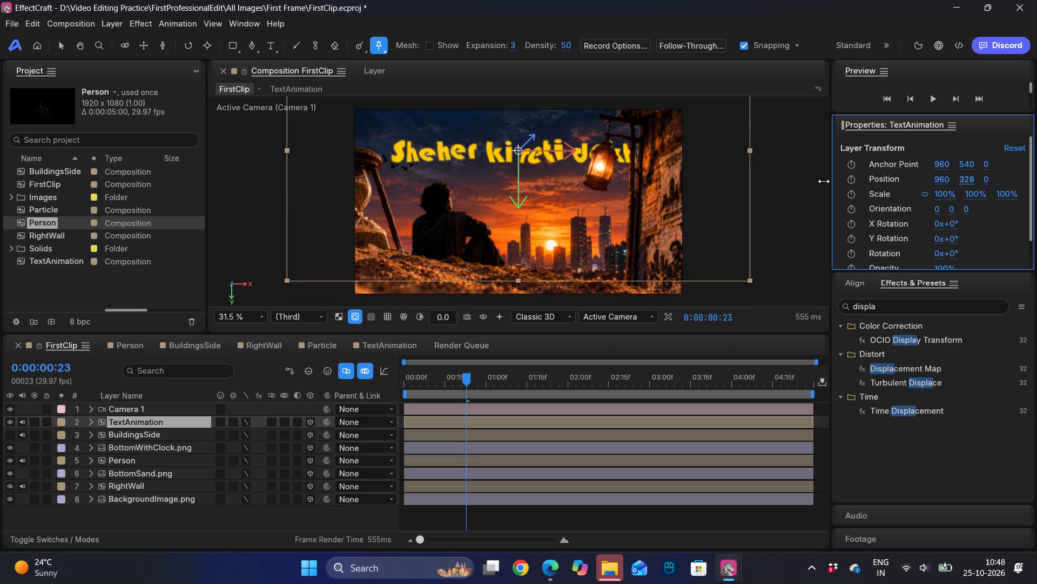
drag(824, 181, 807, 182)
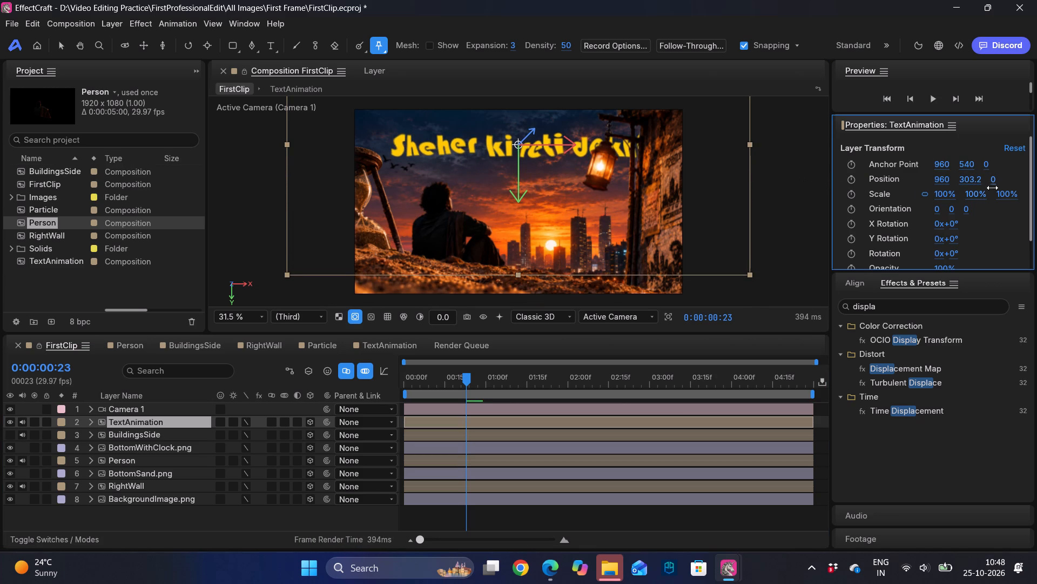
drag(945, 199, 931, 198)
click(975, 185)
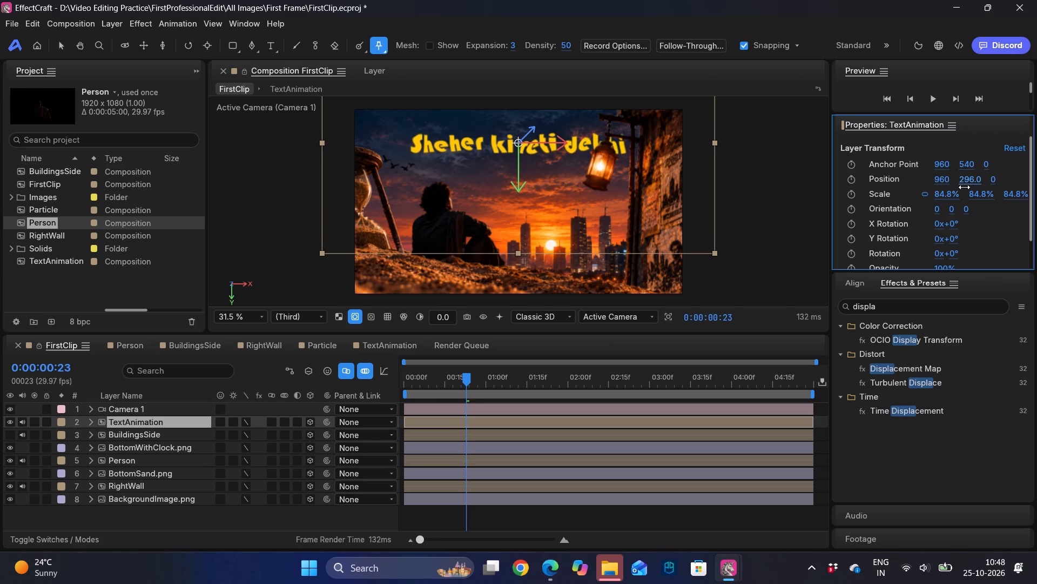
drag(953, 183, 913, 183)
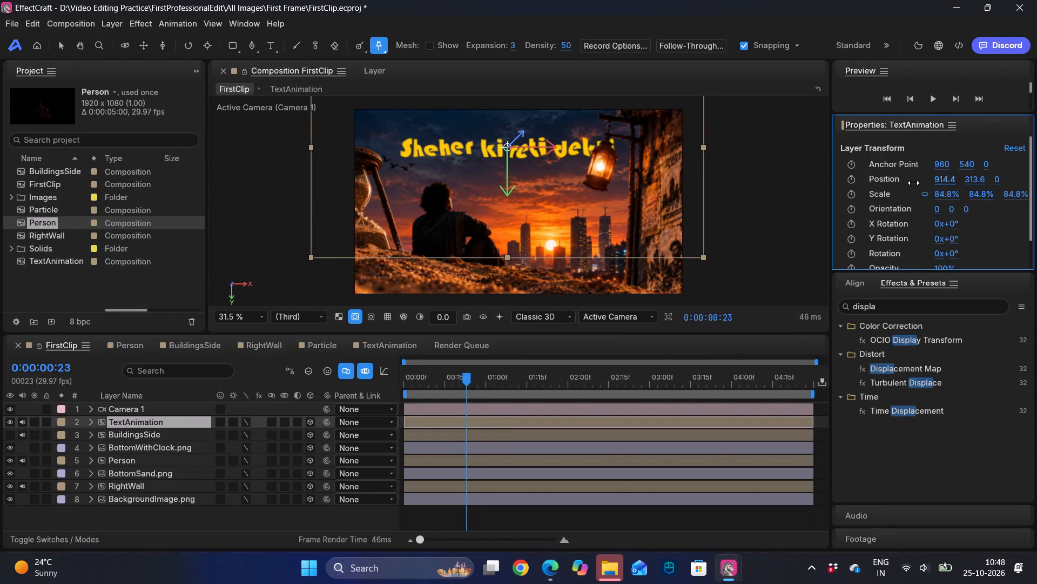
drag(913, 183, 923, 178)
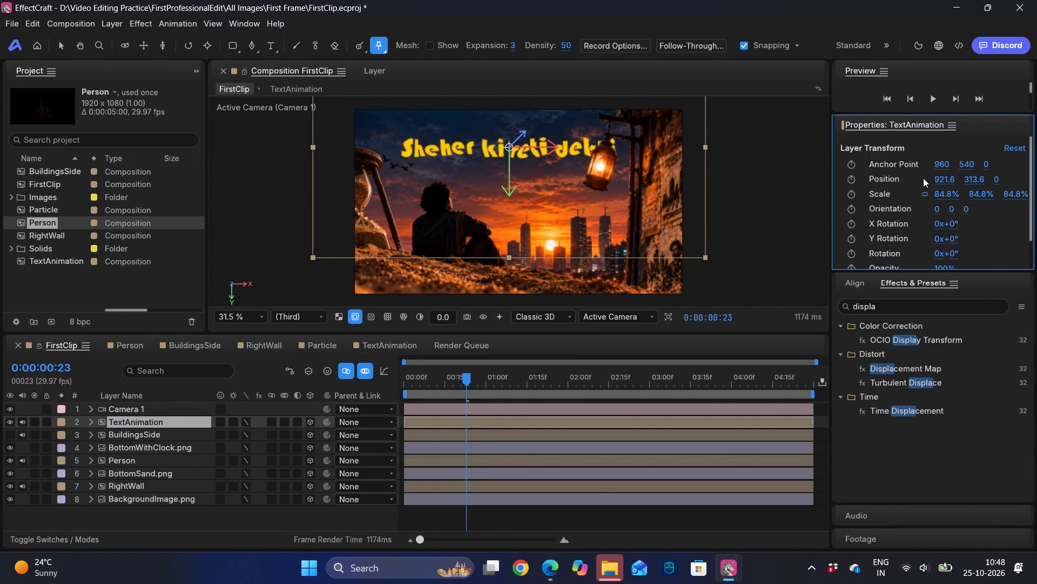
drag(977, 179, 1018, 181)
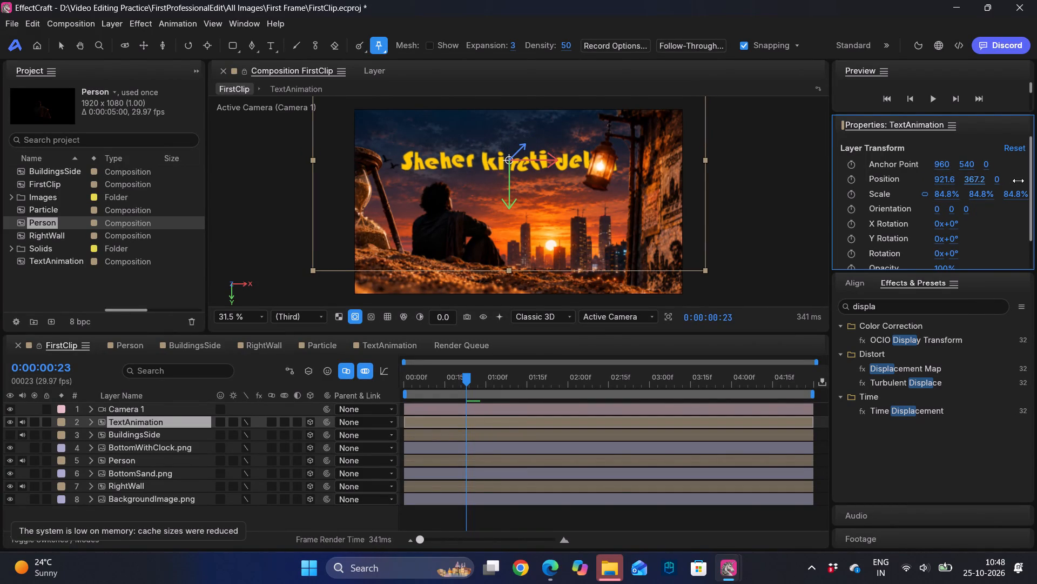
drag(1018, 181, 1010, 182)
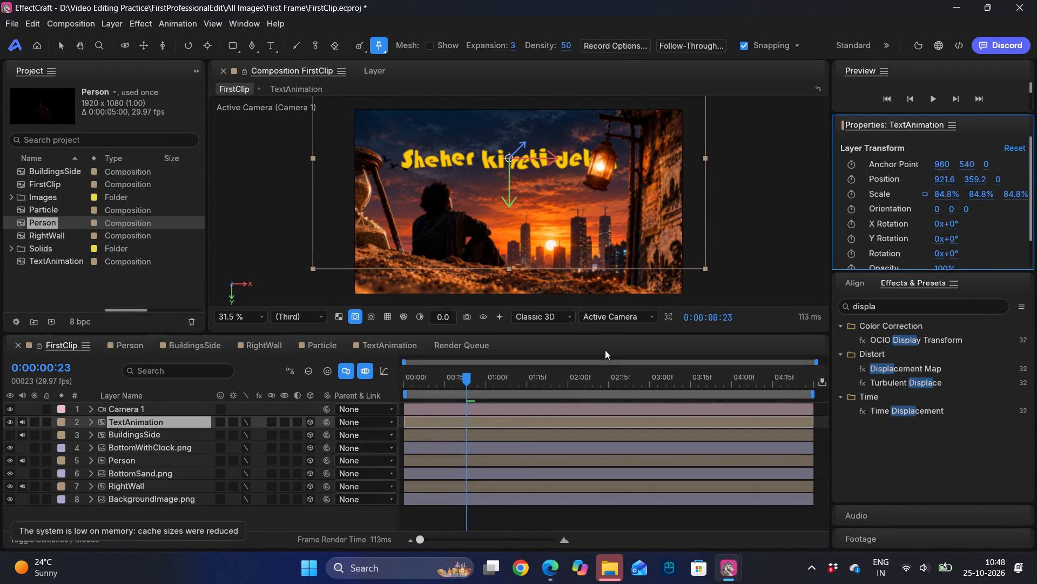
Apply the Stylize Glow effect to the "Sheher ki reti dekhi" text layer in the TextAnimation composition.
double_click(53, 260)
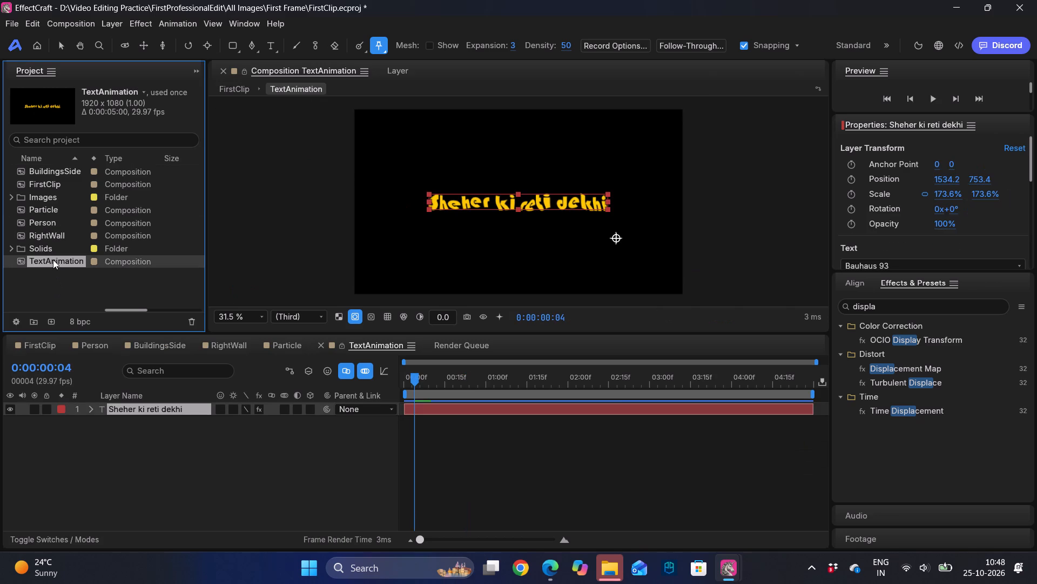
click(872, 300)
key(BackSpace)
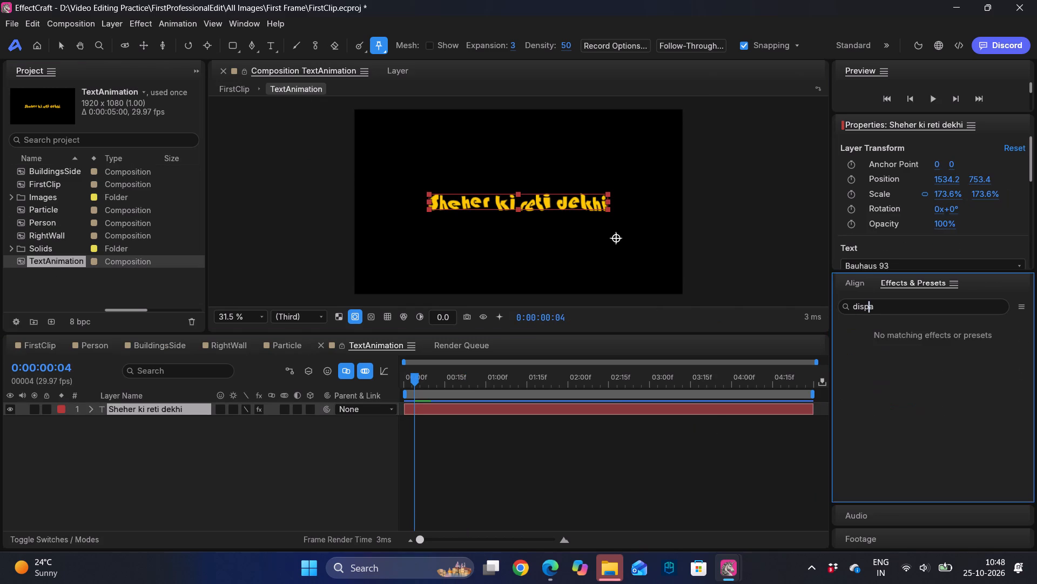
key(BackSpace)
key(BackSpace)
key(BackSpace)
key(BackSpace)
key(BackSpace)
key(Delete)
text(glow)
drag(889, 366, 506, 409)
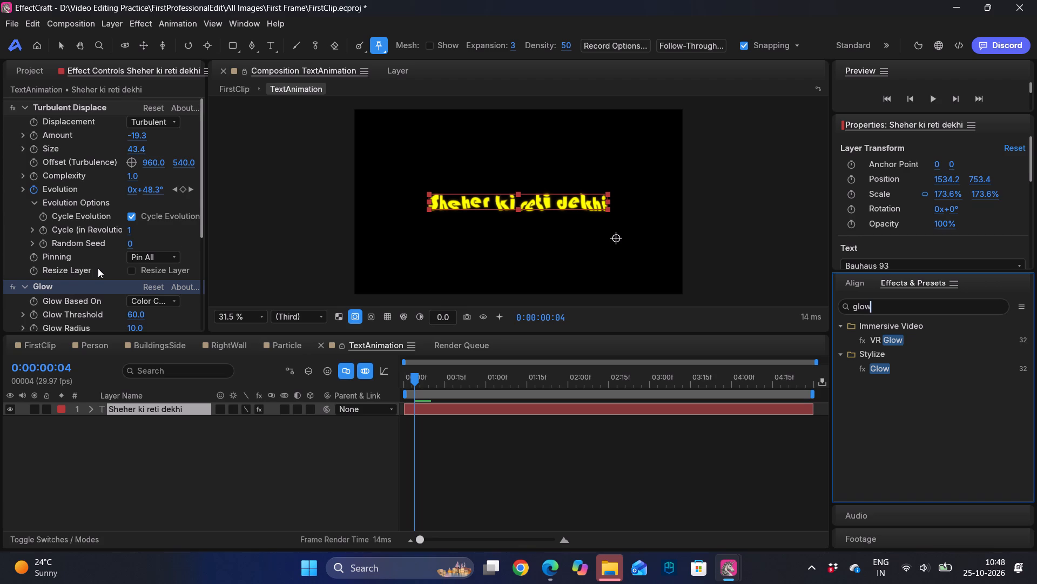
Set the text's Glow effect to threshold 0.0, radius 24.5 and intensity 1.7.
scroll(98, 268, down, 1)
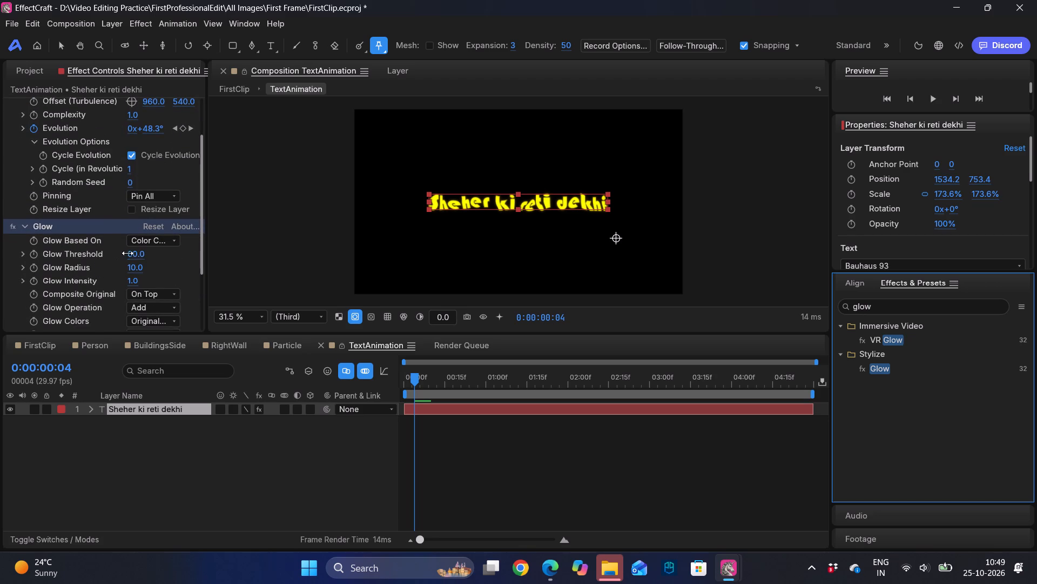
drag(136, 266, 95, 266)
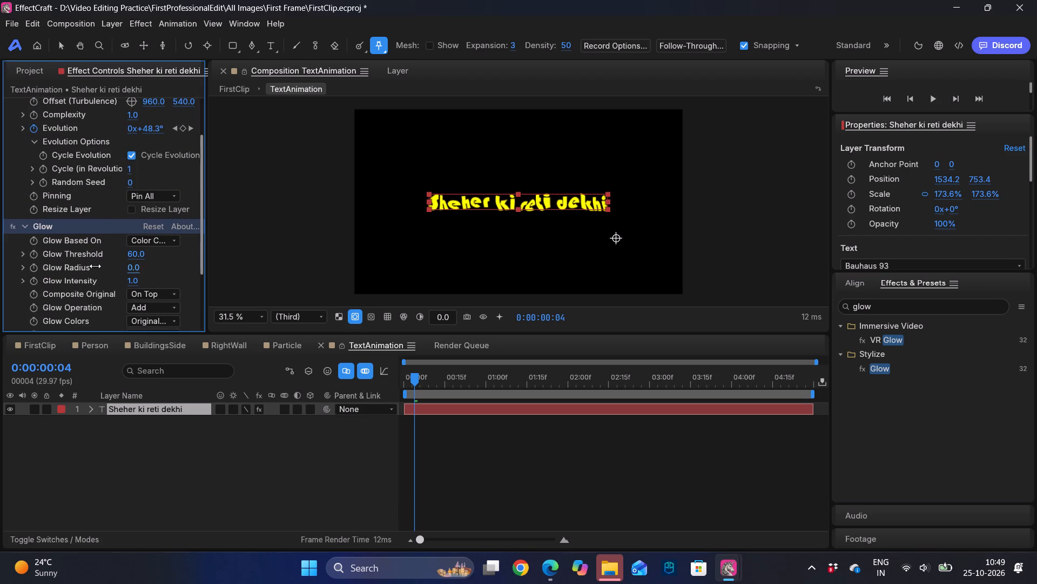
drag(95, 266, 173, 261)
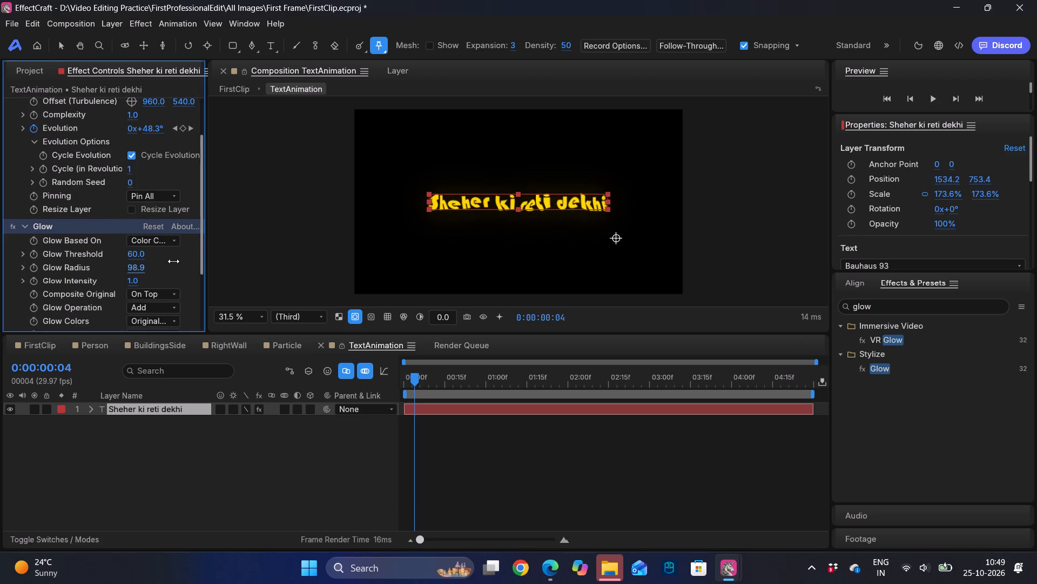
drag(173, 261, 70, 257)
drag(137, 257, 211, 255)
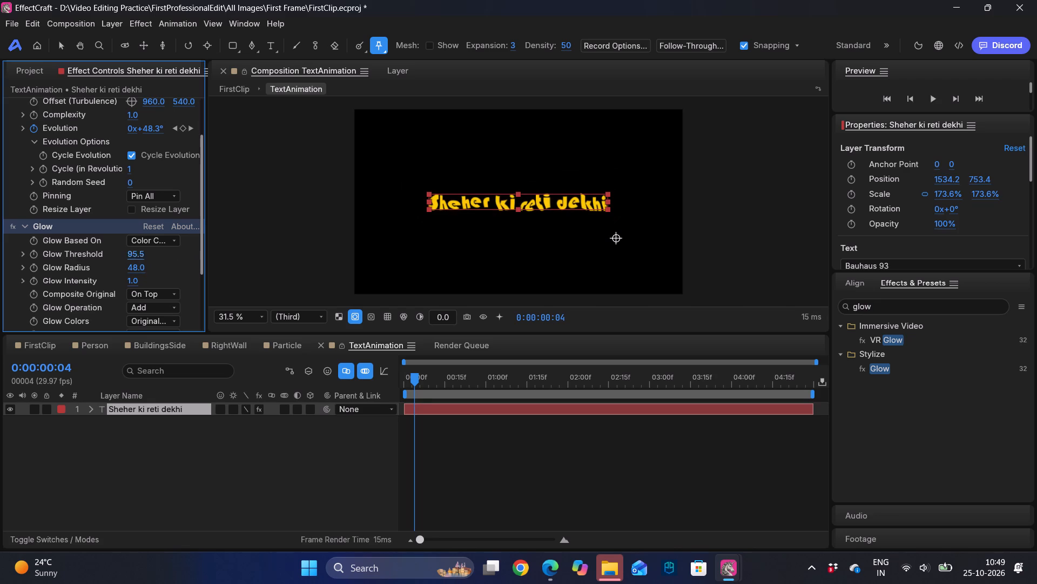
drag(211, 255, 912, 262)
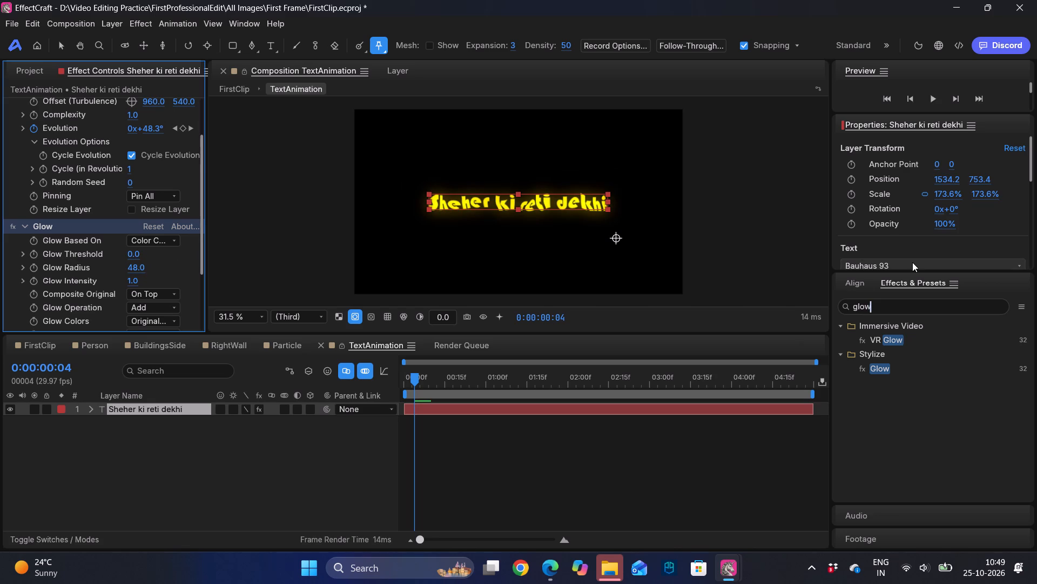
drag(140, 264, 116, 264)
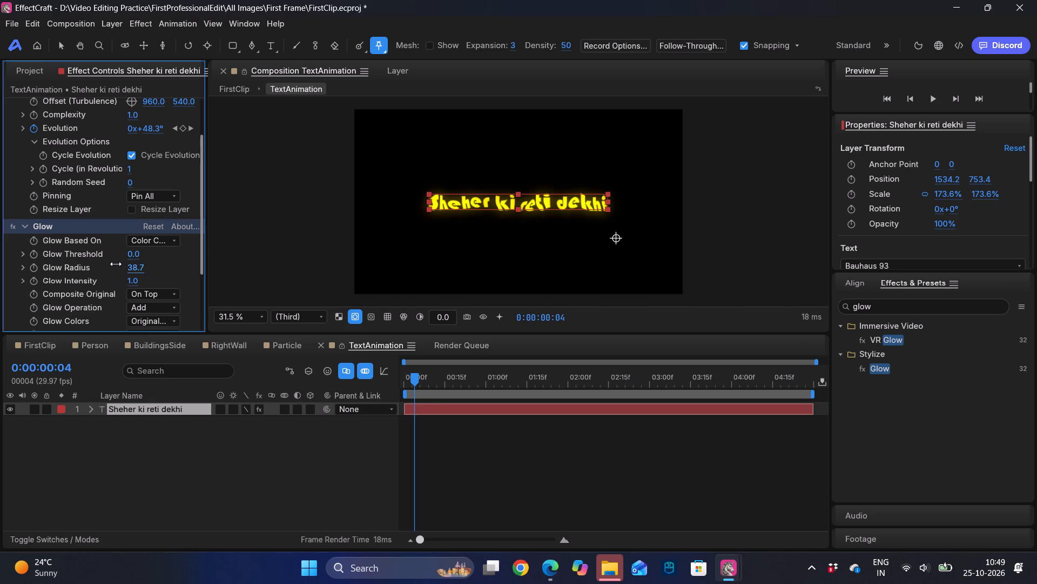
drag(116, 264, 110, 266)
drag(110, 266, 90, 264)
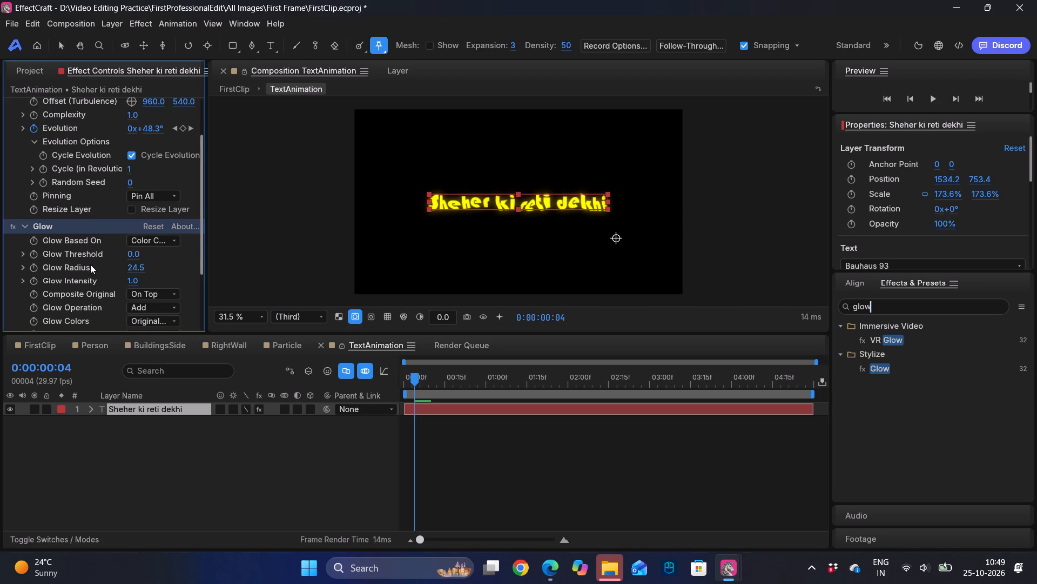
scroll(113, 275, down, 1)
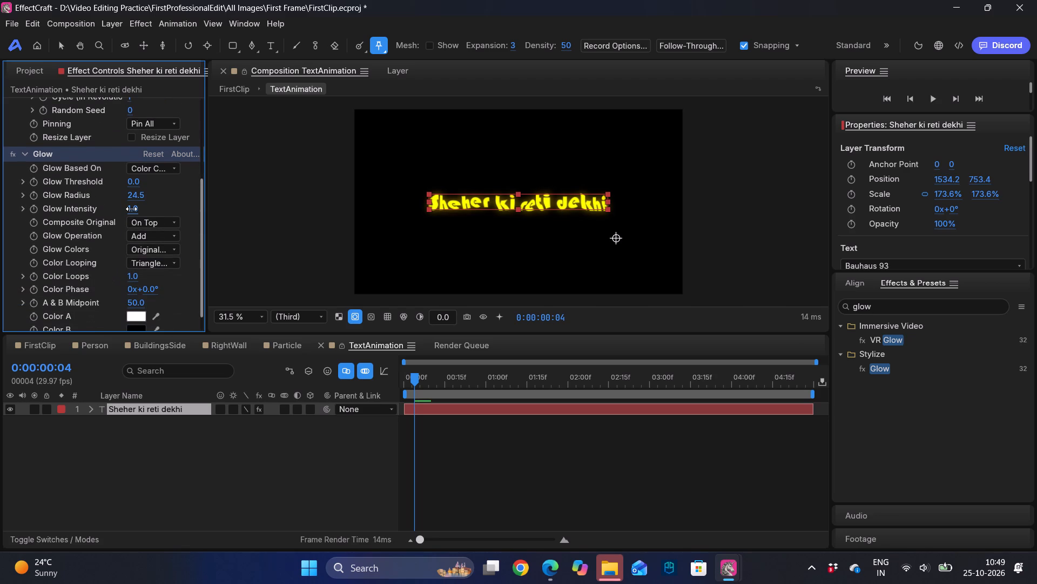
drag(131, 209, 172, 210)
scroll(113, 232, down, 1)
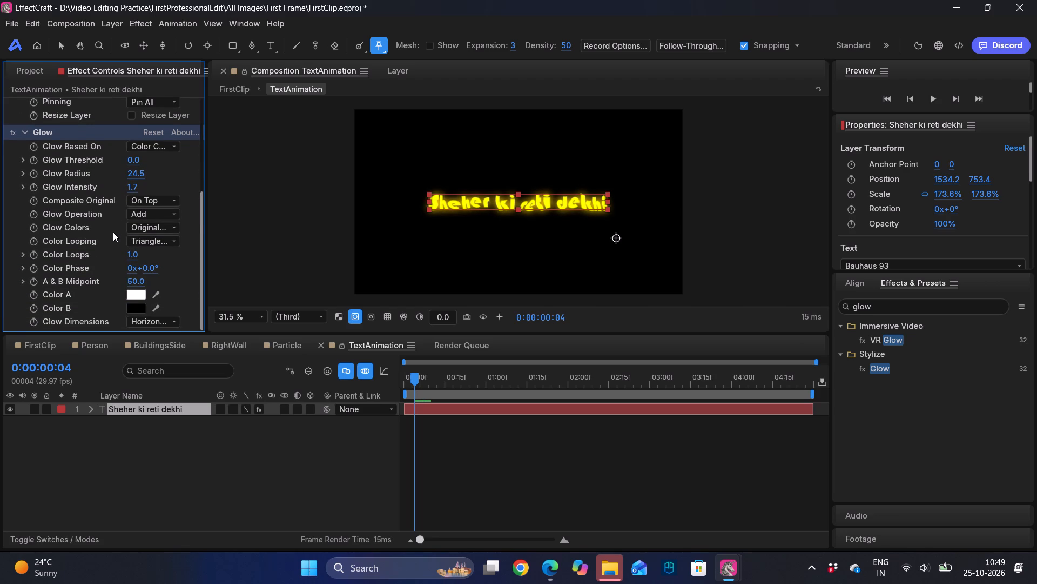
Play FirstClip from the first frame to check how the glowing text looks in the scene.
click(39, 348)
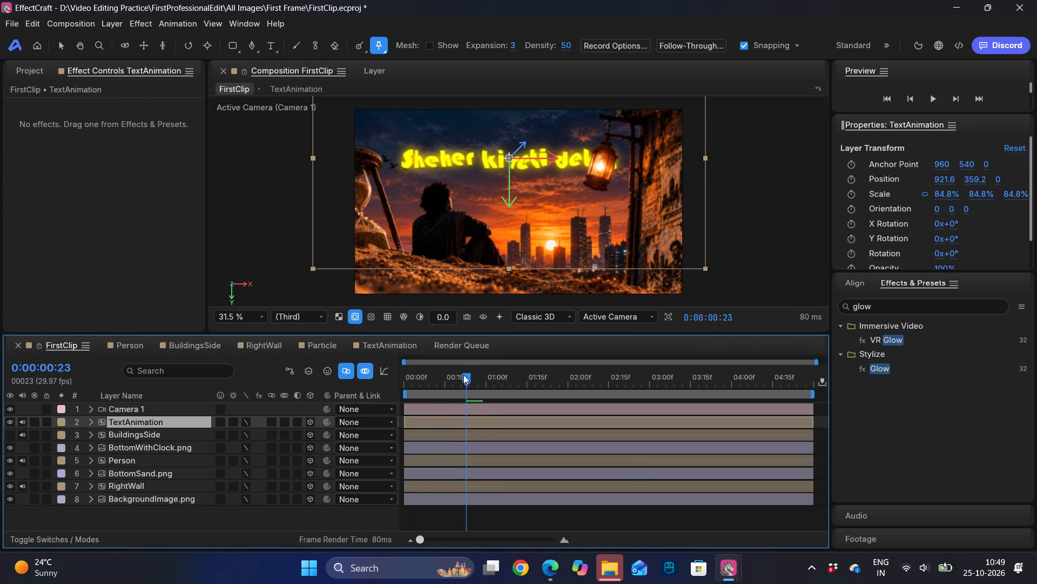
drag(463, 375, 355, 377)
key(space)
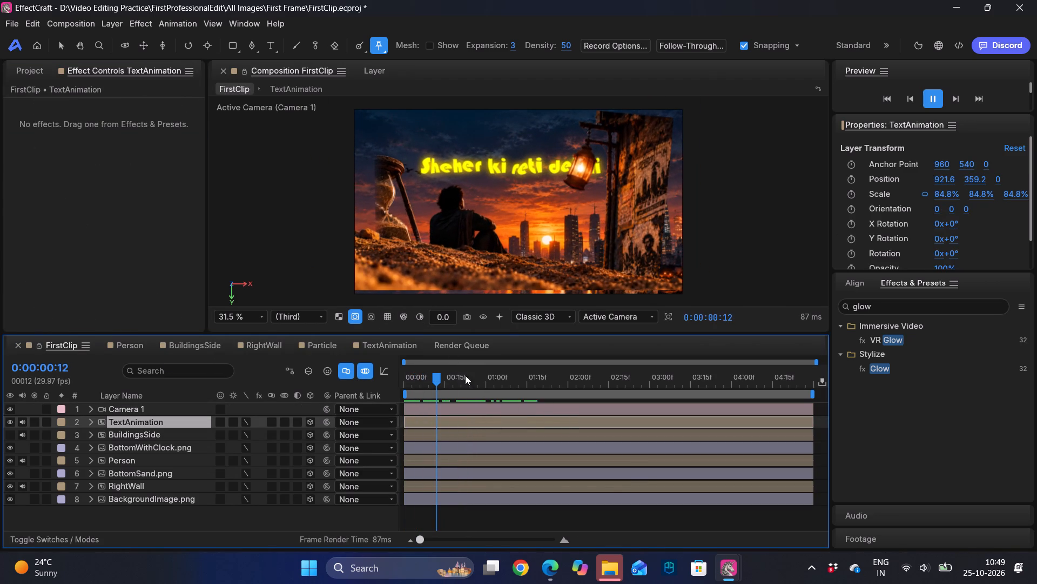
drag(443, 378, 359, 378)
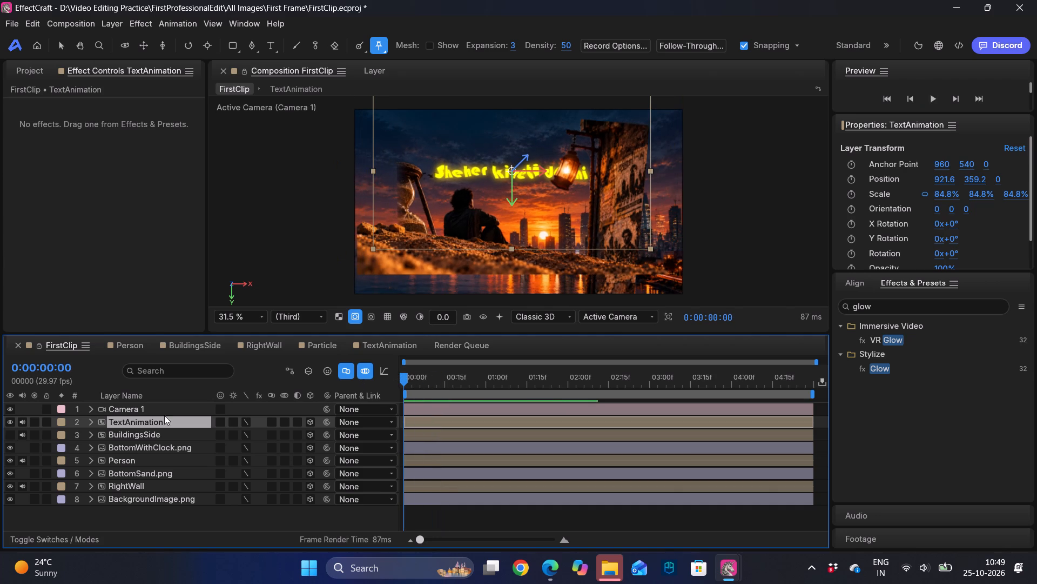
Add the Particle composition to FirstClip between the BuildingsSide and BottomWithClock.png layers.
click(18, 64)
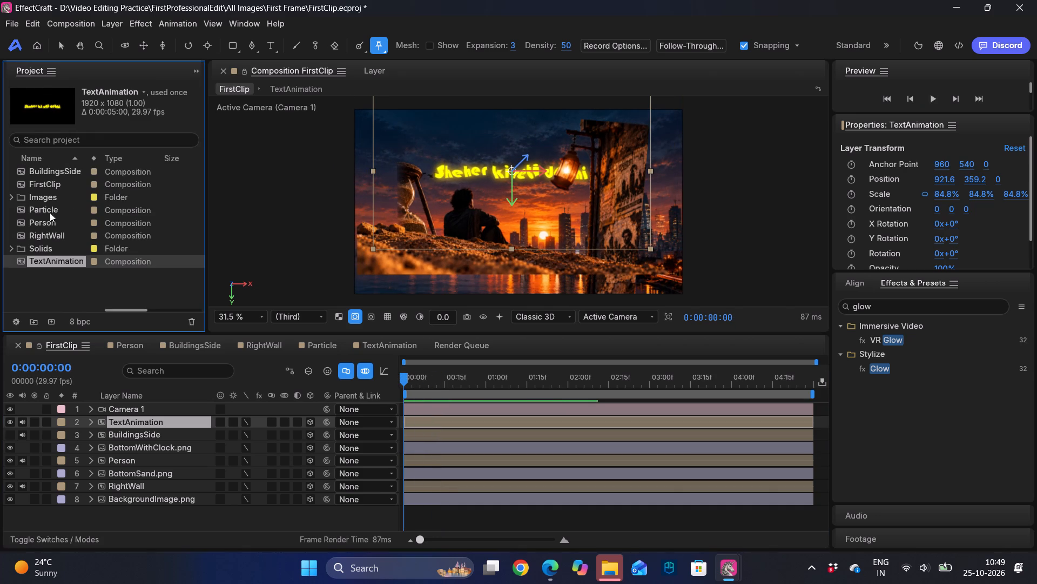
drag(42, 208, 130, 423)
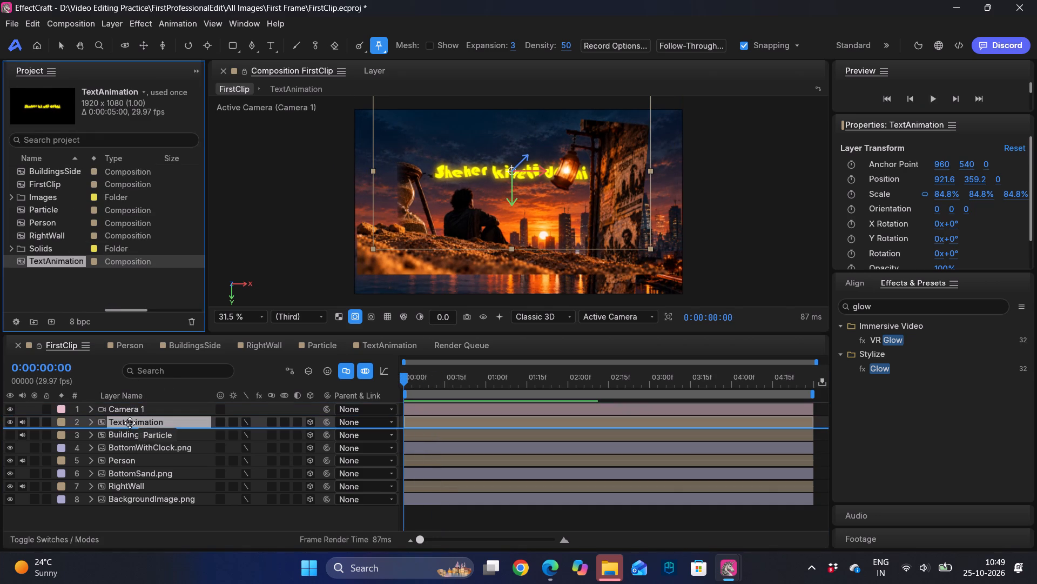
drag(130, 423, 133, 443)
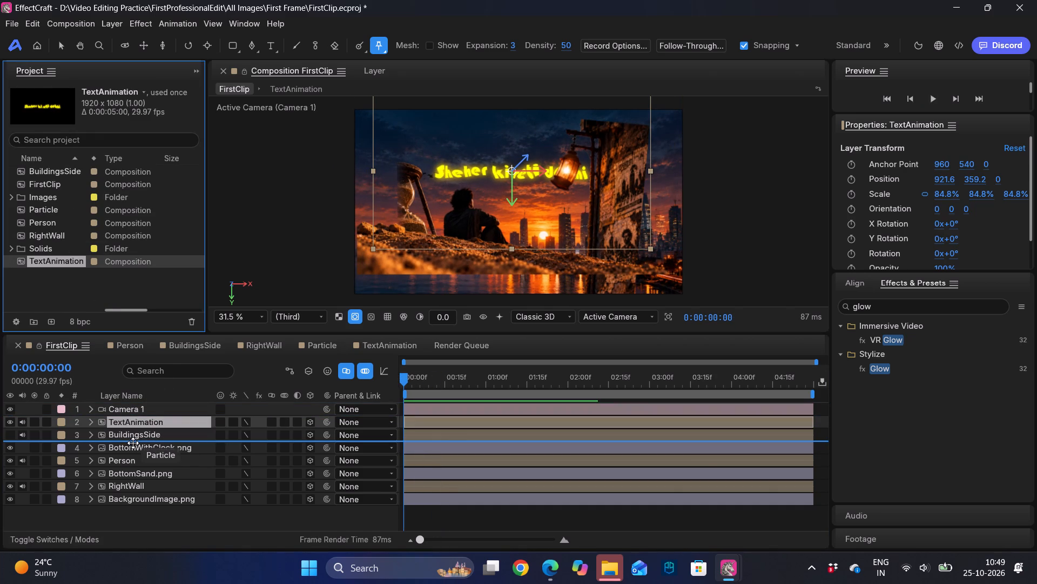
drag(133, 443, 133, 442)
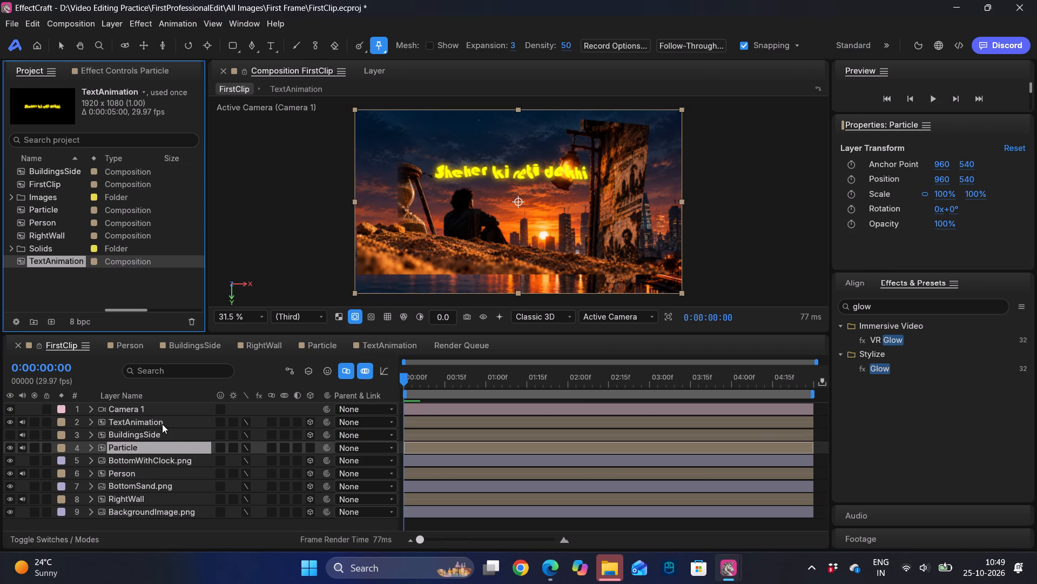
Move the TextAnimation layer directly below BuildingsSide in the FirstClip layer stack.
click(162, 424)
drag(162, 424, 162, 442)
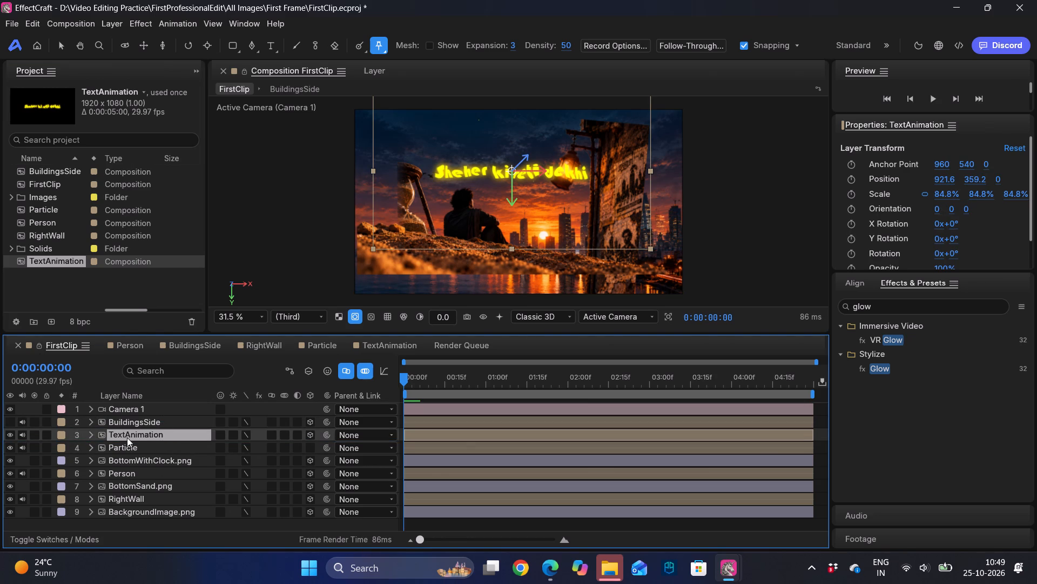
Make the BuildingsSide layer visible again in FirstClip and return to the first frame.
click(8, 422)
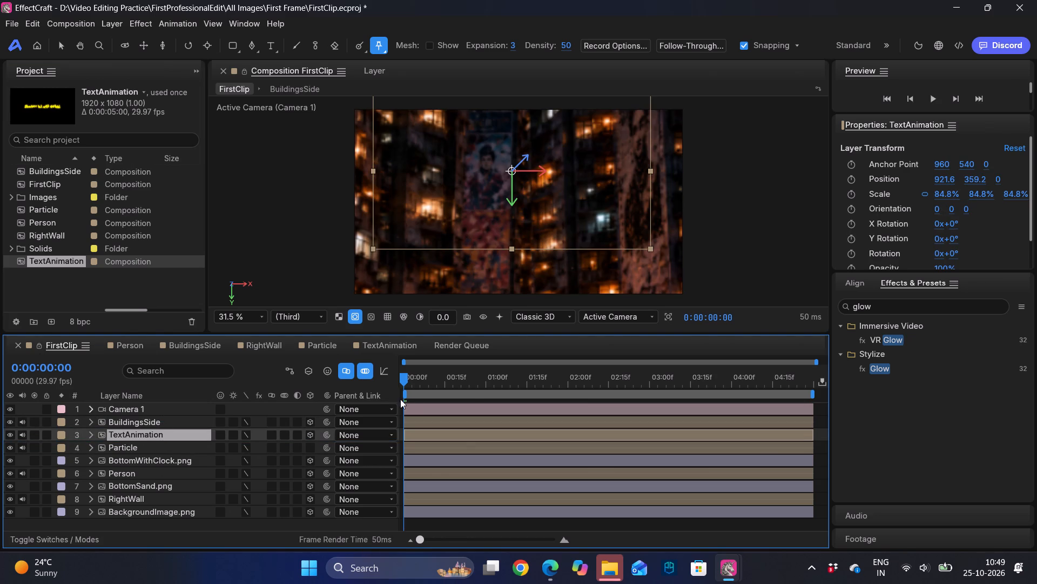
drag(407, 382, 352, 388)
Play FirstClip from the first frame to check how the scene looks with the text and particles behind BuildingsSide.
key(space)
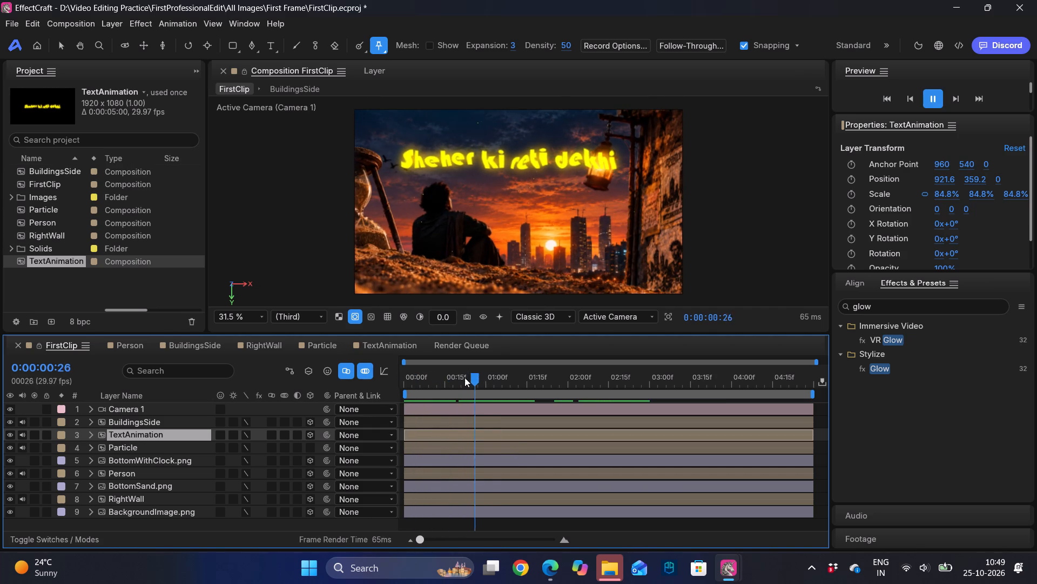
drag(464, 377, 373, 375)
key(space)
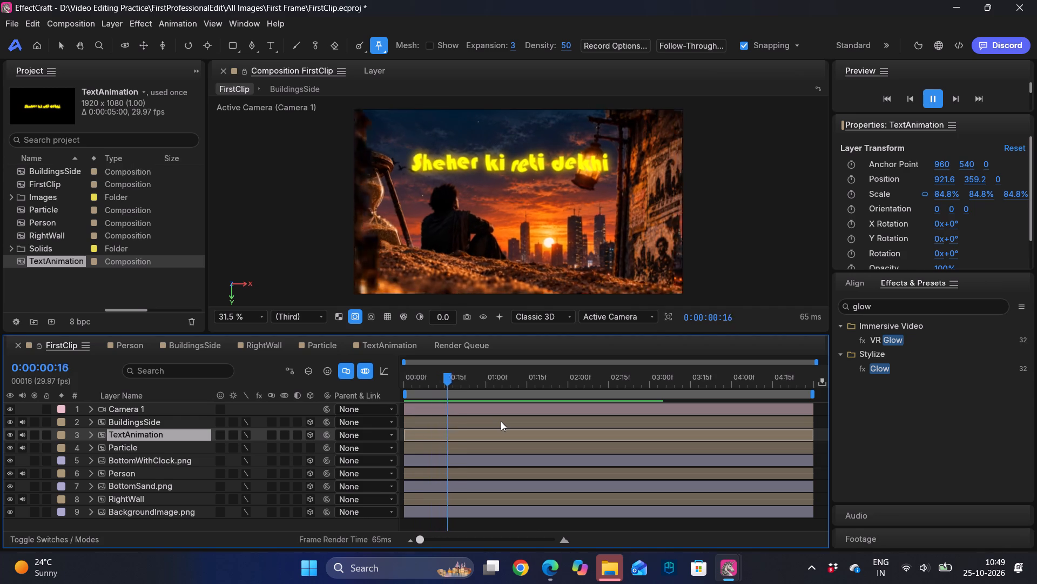
key(space)
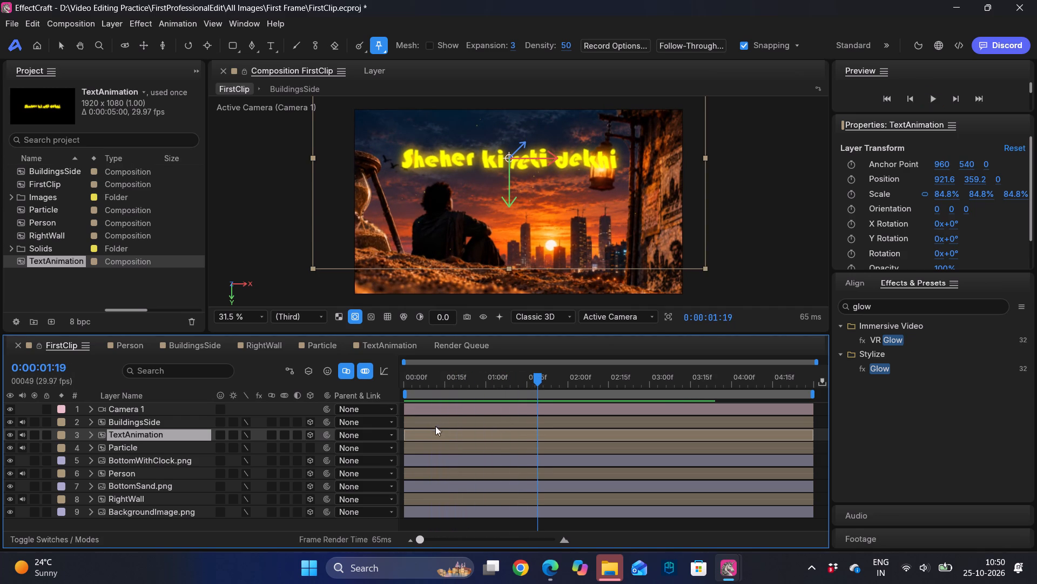
click(423, 430)
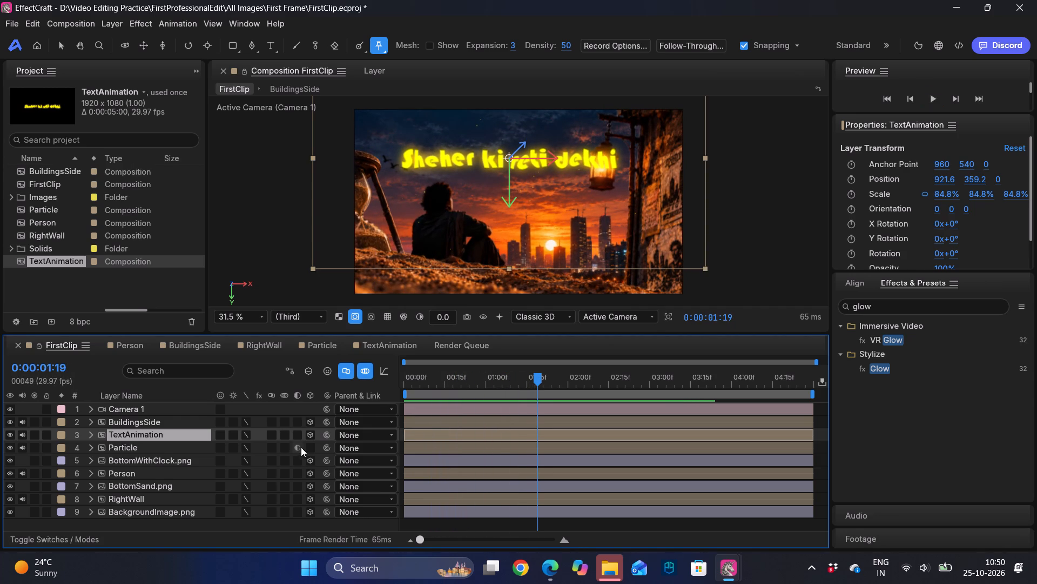
Make the Particle layer a 3D layer in FirstClip and scrub to about 0:00:01:10 to compare the result.
click(310, 448)
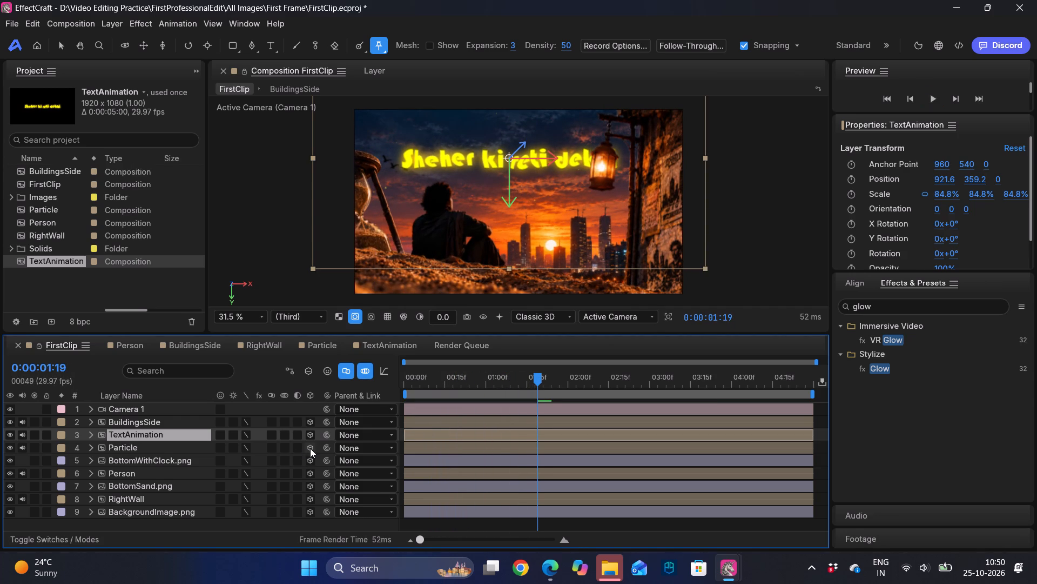
click(310, 448)
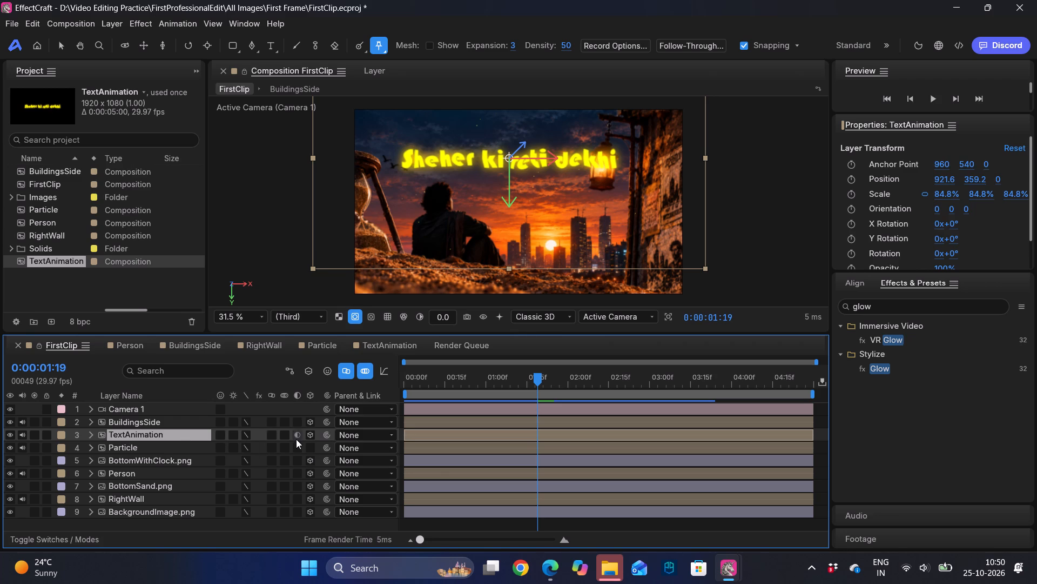
click(312, 449)
double_click(312, 449)
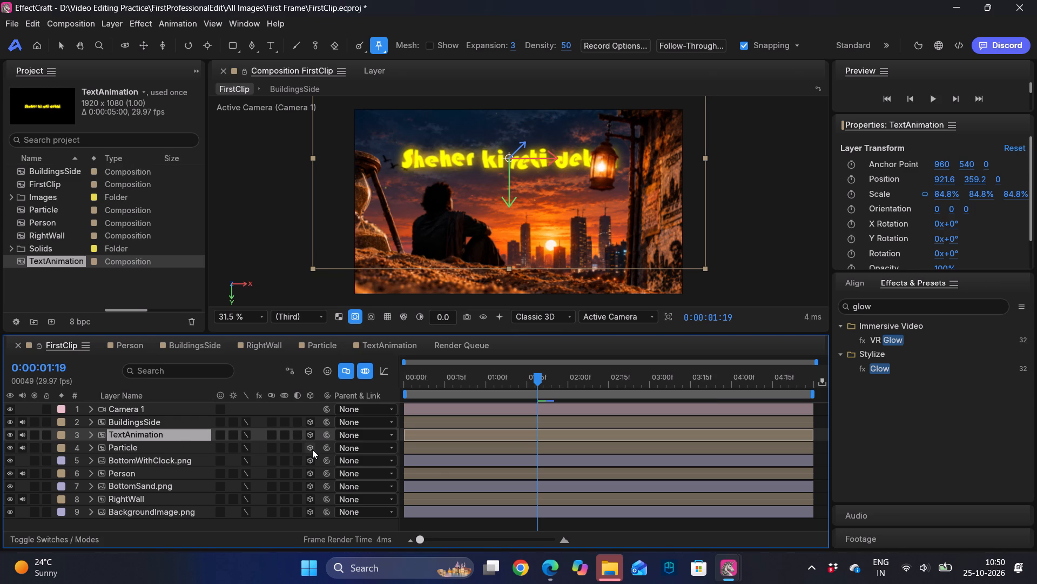
click(312, 449)
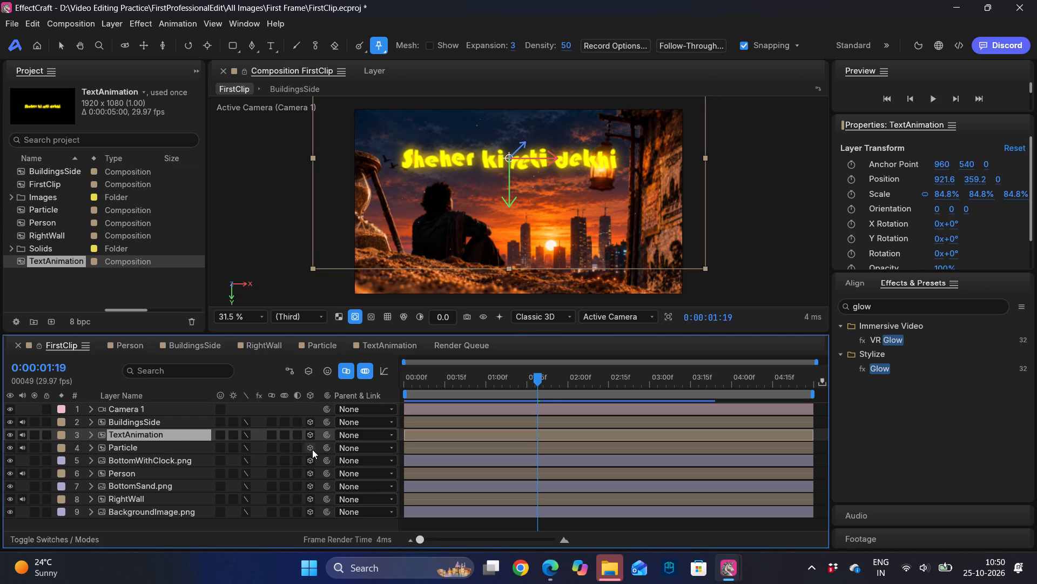
click(312, 448)
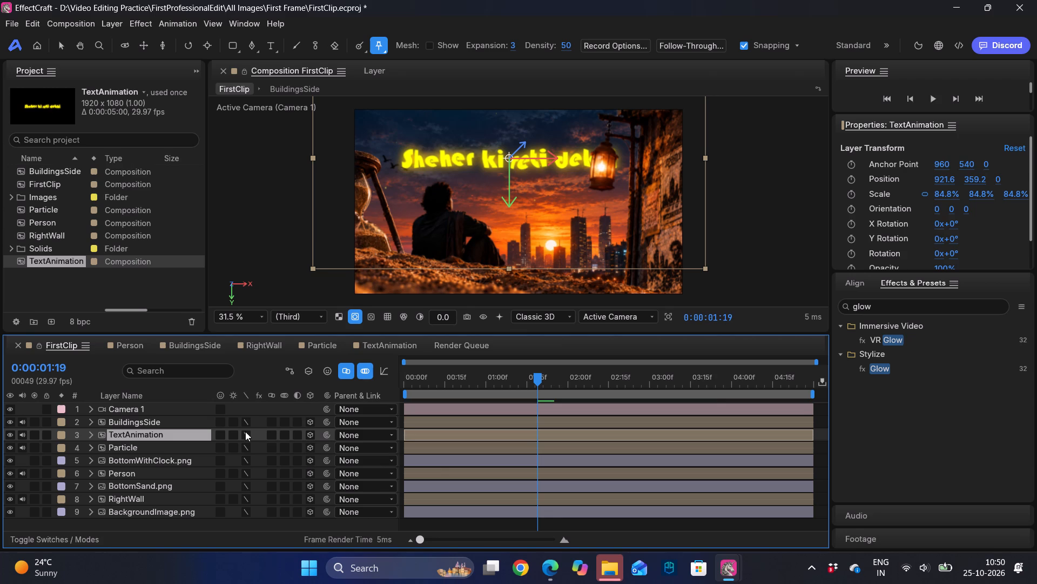
drag(540, 381, 508, 380)
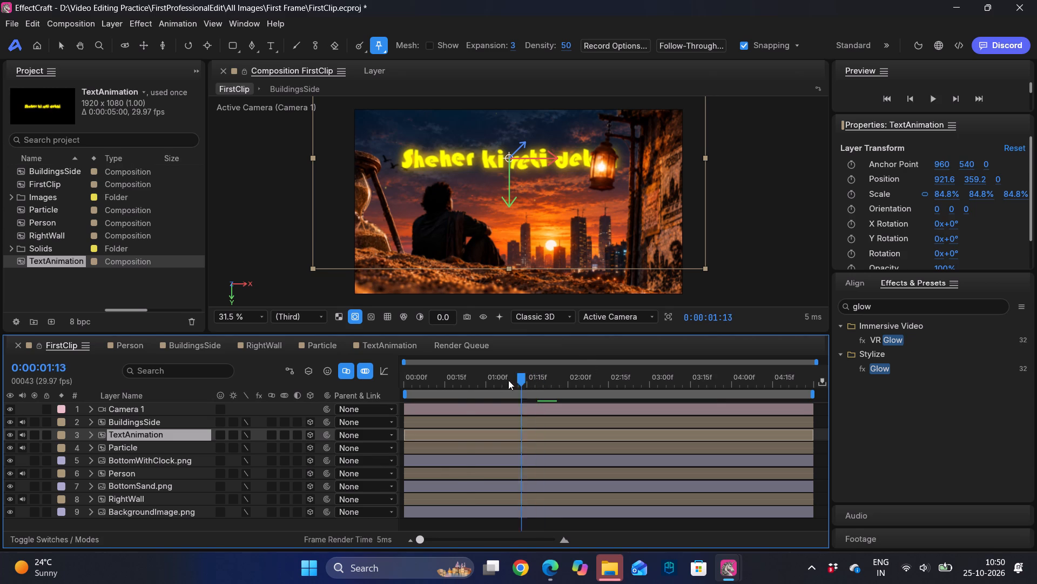
drag(508, 380, 512, 371)
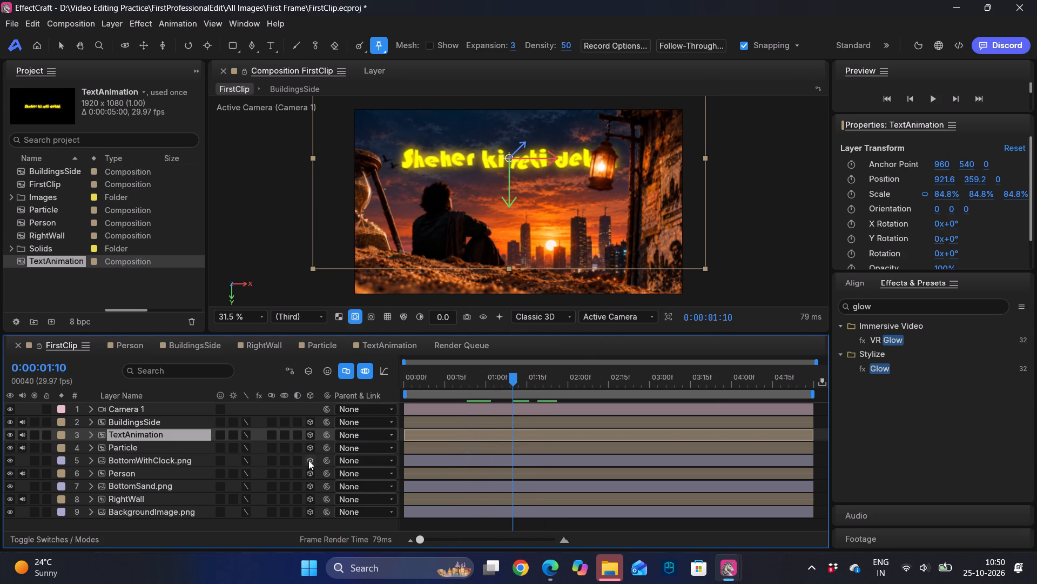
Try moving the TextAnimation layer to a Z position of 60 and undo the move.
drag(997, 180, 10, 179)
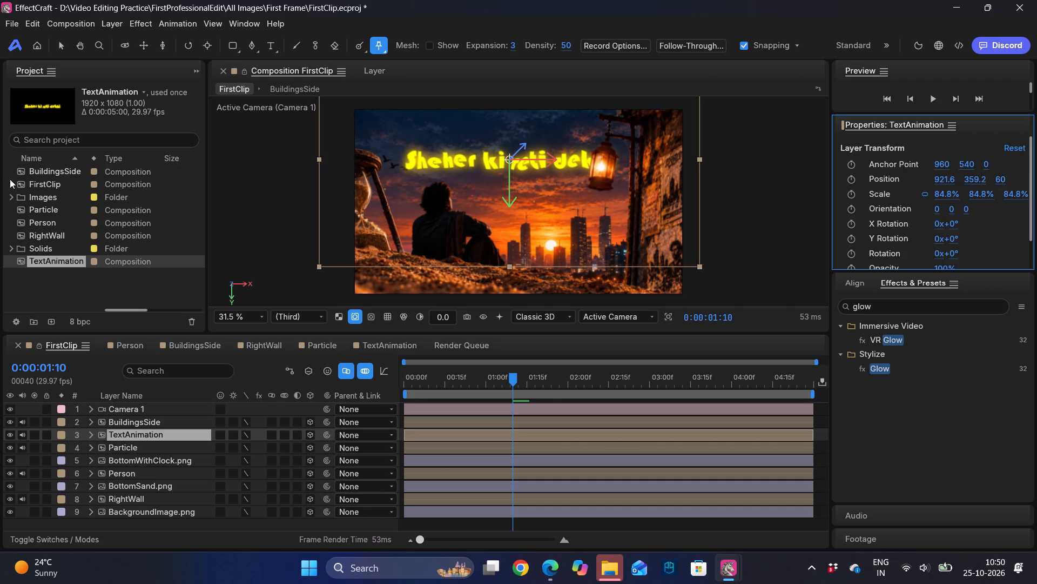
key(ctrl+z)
Move the Particle layer along the Z axis to a position of about -466.4 in FirstClip.
click(130, 447)
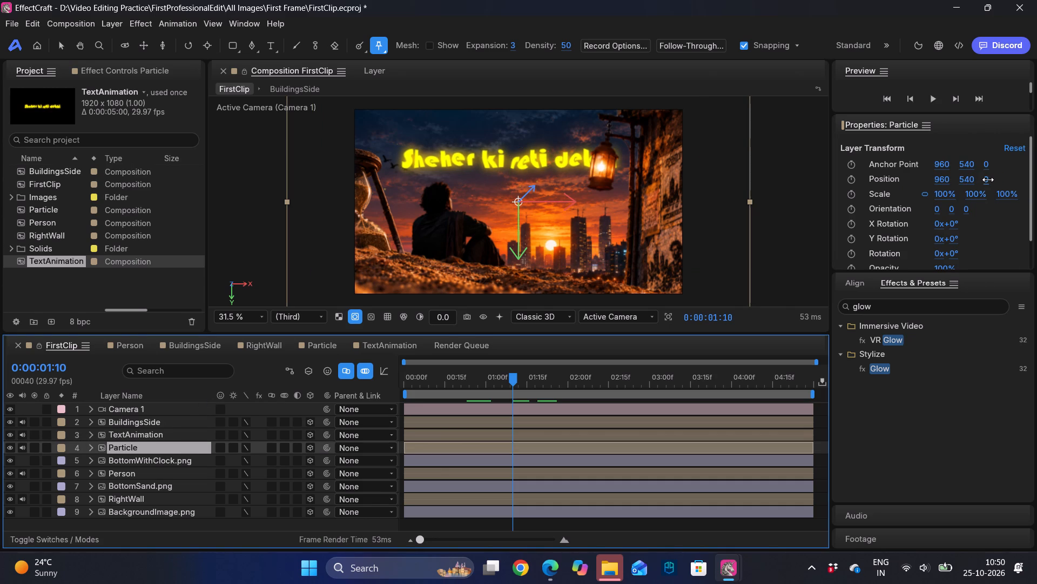
drag(988, 180, 1020, 180)
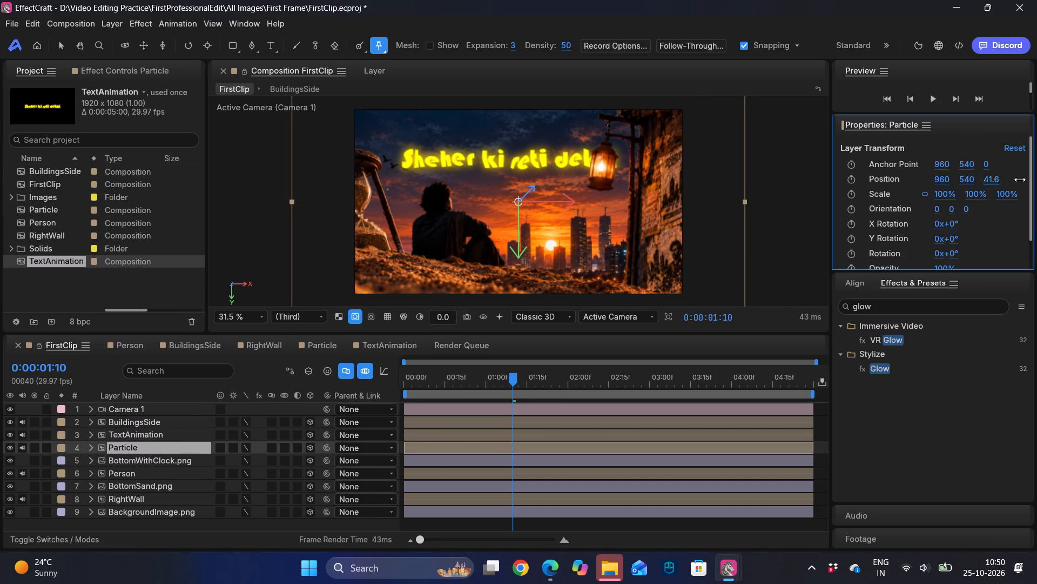
drag(1020, 180, 590, 203)
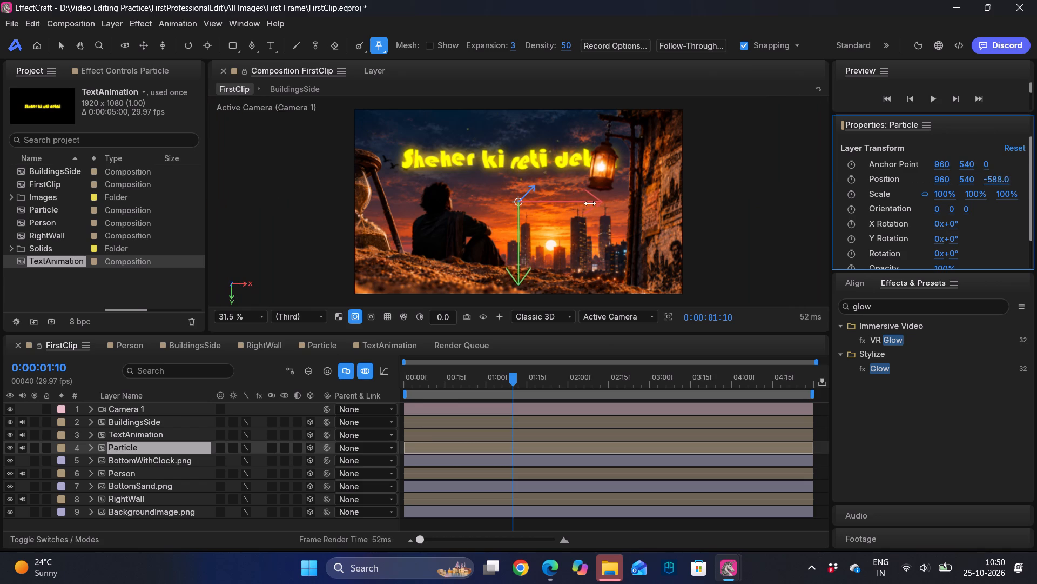
drag(590, 203, 518, 212)
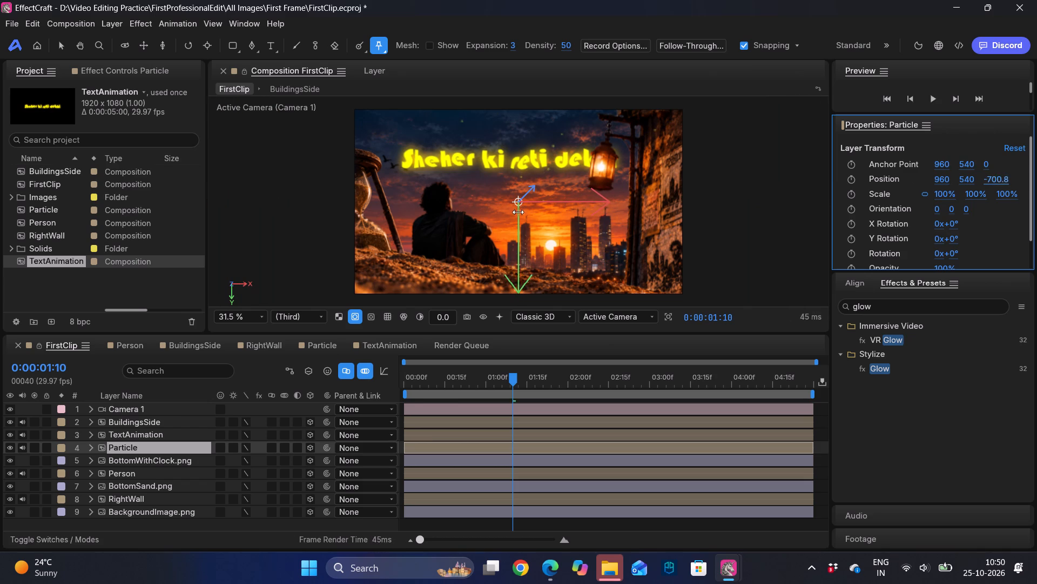
drag(518, 212, 676, 207)
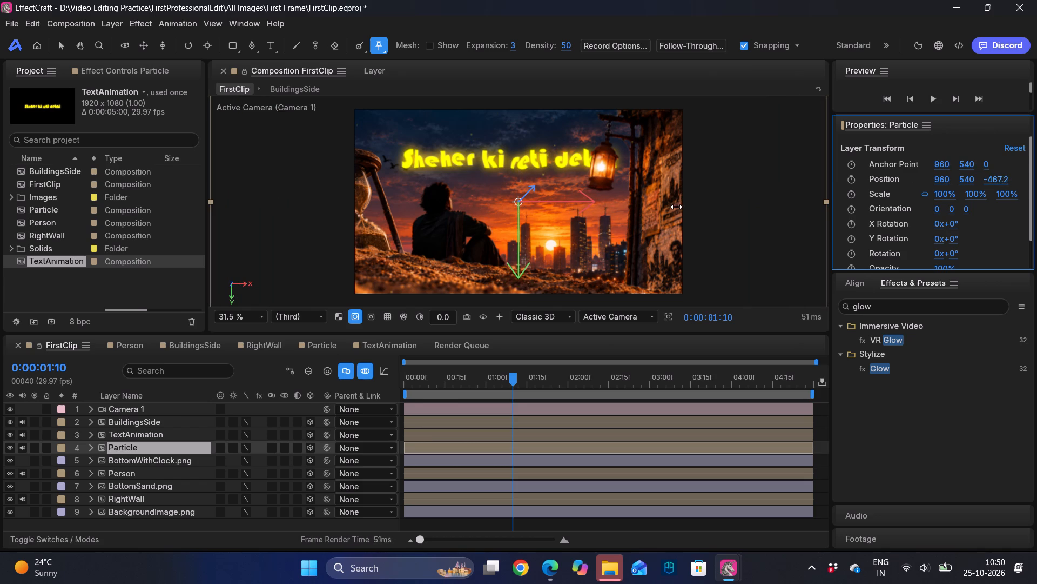
drag(676, 207, 677, 207)
Scale the Particle layer up uniformly to about 118.4%.
drag(941, 196, 969, 195)
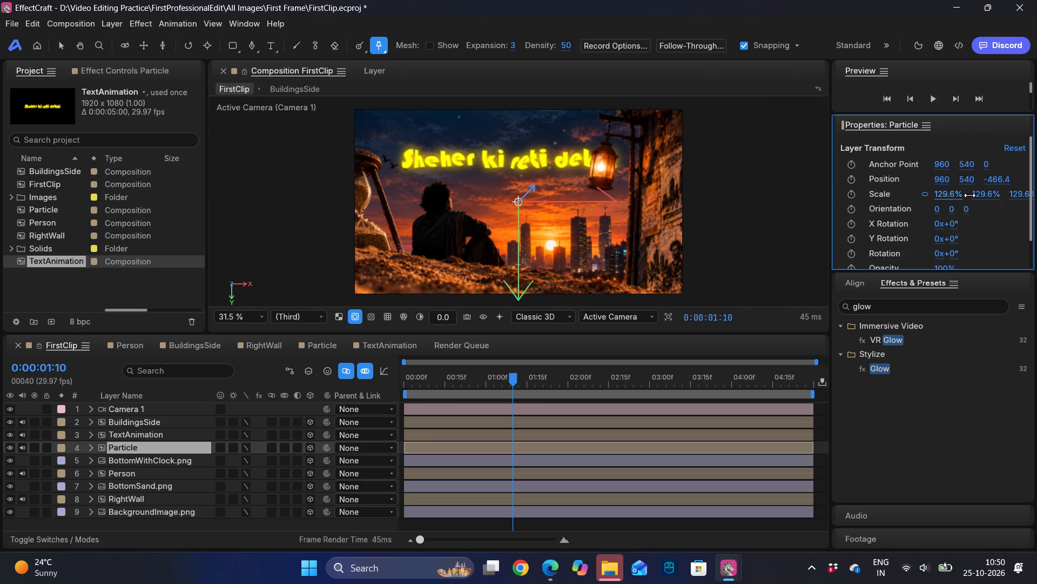
drag(969, 195, 980, 195)
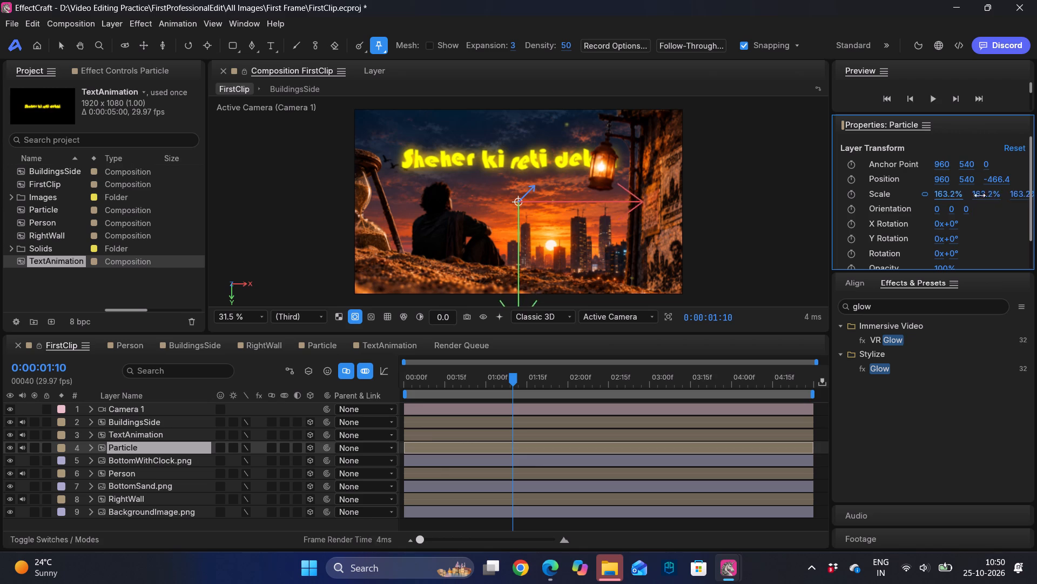
drag(980, 195, 957, 193)
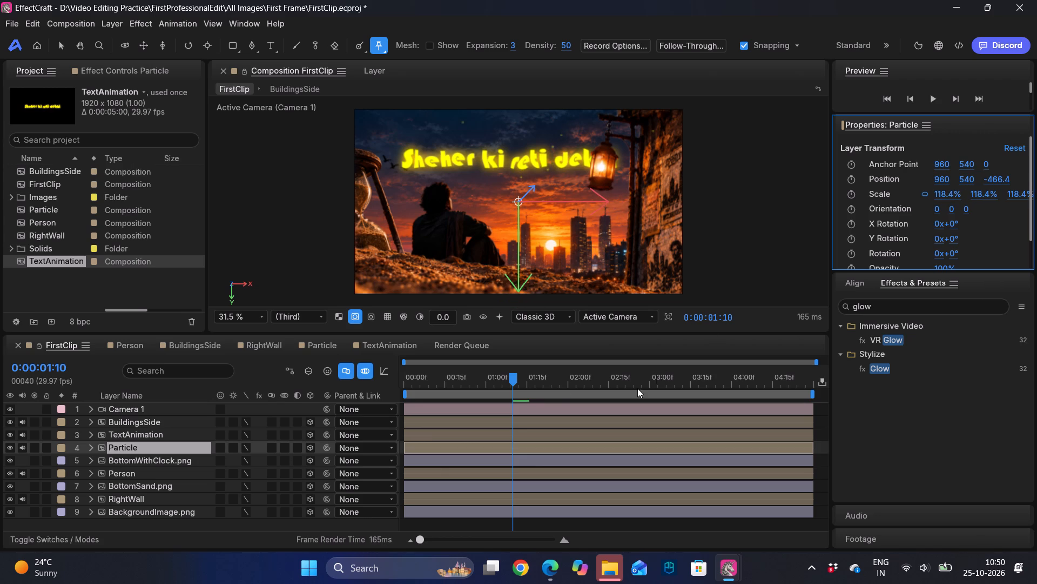
Play and scrub through FirstClip to examine the repositioned particles against the whole scene, and return to the first frame.
drag(512, 380, 327, 390)
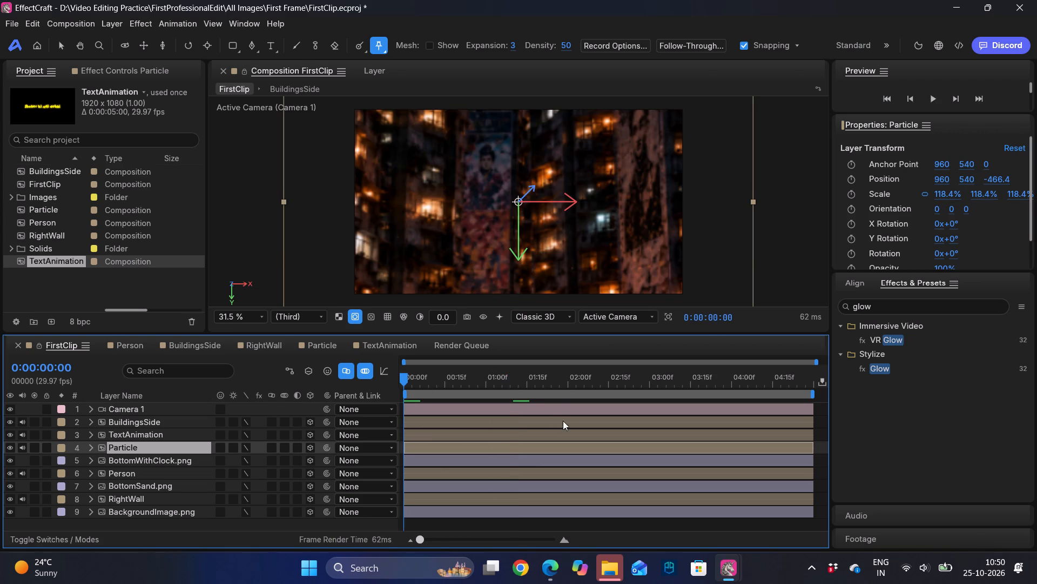
key(space)
drag(423, 380, 352, 379)
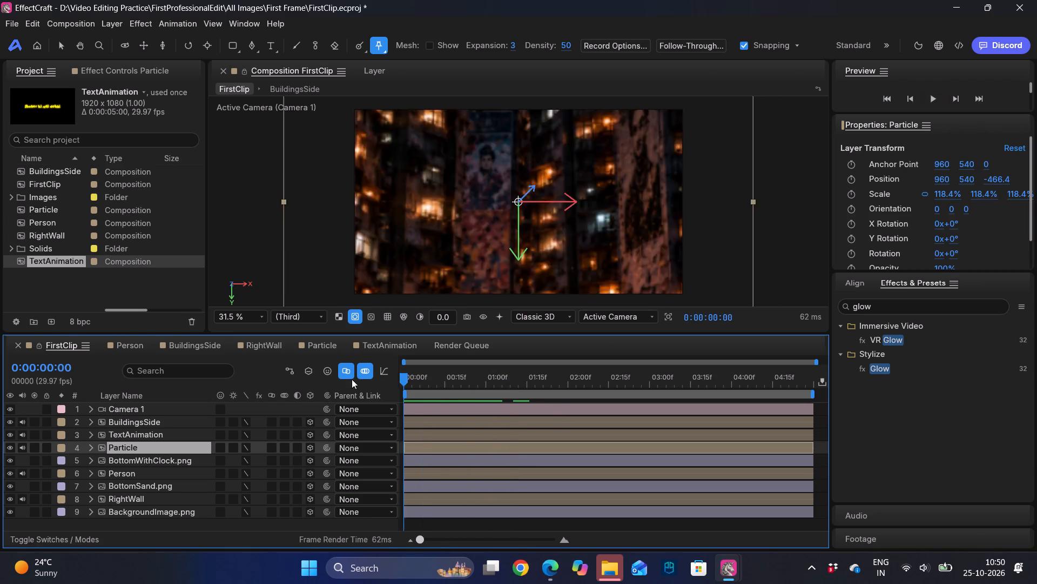
drag(352, 379, 305, 402)
key(space)
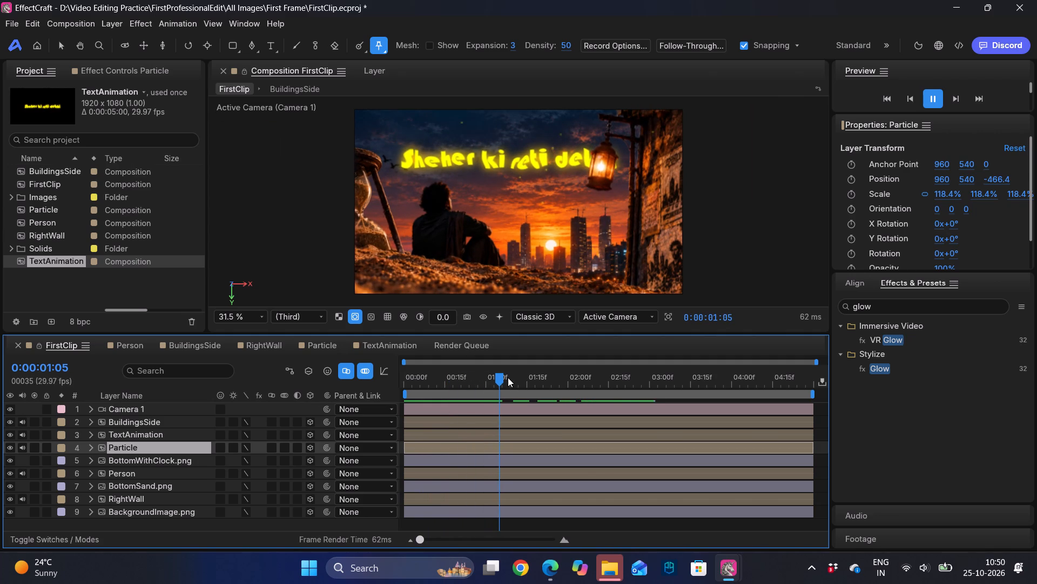
drag(510, 373, 388, 371)
key(space)
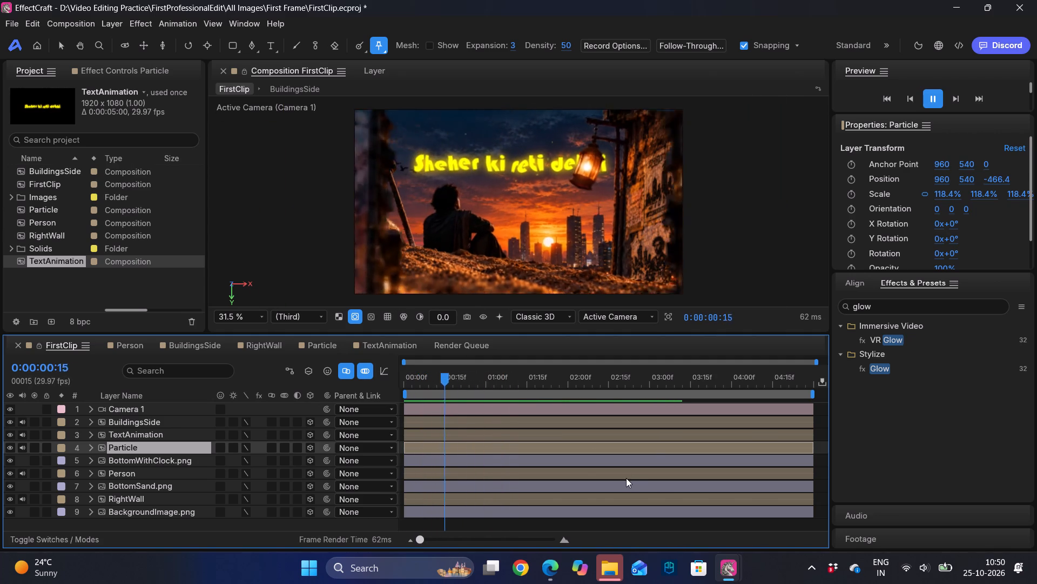
key(space)
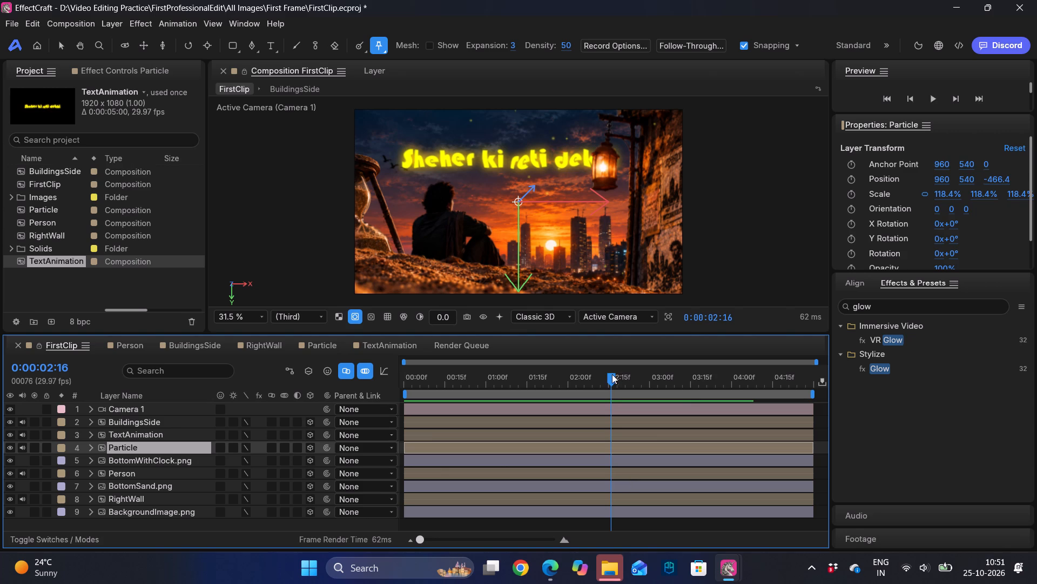
drag(607, 377, 507, 379)
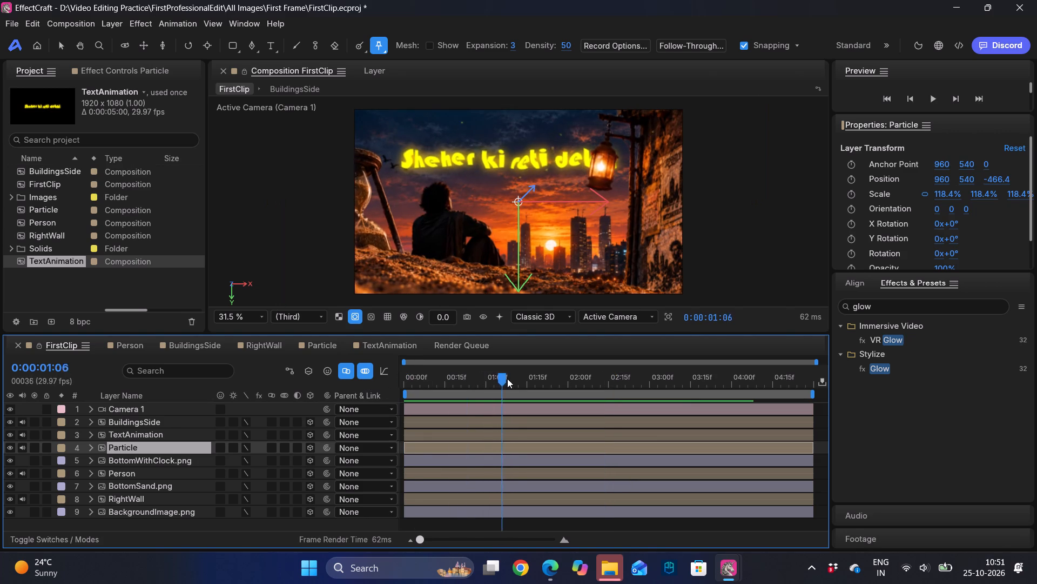
drag(507, 379, 758, 387)
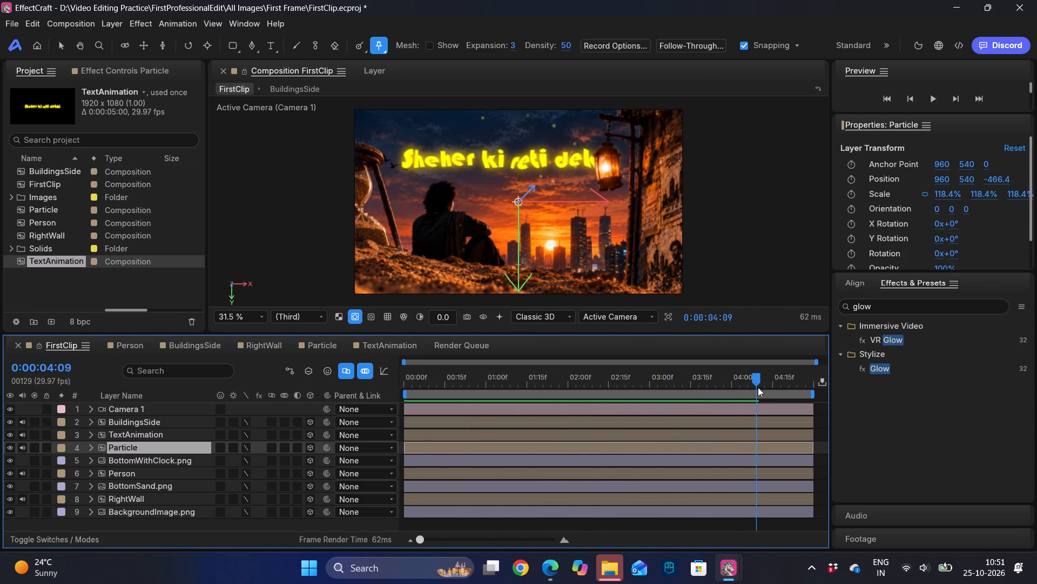
drag(758, 387, 533, 382)
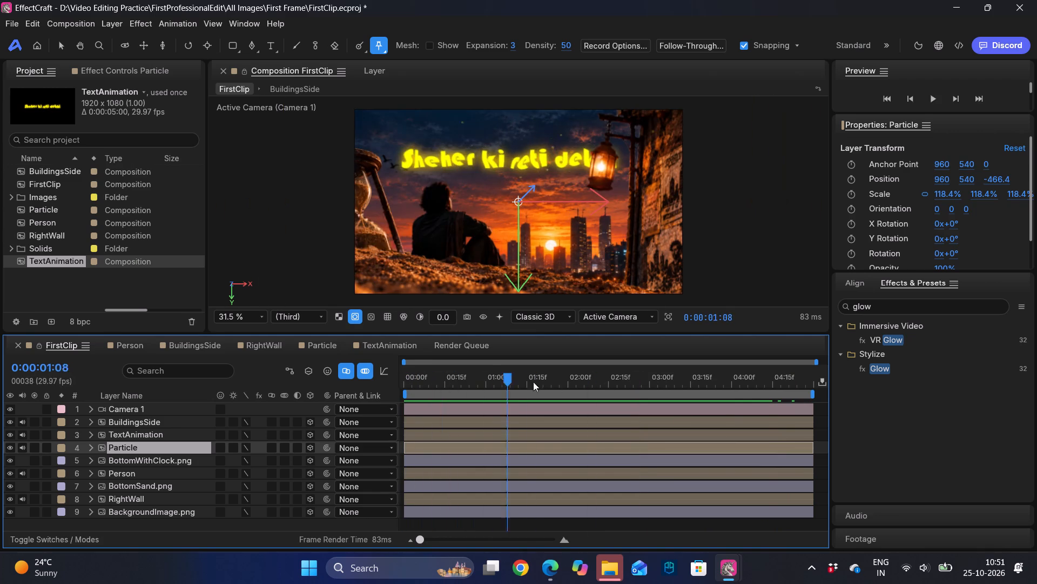
drag(533, 382, 347, 381)
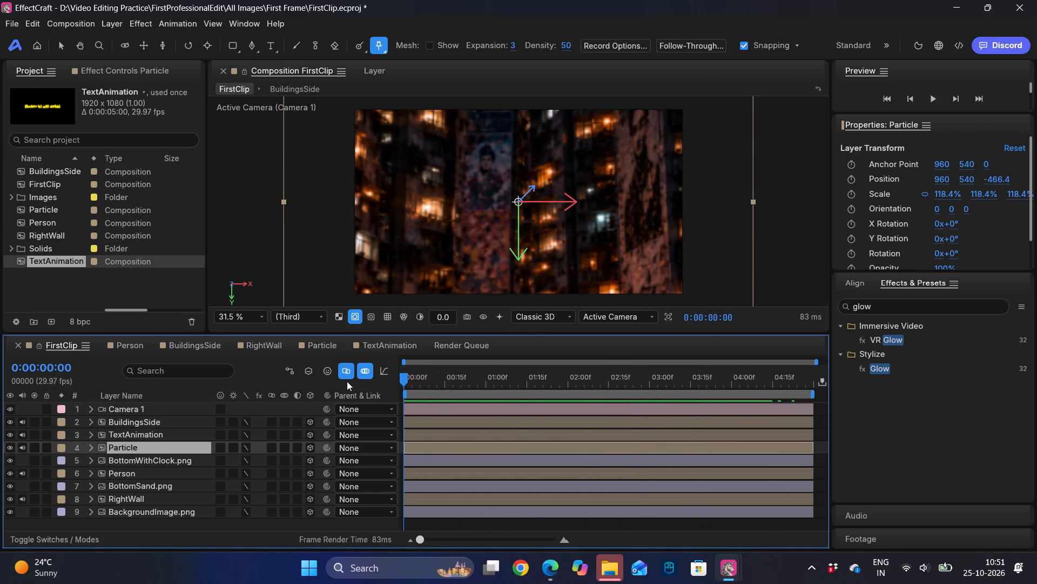
Create a new 1920 x 1080, five-second composition named FinalFirstClip.
right_click(72, 287)
click(101, 302)
key(BackSpace)
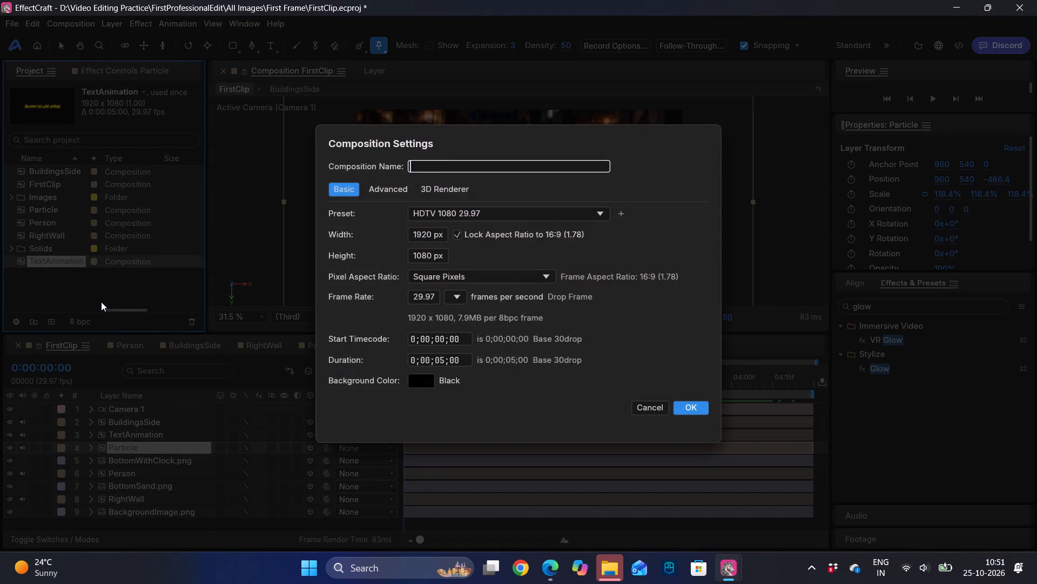
text(FinalFirstClip)
key(Return)
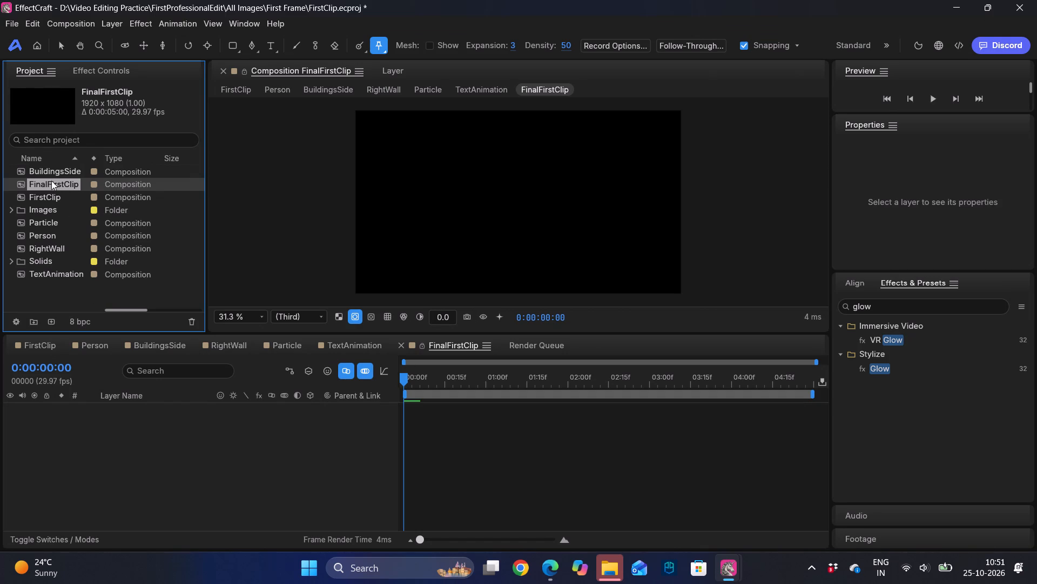
Add the FirstClip composition as a layer in FinalFirstClip.
drag(45, 193, 189, 449)
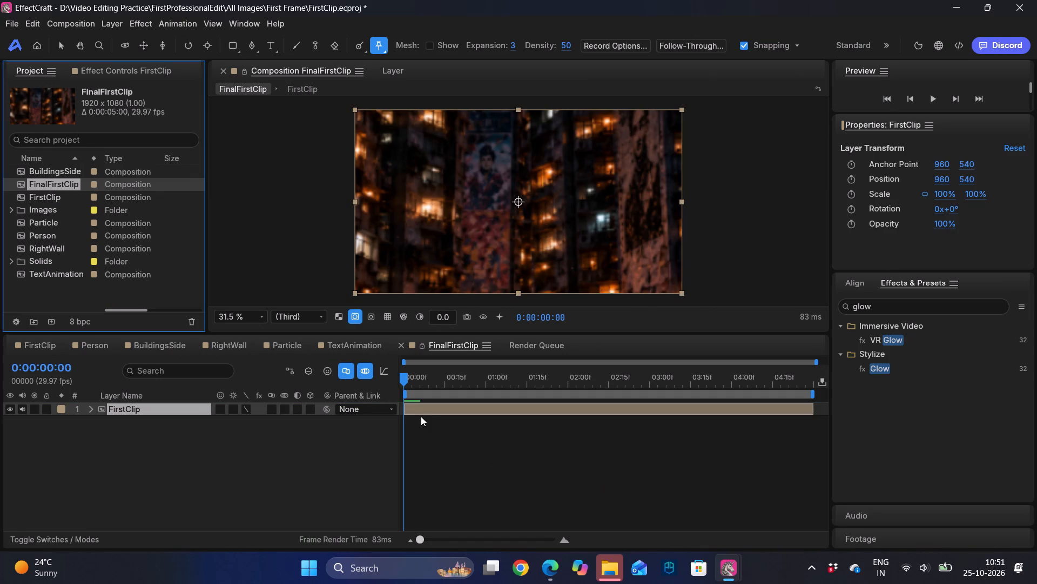
Duplicate the FirstClip layer within the FinalFirstClip composition.
key(ctrl+d)
key(ctrl+z)
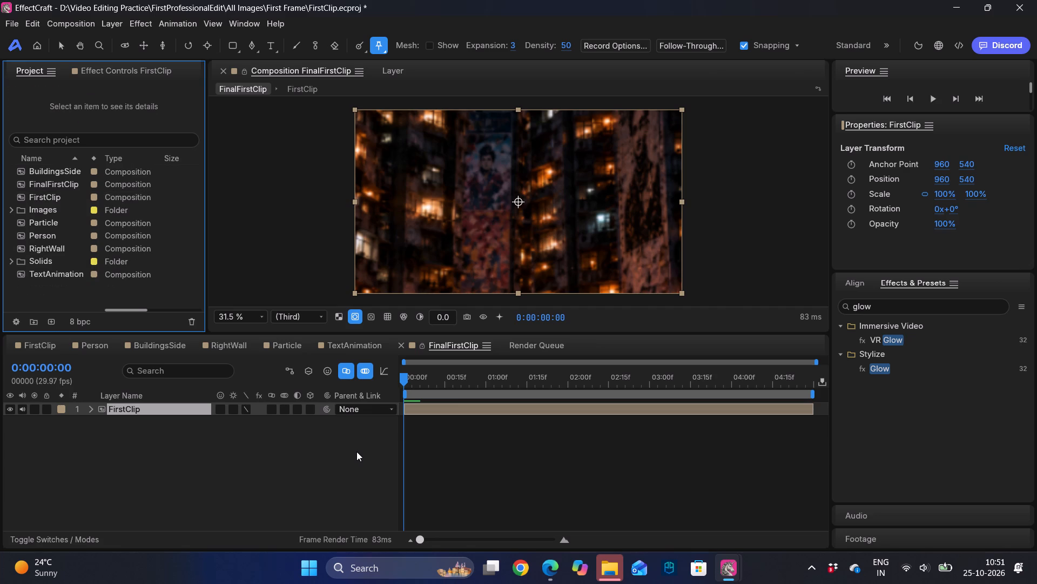
click(457, 404)
click(444, 414)
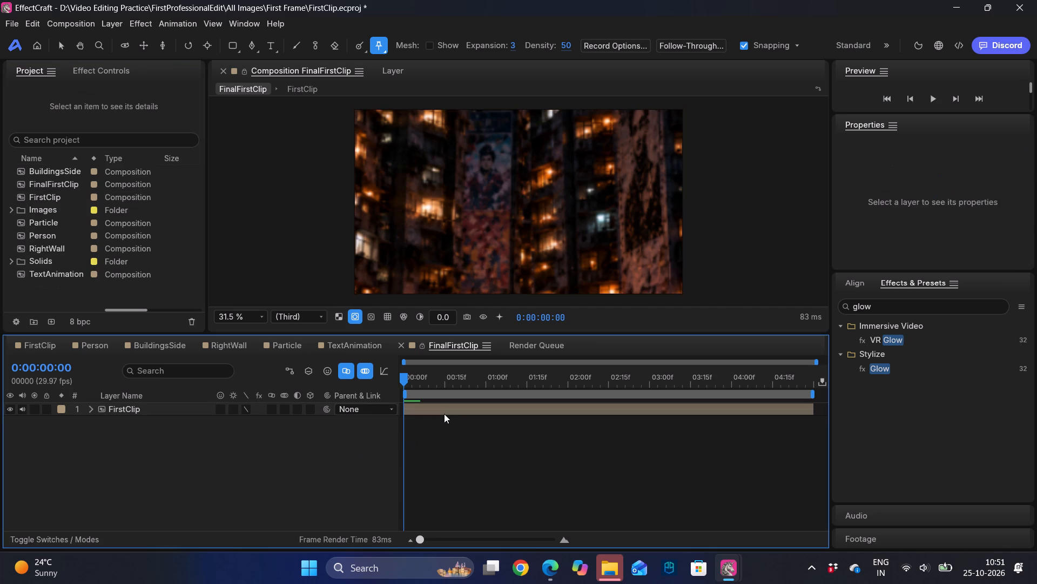
key(ctrl+d)
Set the blending mode of the duplicated FirstClip 2 layer to Screen.
right_click(444, 414)
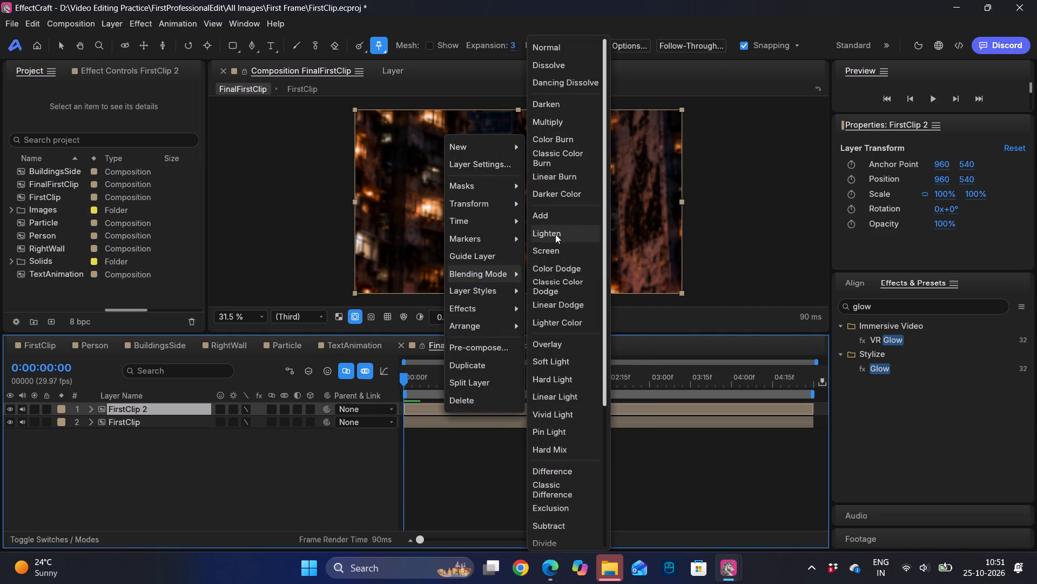
click(553, 249)
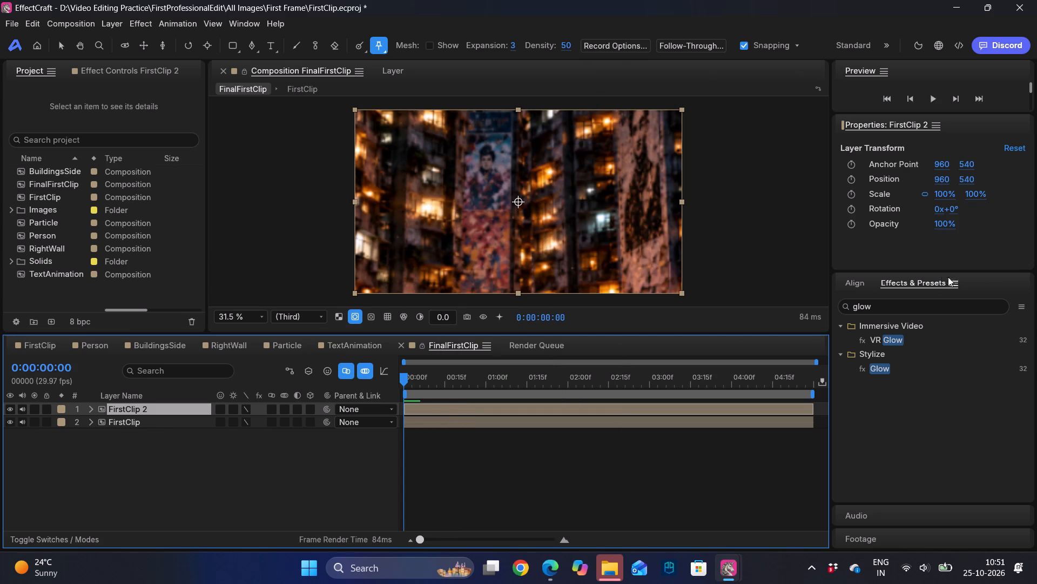
Find the Gaussian Blur effect and apply it to the FirstClip 2 layer.
click(890, 306)
key(BackSpace)
key(BackSpace)
key(BackSpace)
key(BackSpace)
key(BackSpace)
key(BackSpace)
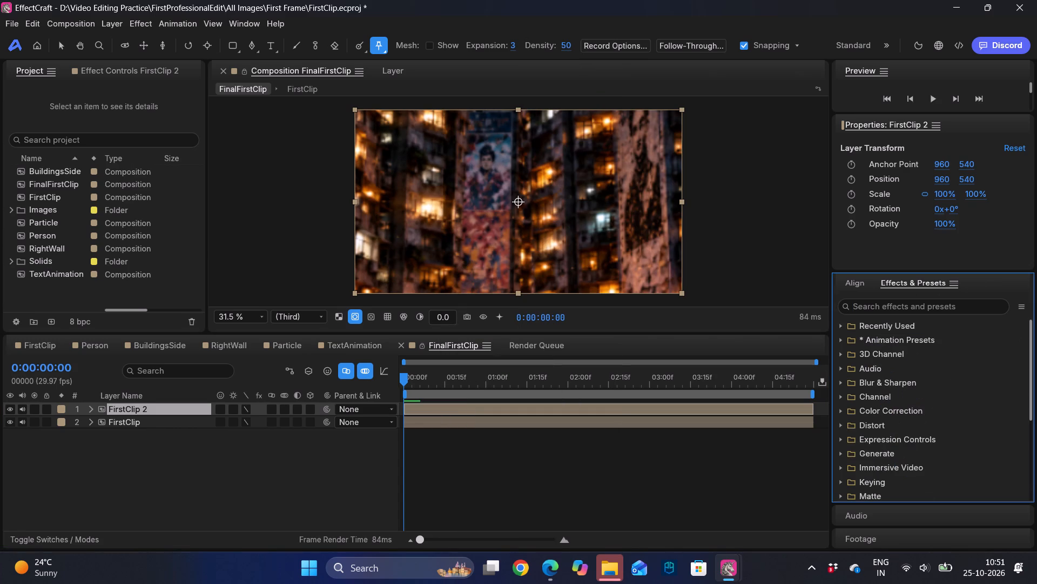
text(blur)
key(BackSpace)
key(BackSpace)
key(BackSpace)
key(BackSpace)
key(BackSpace)
text(gau)
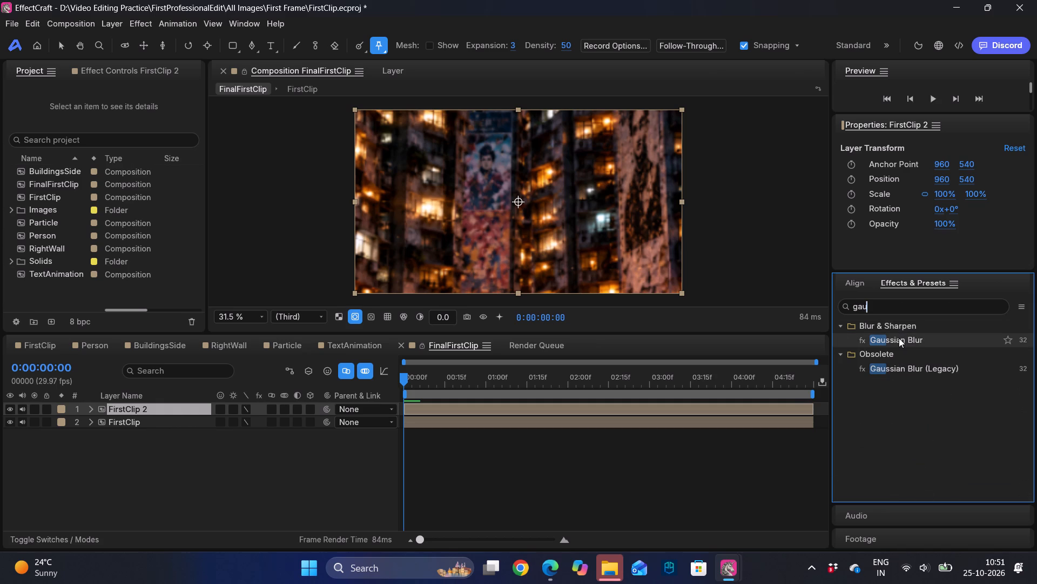
double_click(899, 338)
Find the Luma Key effect and apply it to the FirstClip 2 layer.
click(879, 308)
key(BackSpace)
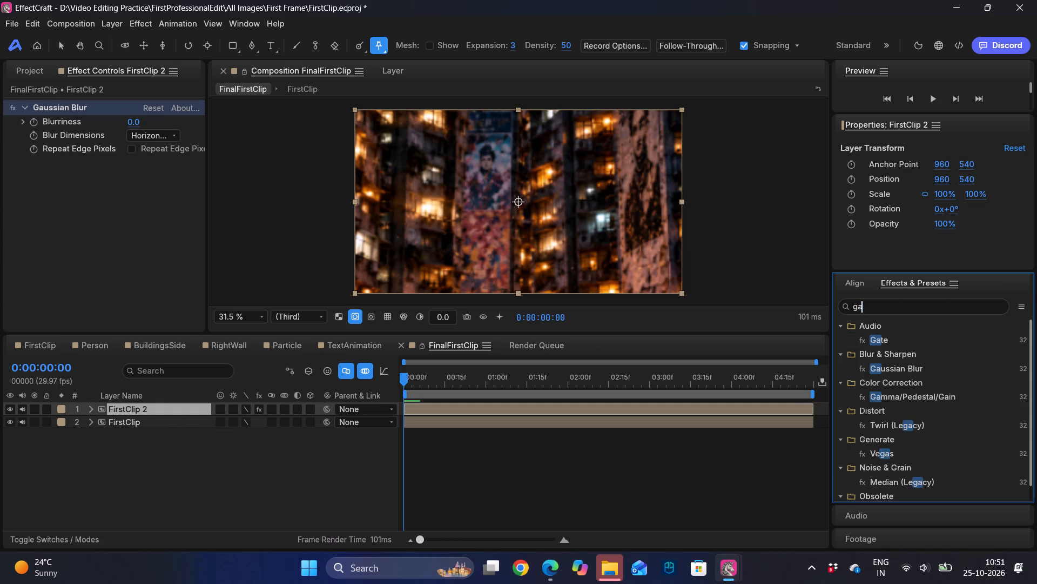
key(BackSpace)
key(BackSpace)
key(BackSpace)
key(k)
key(BackSpace)
text(luma)
double_click(897, 339)
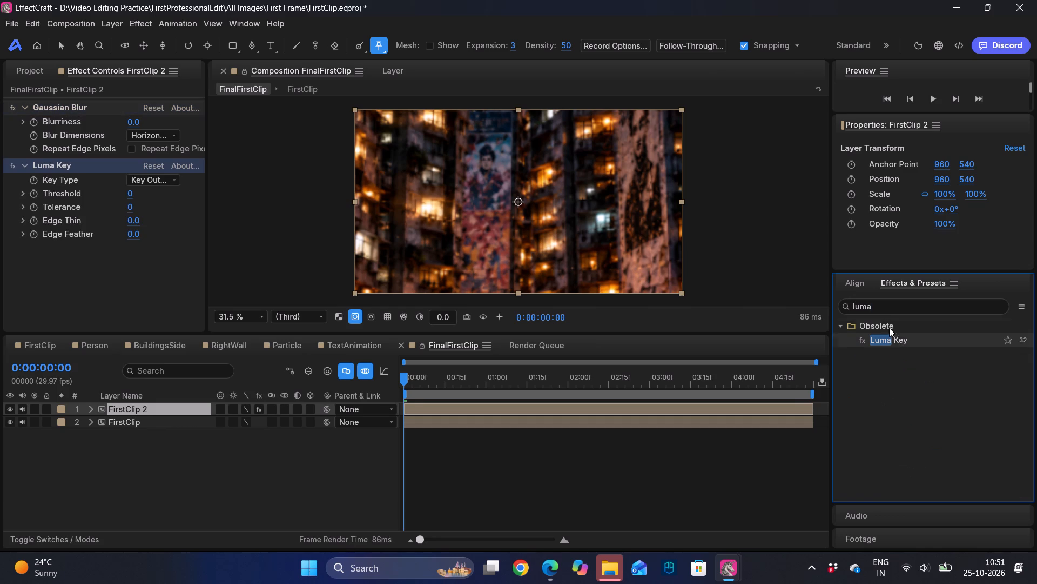
Find the Curves effect and apply it to the FirstClip 2 layer.
click(876, 309)
key(BackSpace)
key(BackSpace)
key(BackSpace)
key(BackSpace)
key(BackSpace)
text(cur)
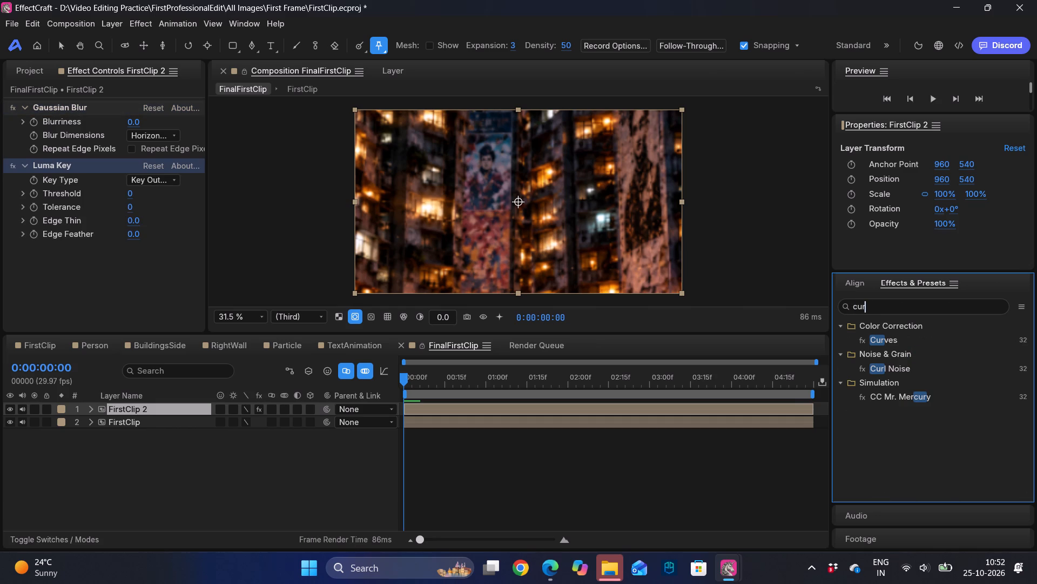
double_click(900, 336)
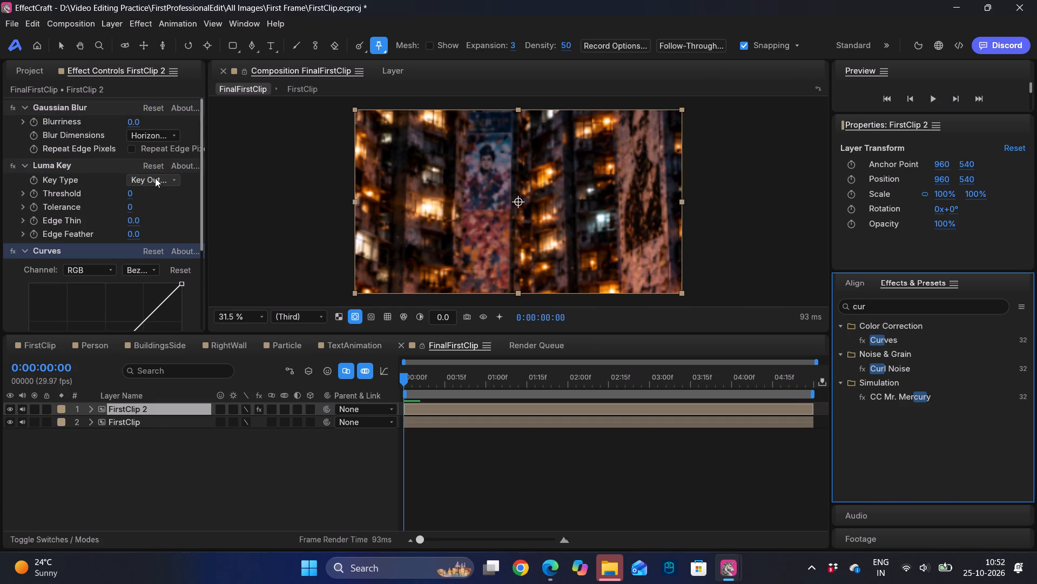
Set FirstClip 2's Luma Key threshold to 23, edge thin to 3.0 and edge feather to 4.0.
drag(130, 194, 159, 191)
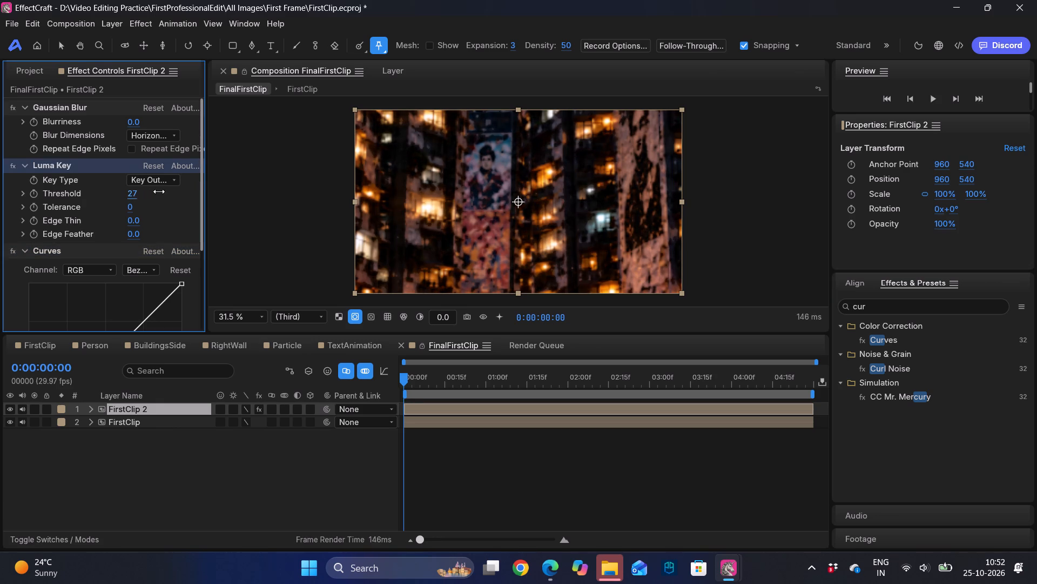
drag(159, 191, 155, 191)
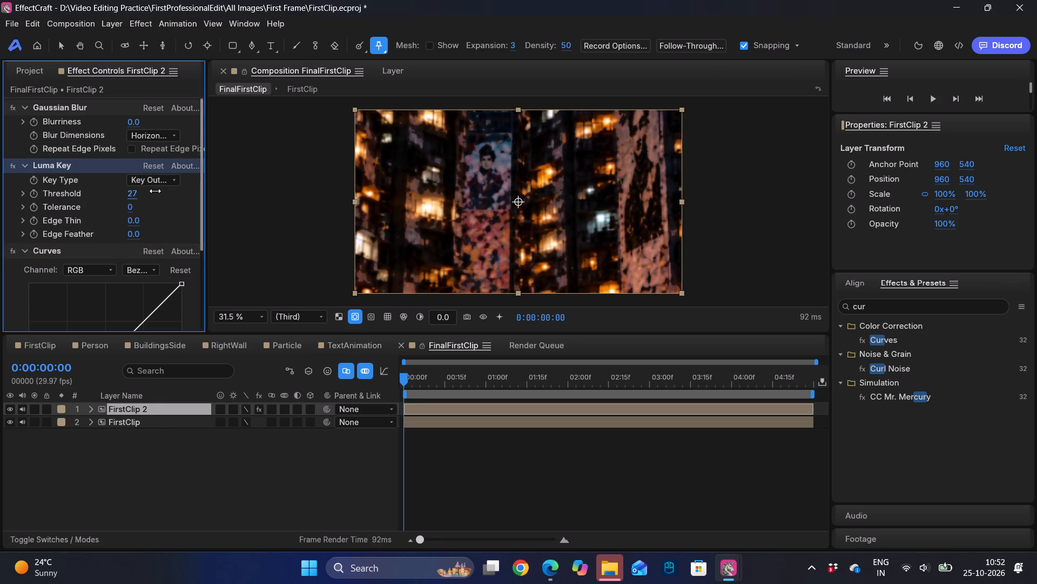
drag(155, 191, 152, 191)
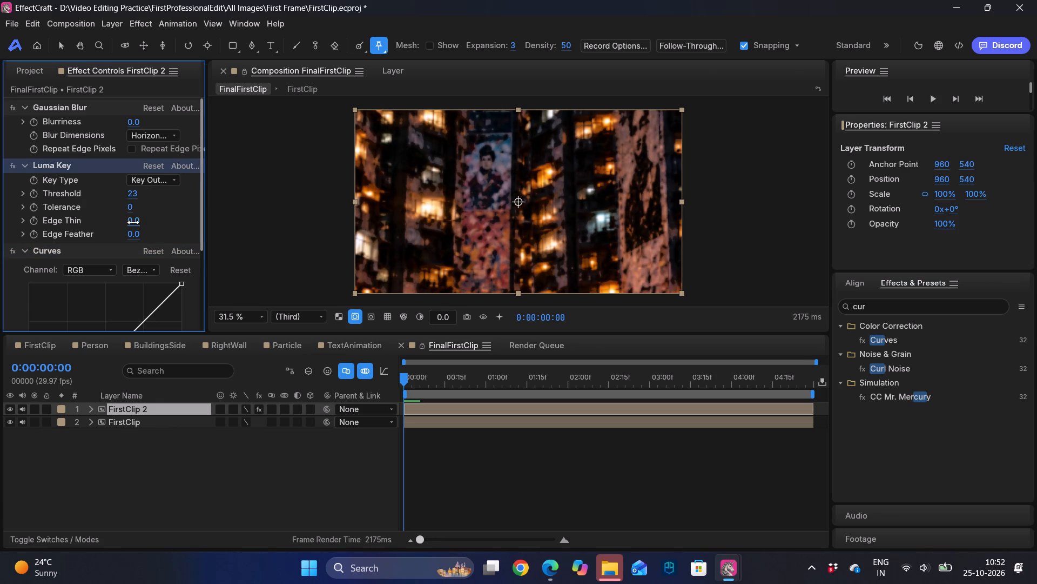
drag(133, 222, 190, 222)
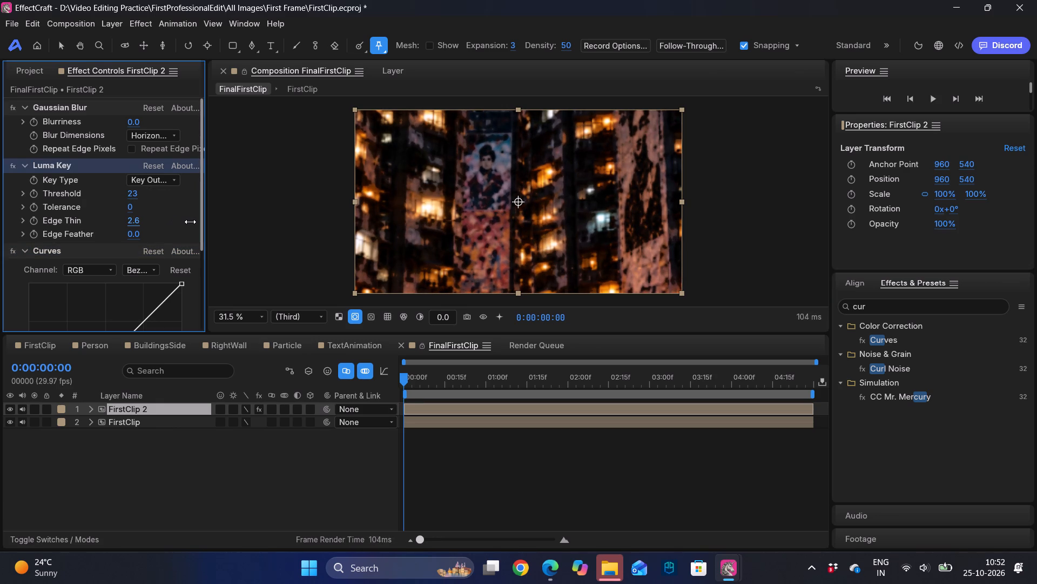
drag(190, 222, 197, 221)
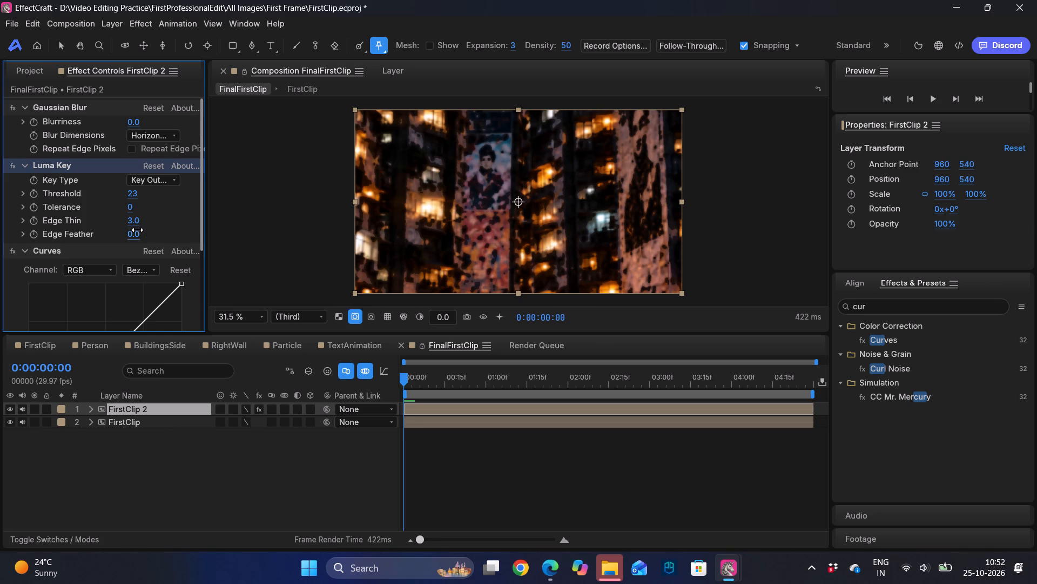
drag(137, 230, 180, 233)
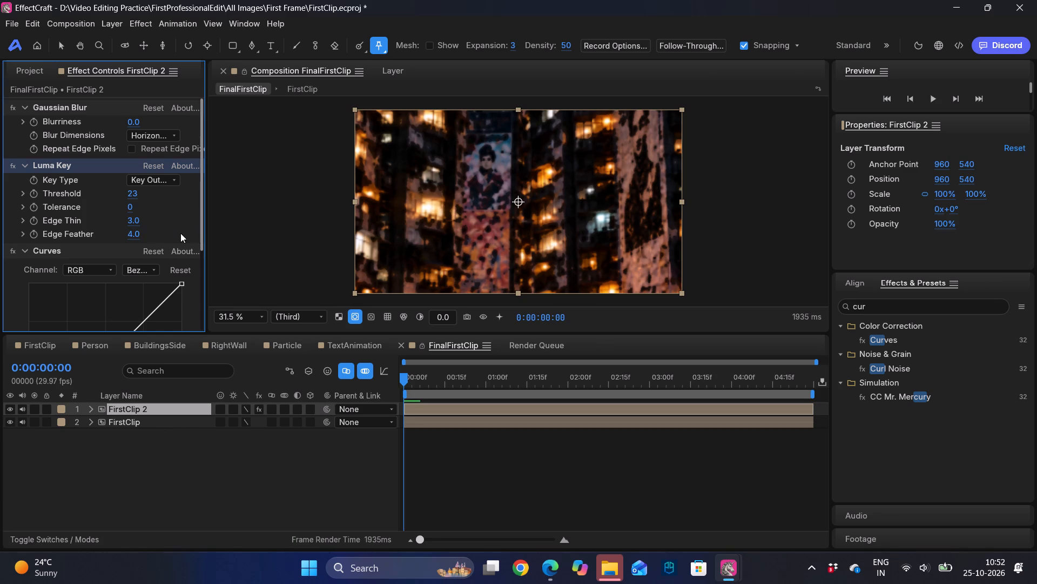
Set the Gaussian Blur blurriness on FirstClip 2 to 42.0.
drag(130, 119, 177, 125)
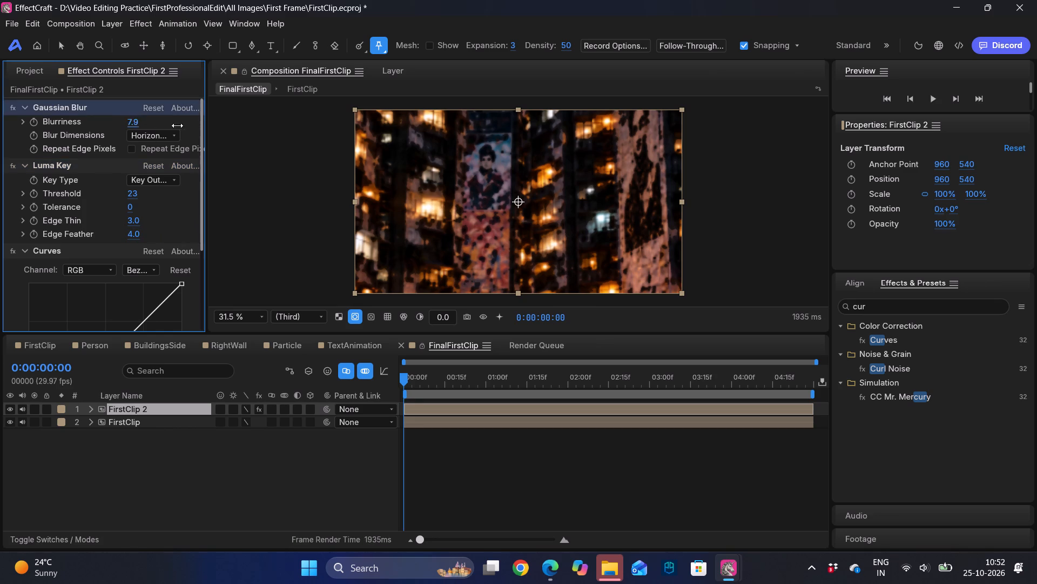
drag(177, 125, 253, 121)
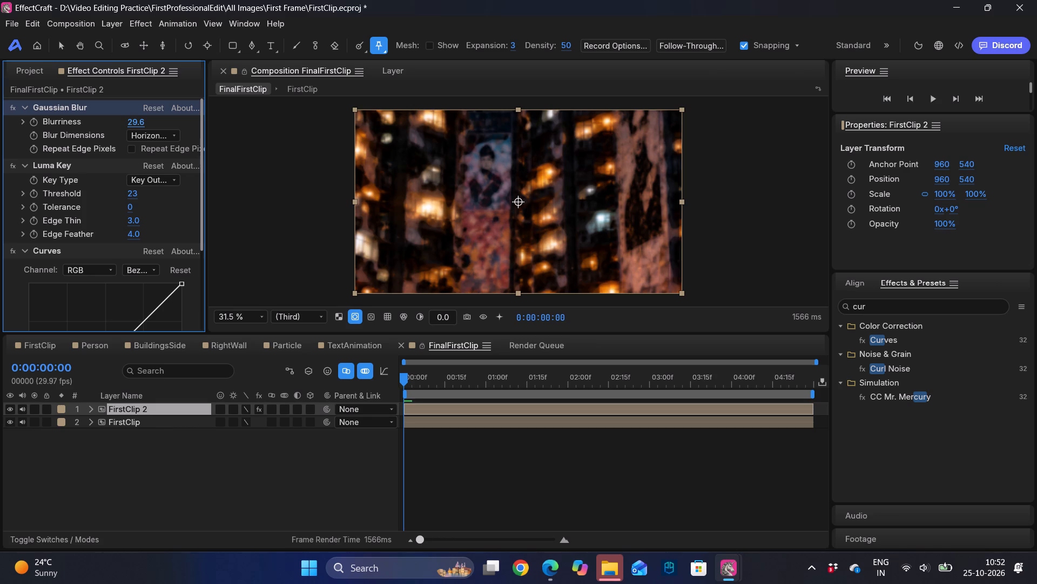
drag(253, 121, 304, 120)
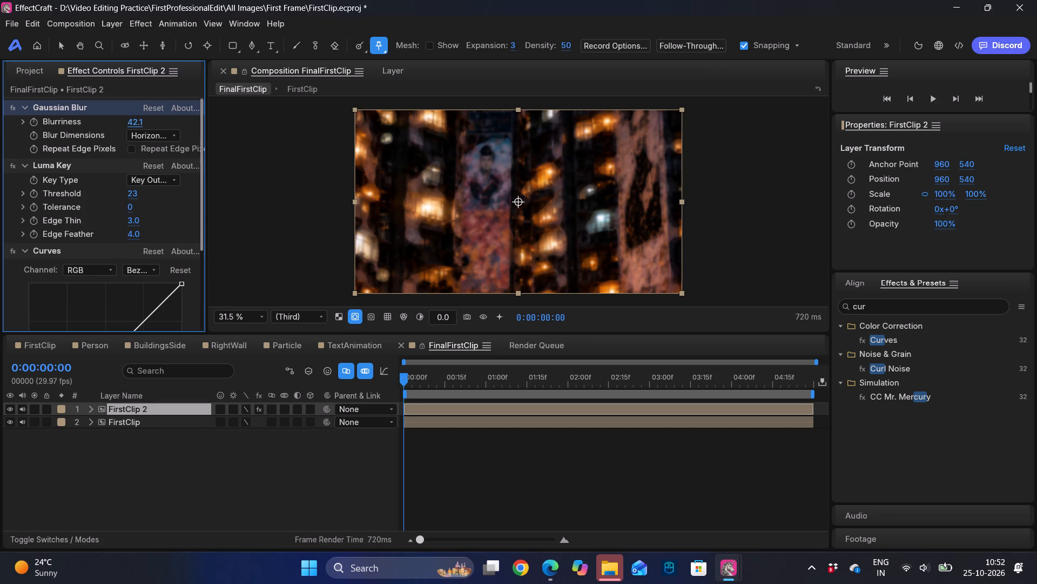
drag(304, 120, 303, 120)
Set FirstClip 2's Luma Key threshold to 15, edge thin to 2.3 and edge feather to 3.2.
drag(136, 189, 130, 189)
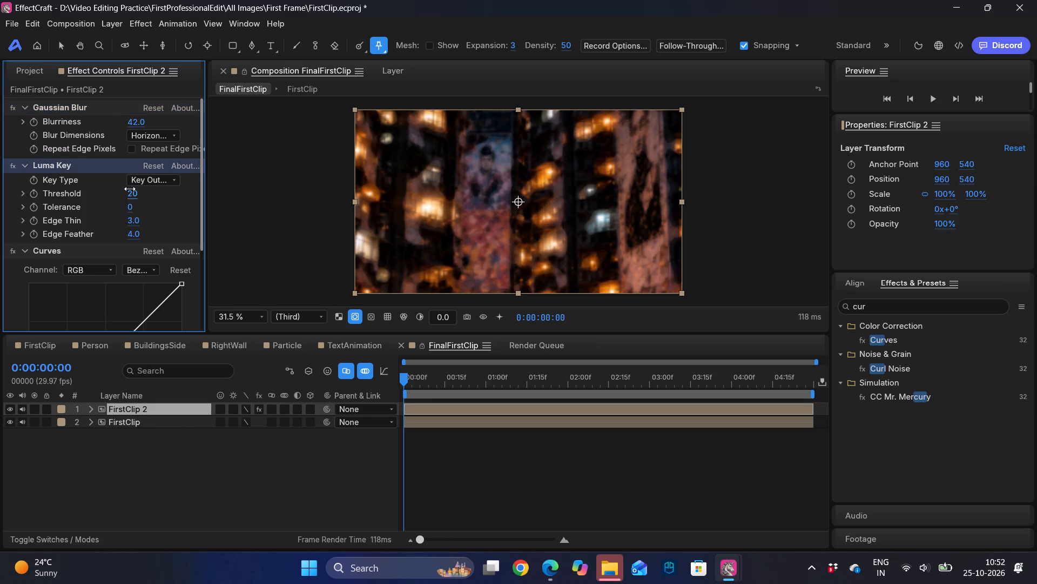
drag(130, 189, 117, 190)
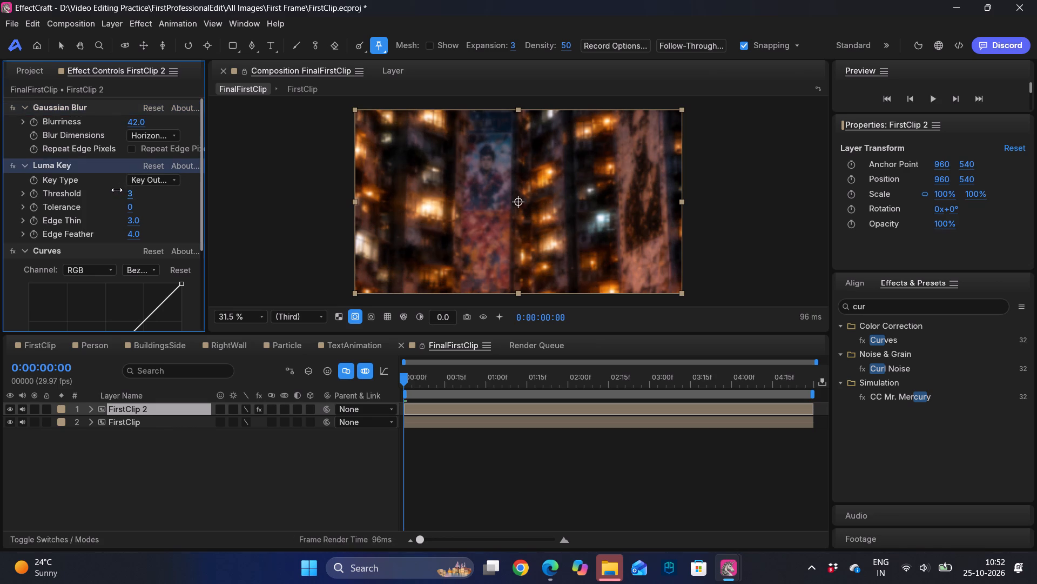
drag(117, 190, 127, 191)
drag(132, 220, 114, 222)
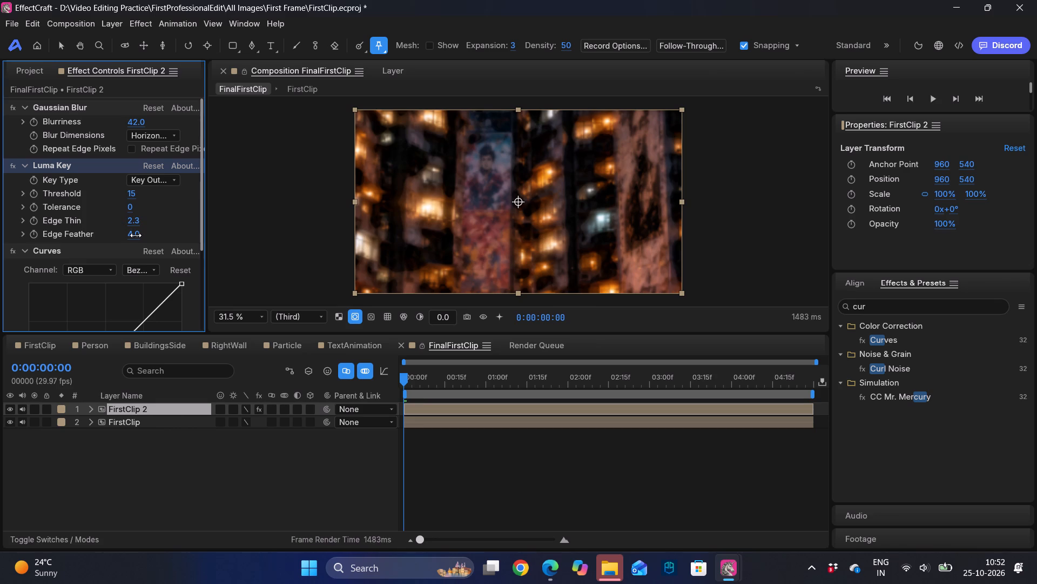
drag(137, 236, 126, 236)
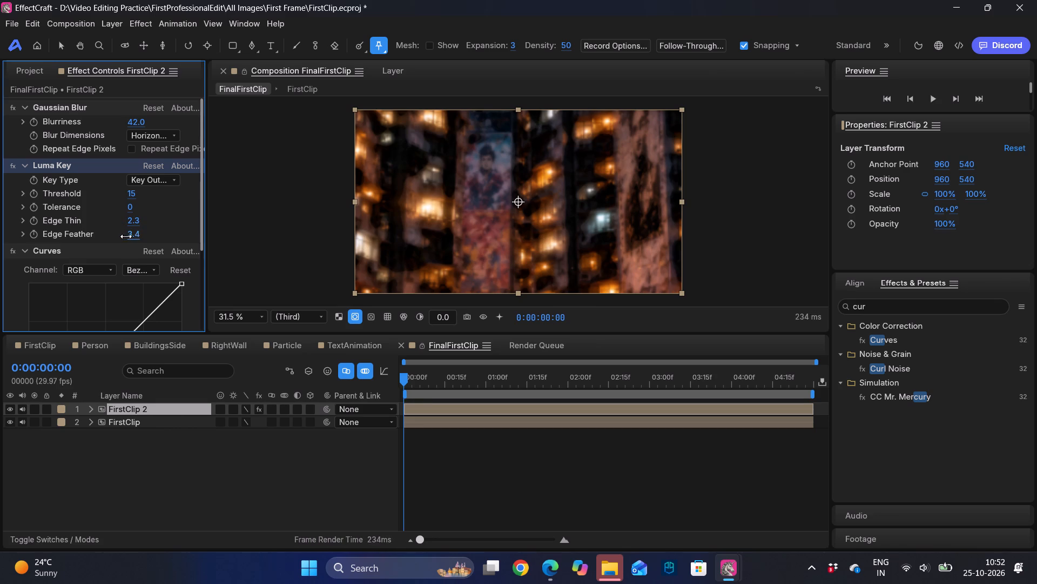
drag(126, 236, 125, 235)
Reduce the Gaussian Blur blurriness on FirstClip 2 to 15.7.
drag(134, 121, 122, 121)
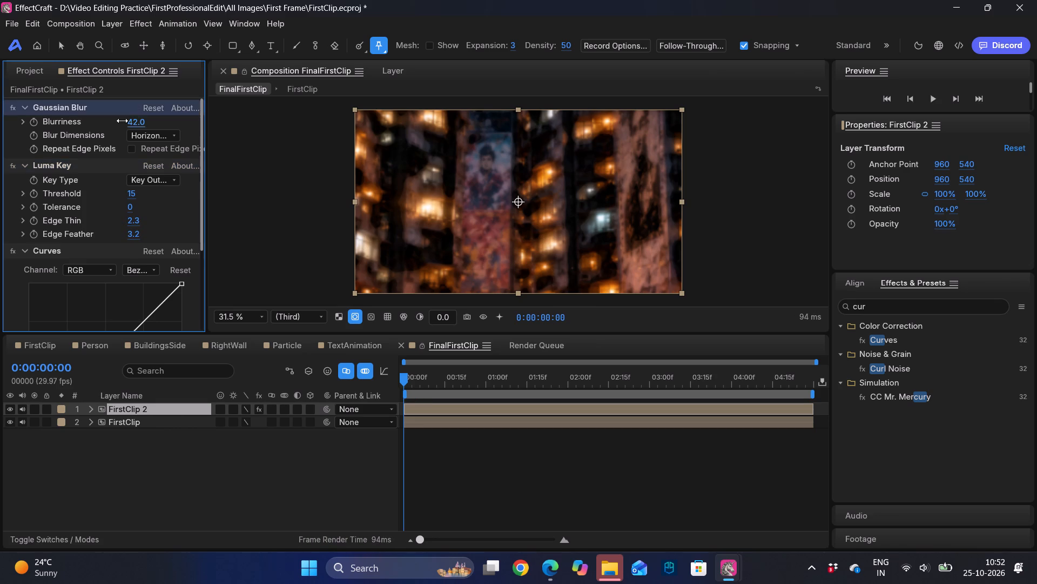
drag(122, 121, 82, 120)
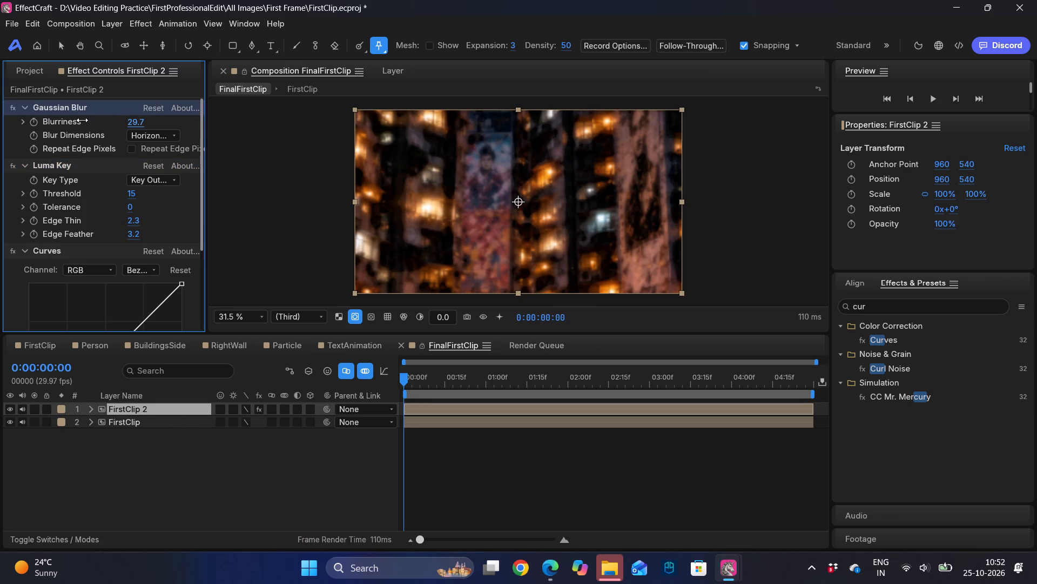
drag(82, 120, 60, 122)
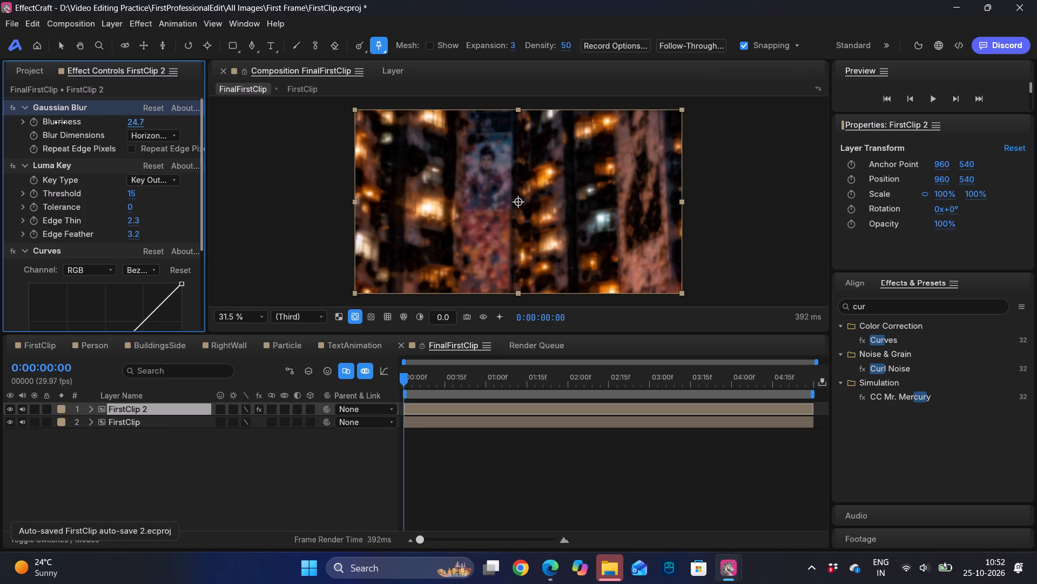
drag(60, 122, 35, 125)
drag(35, 125, 25, 125)
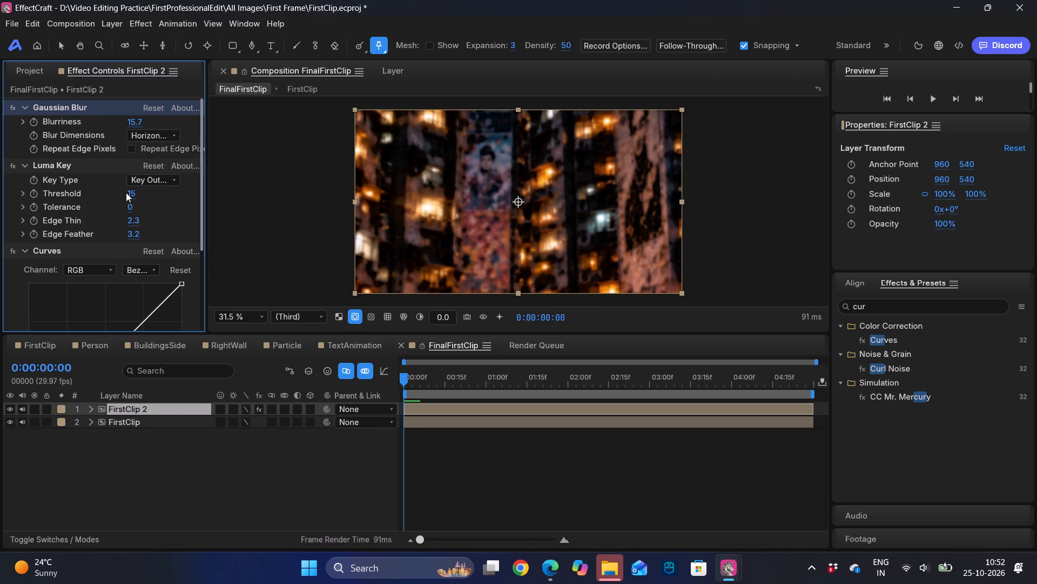
Lower the Luma Key threshold on FirstClip 2 to 9.
drag(132, 195, 125, 195)
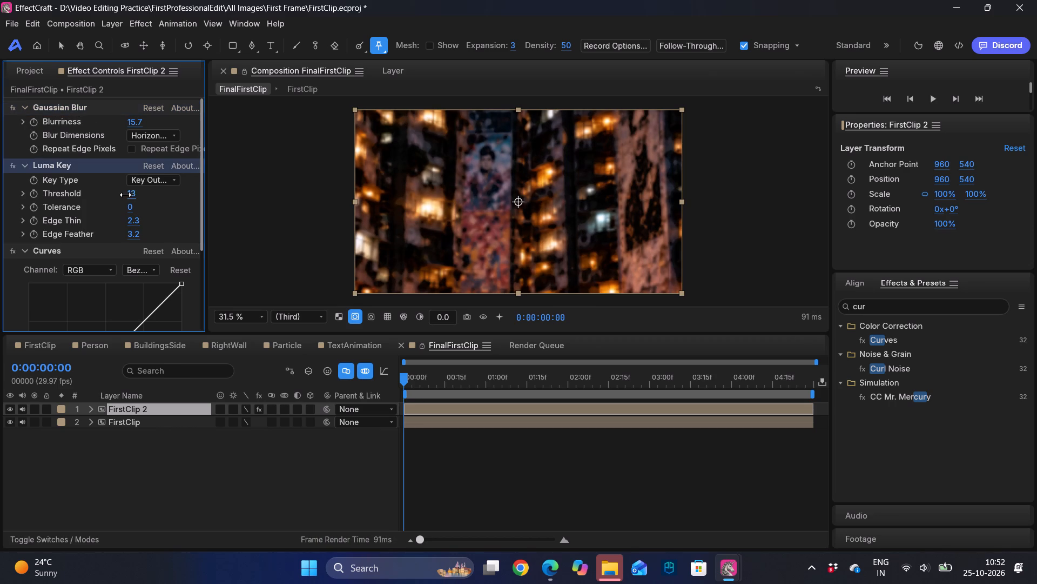
drag(125, 195, 124, 195)
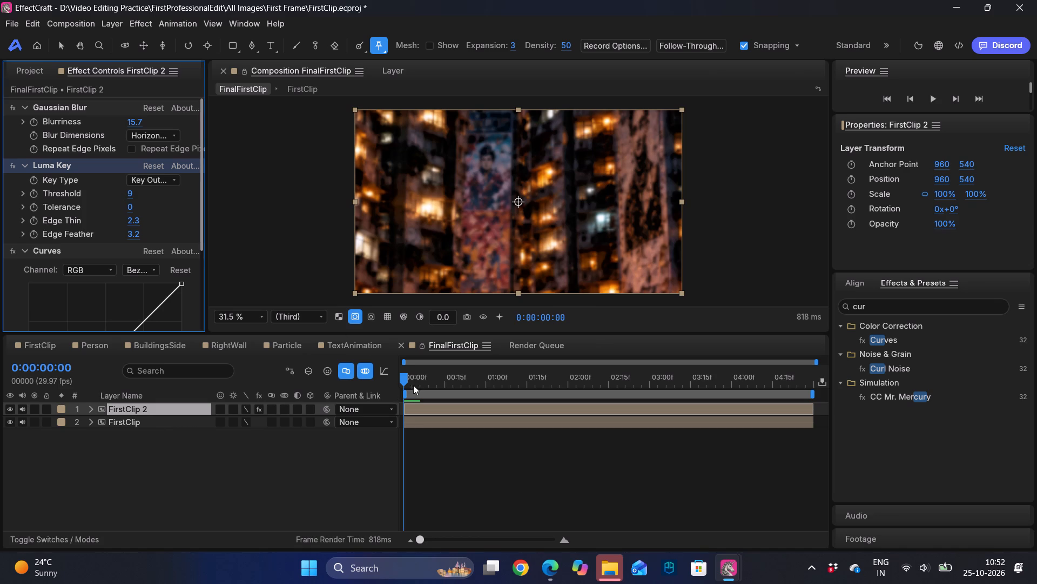
Shape FirstClip 2's RGB curve with a lowered point in the shadows and a second point in the upper midtones, slightly below the diagonal.
scroll(86, 268, down, 1)
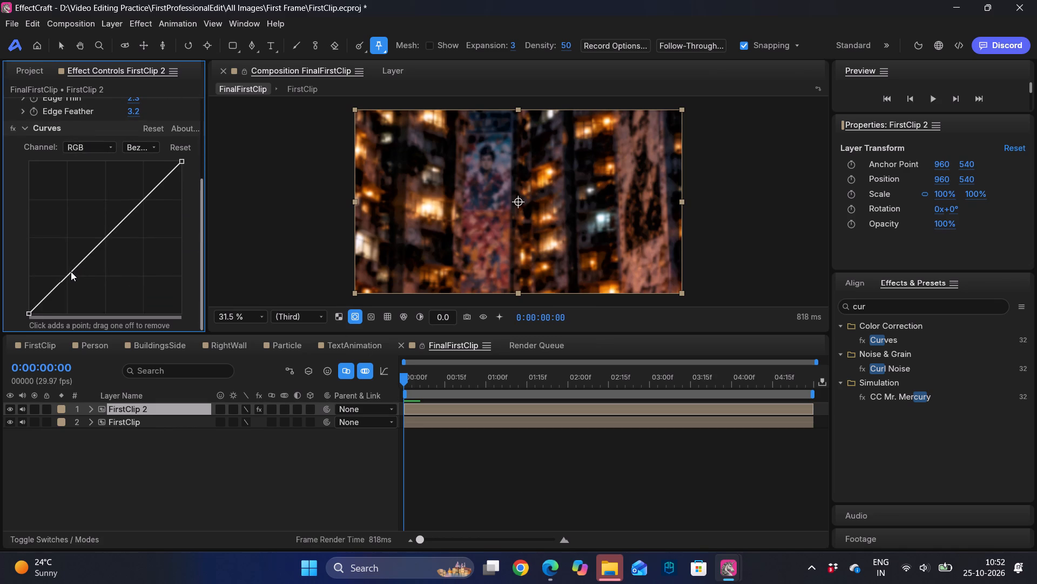
drag(71, 271, 86, 278)
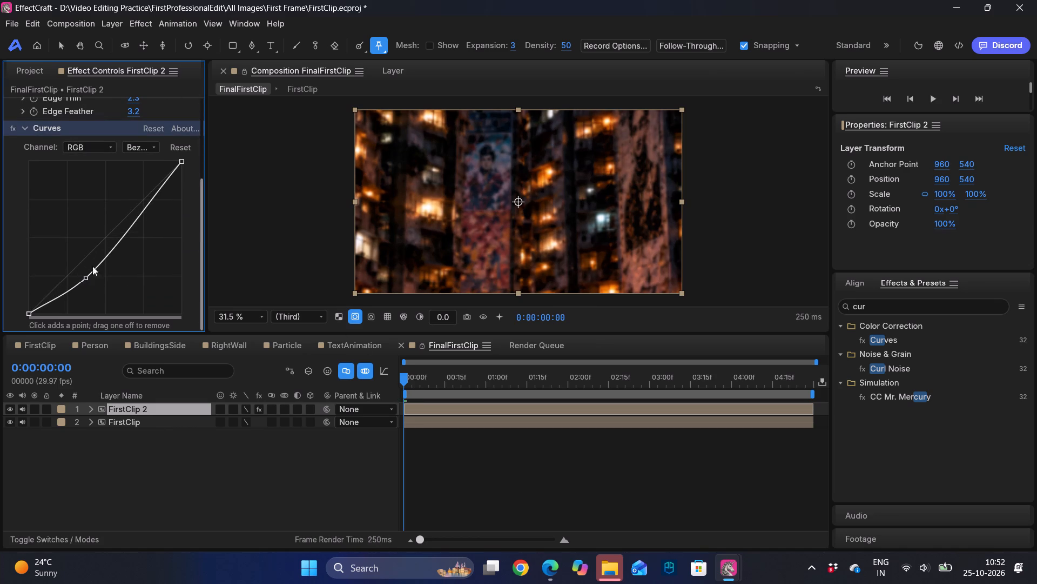
drag(86, 278, 88, 281)
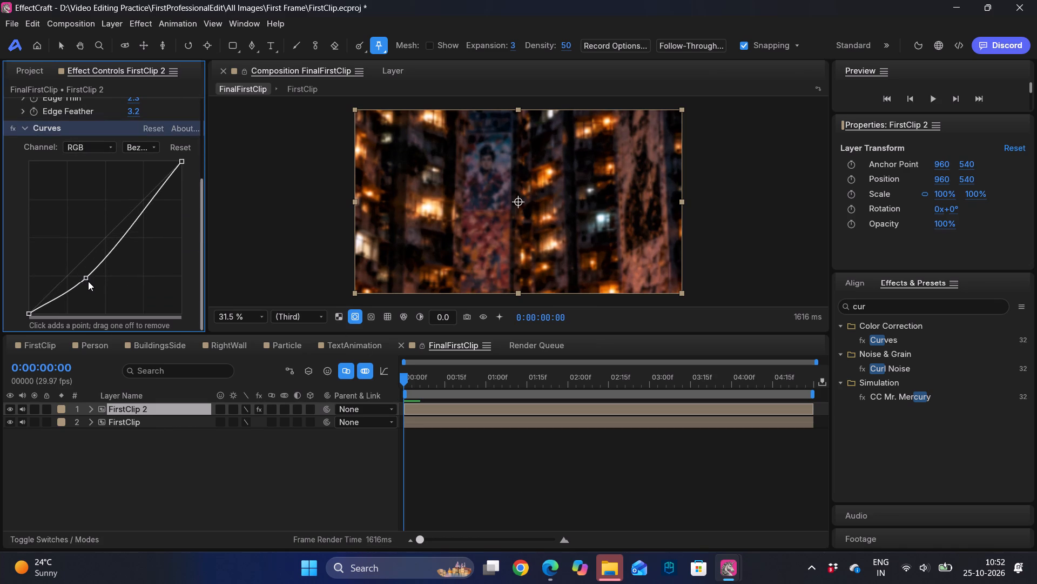
drag(88, 281, 90, 283)
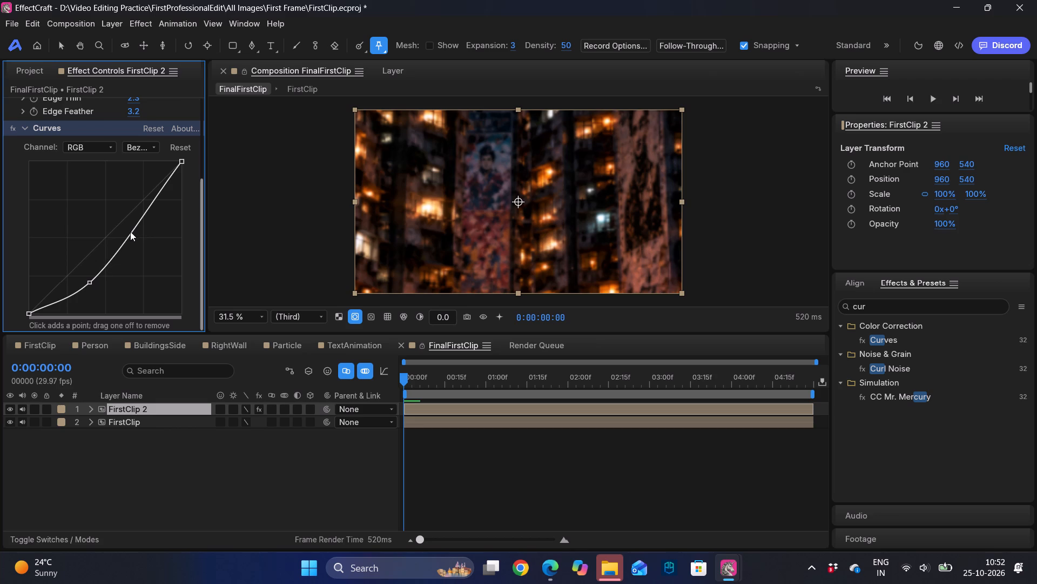
click(130, 231)
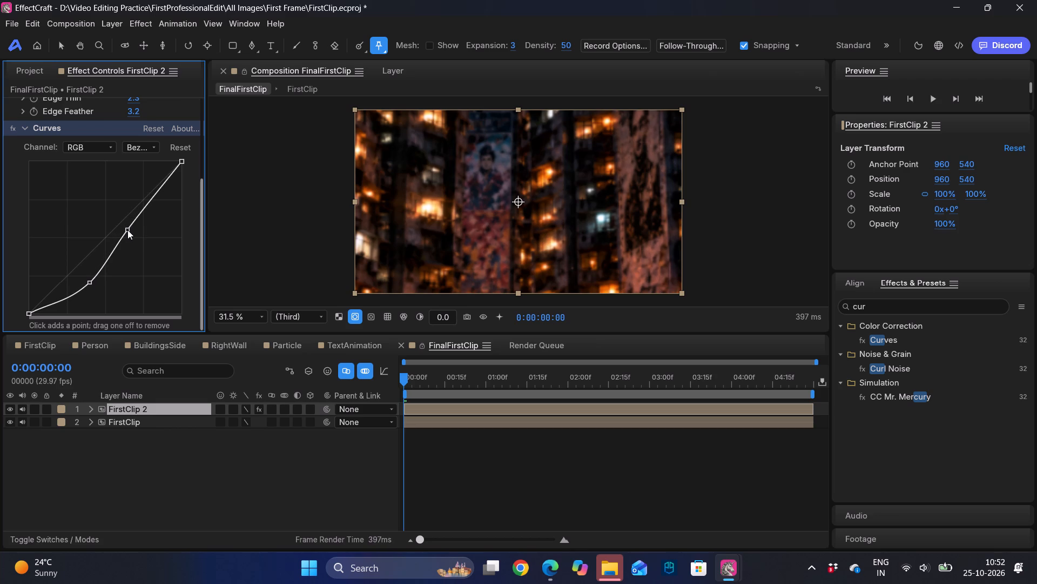
click(89, 282)
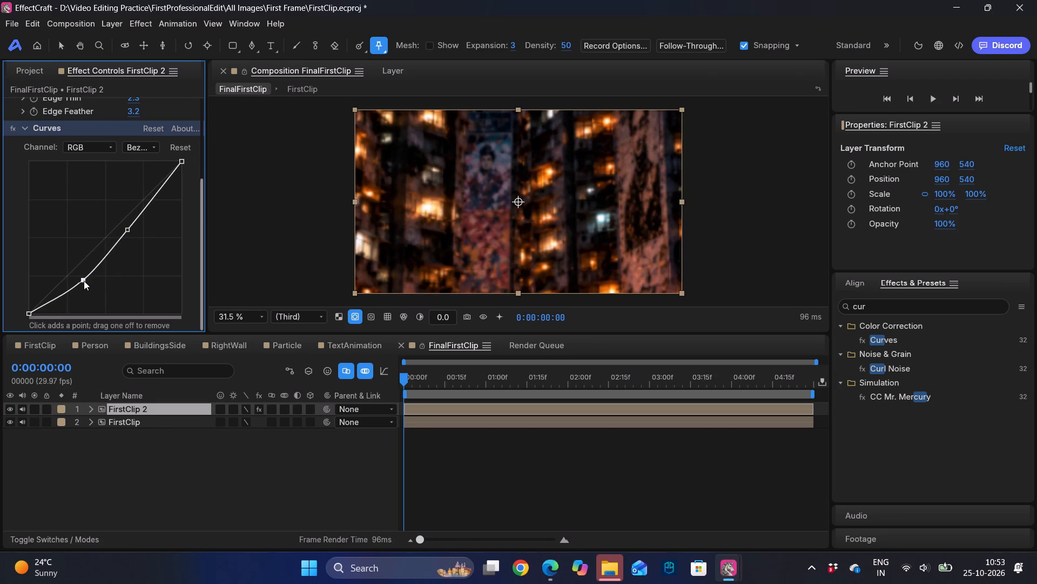
Scrub through the first second or so of FinalFirstClip to examine the glow on the text, lantern and sunset.
drag(401, 373, 432, 380)
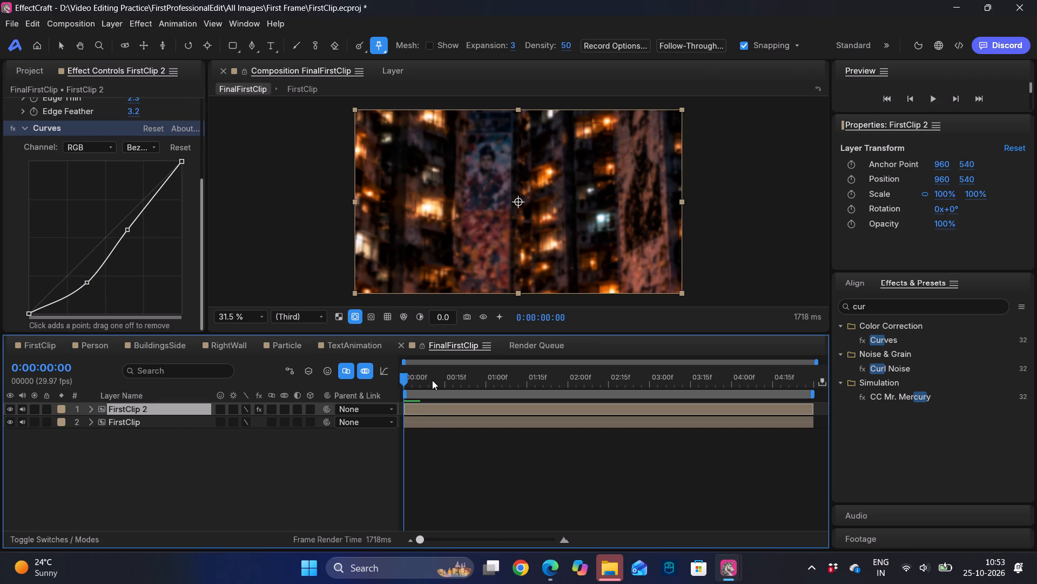
drag(432, 380, 439, 379)
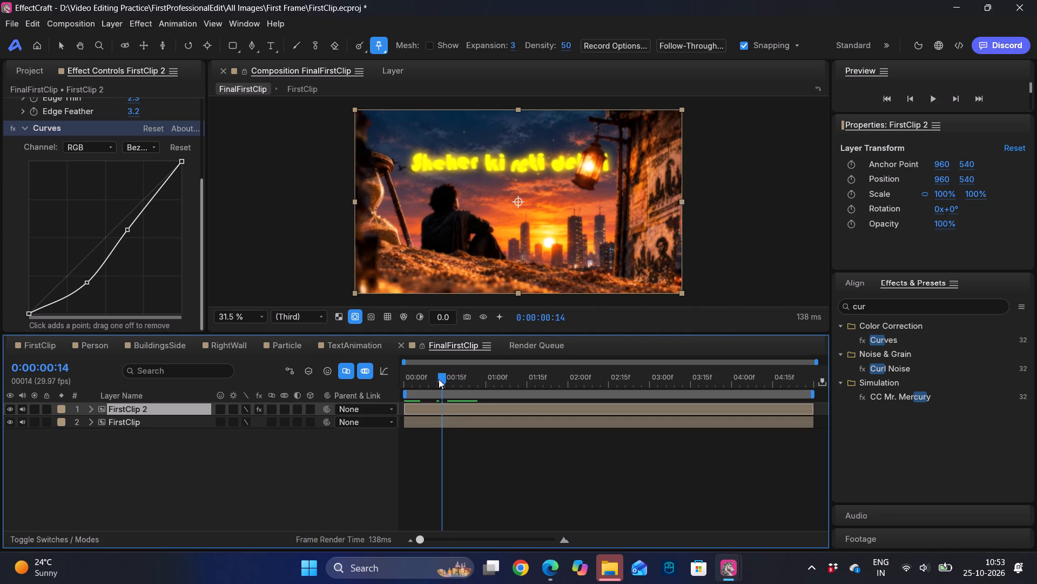
drag(439, 379, 466, 381)
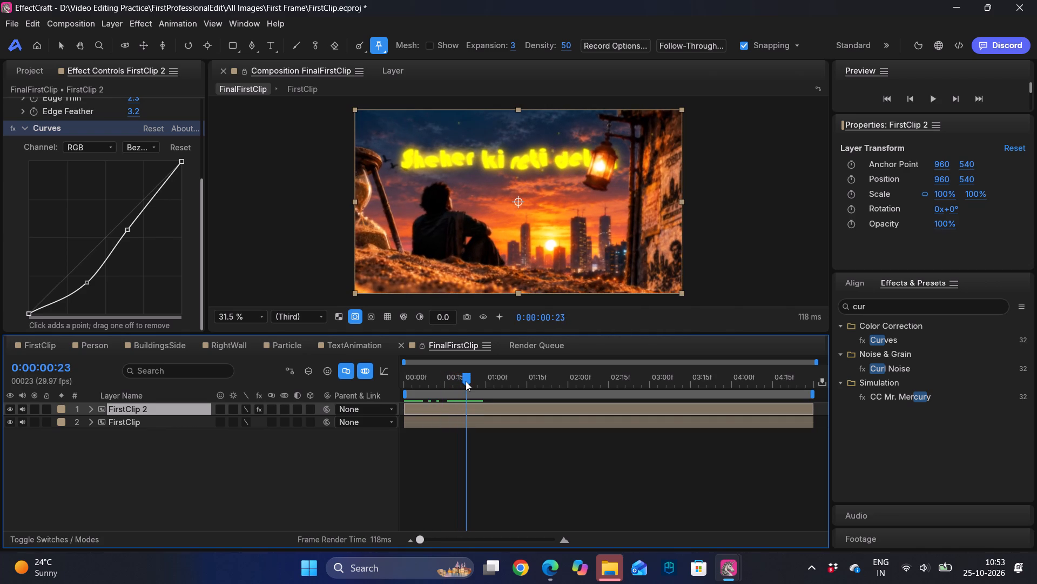
drag(466, 381, 457, 381)
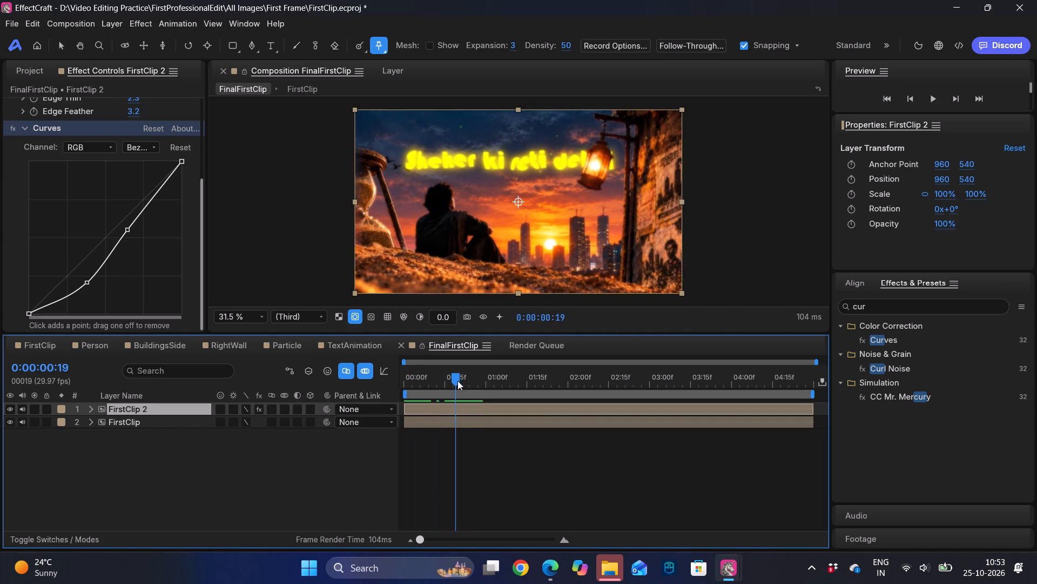
drag(457, 381, 445, 381)
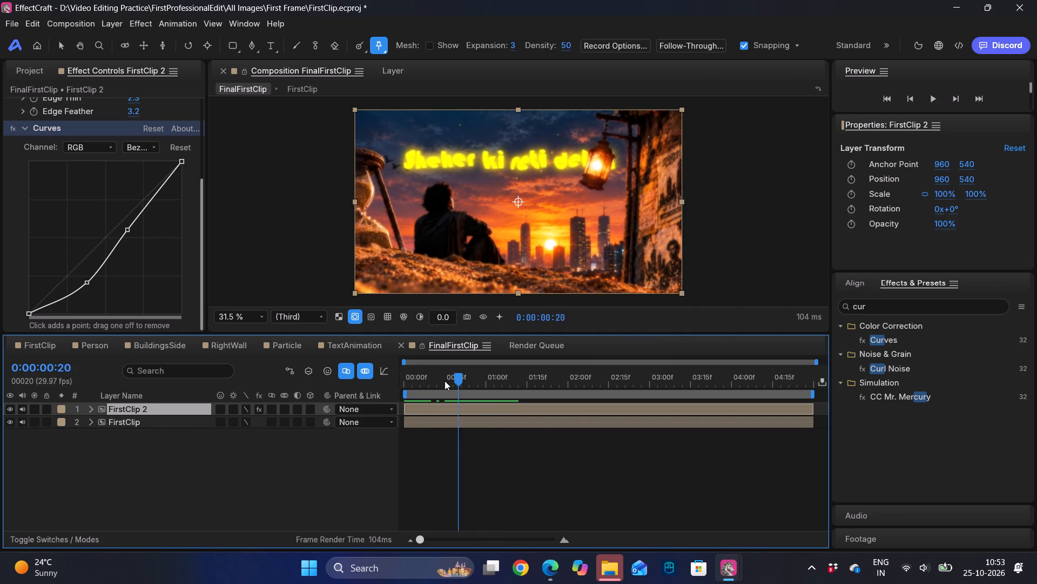
drag(445, 381, 506, 386)
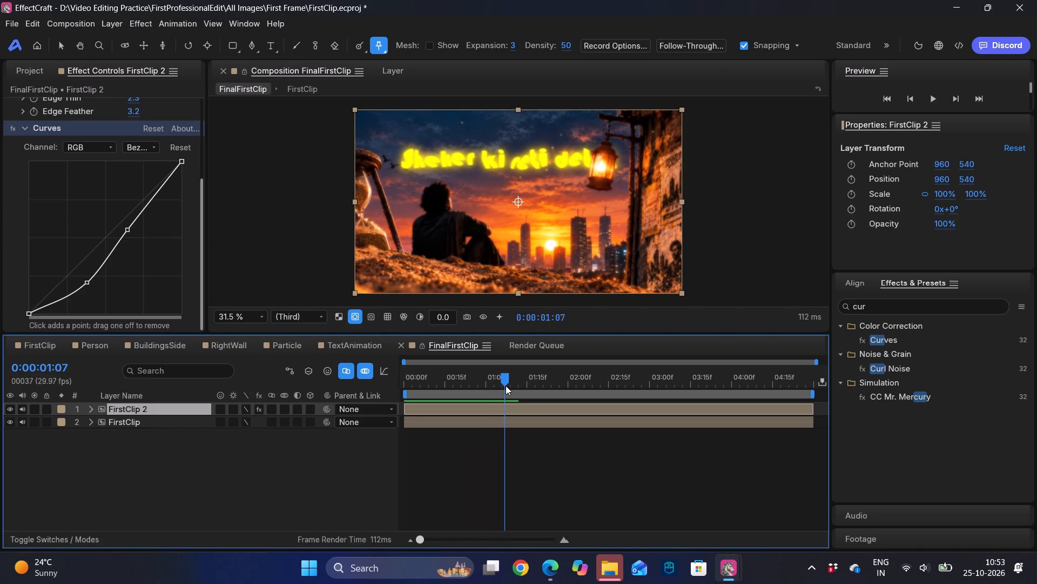
drag(506, 386, 500, 387)
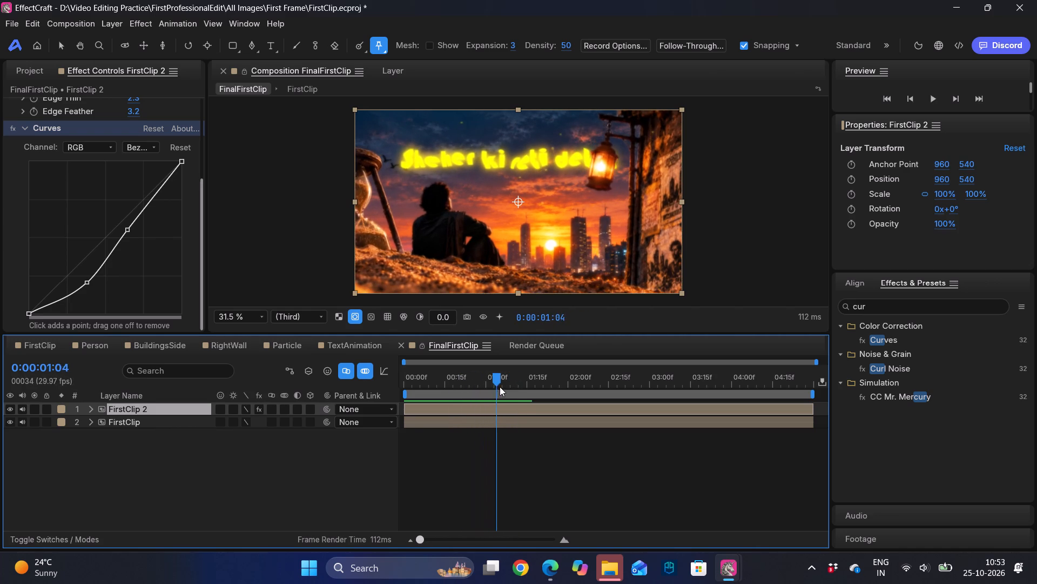
drag(500, 387, 457, 382)
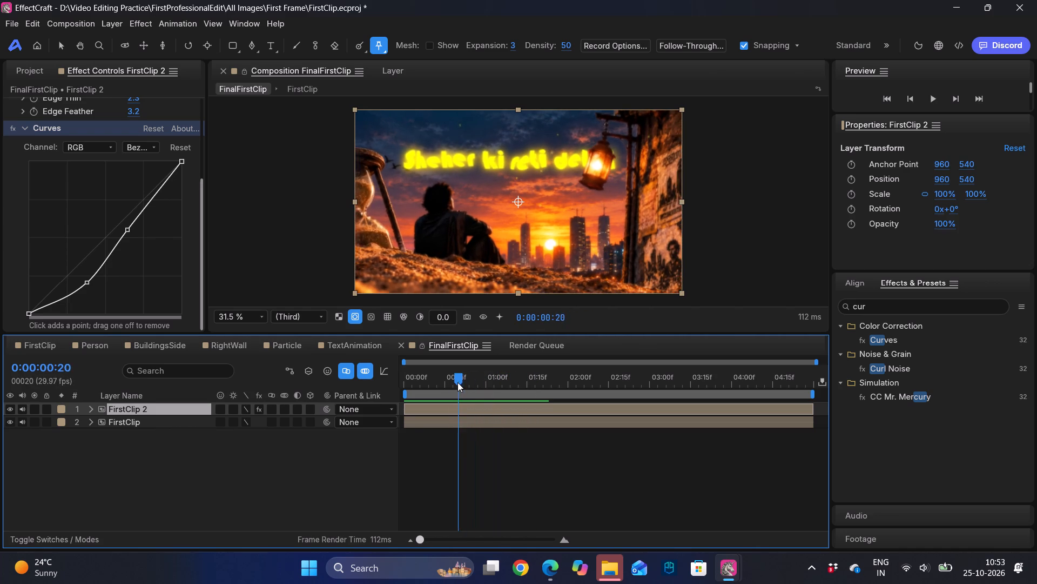
drag(457, 382, 500, 380)
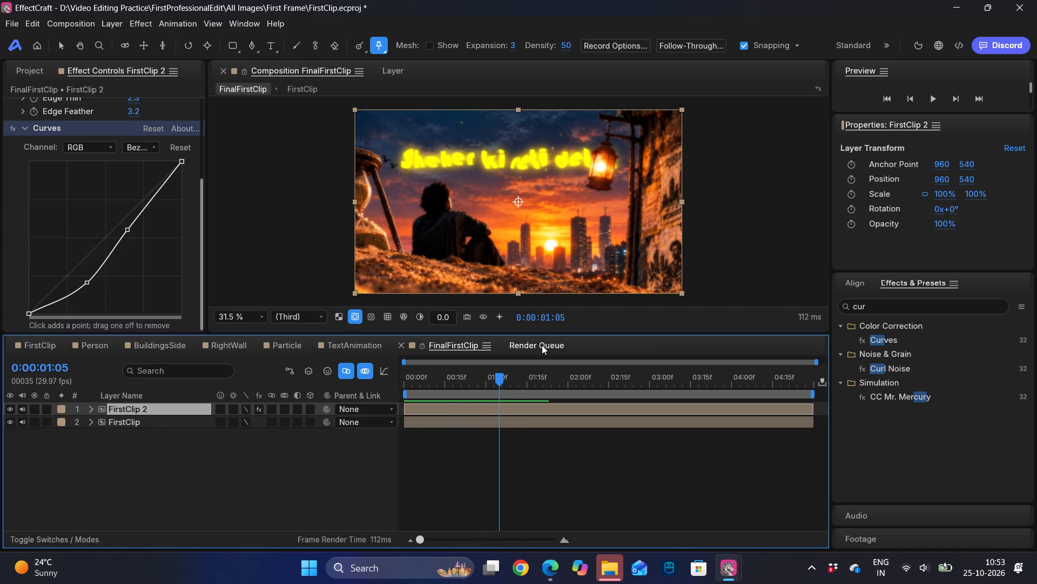
Add FinalFirstClip to the render queue and start rendering it.
click(542, 345)
click(133, 472)
key(ctrl+m)
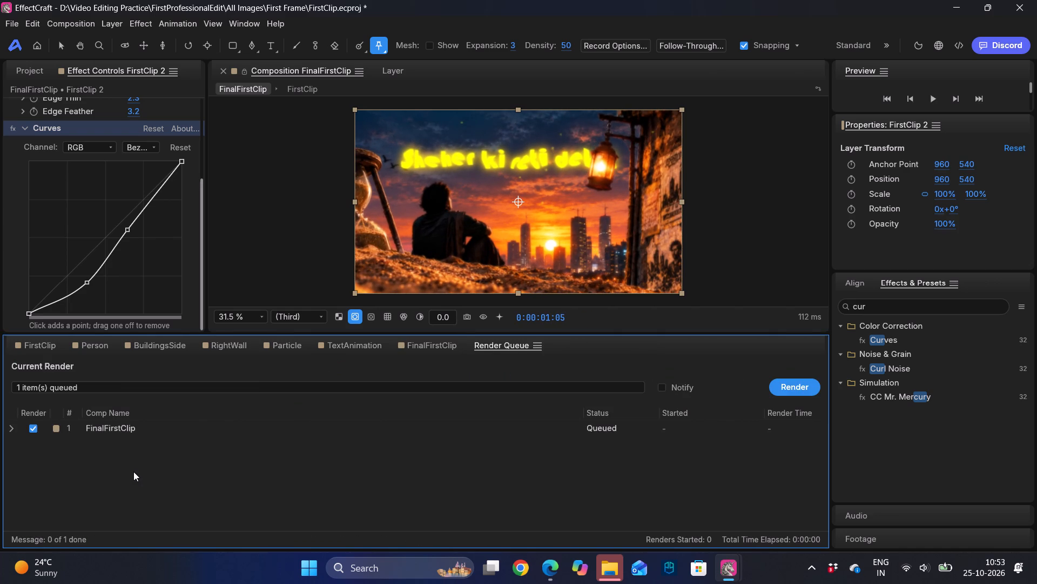
click(810, 391)
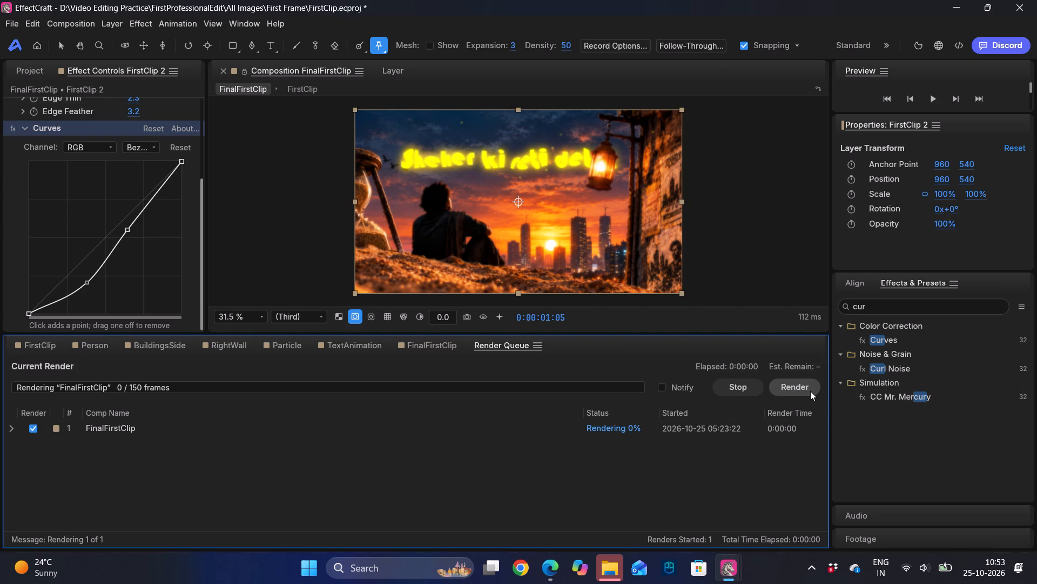
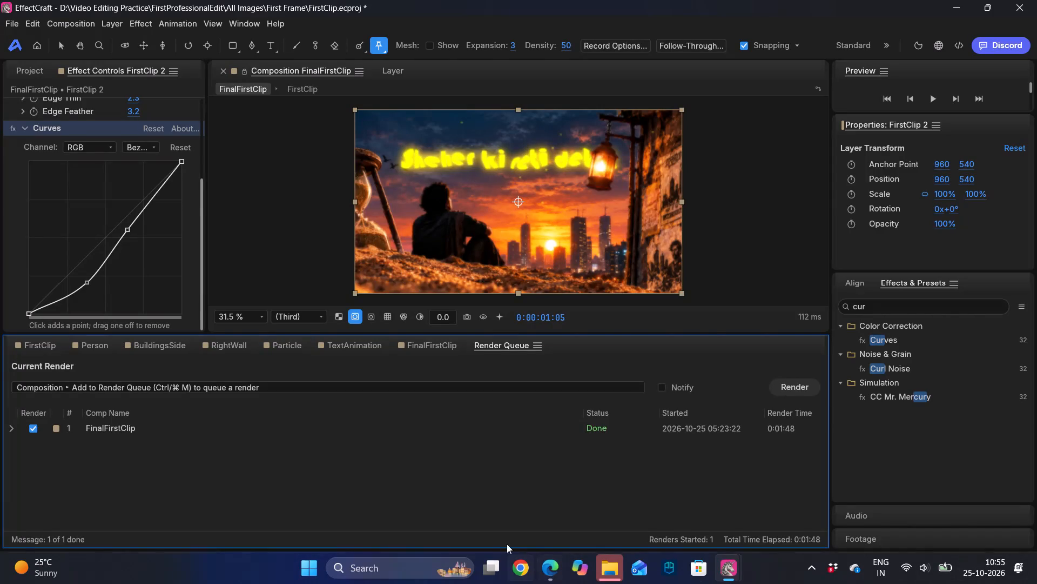
Switch to Microsoft Edge and search the web for "how can i add transition effect using after effect".
click(548, 566)
text(how can i add transition effect using afte)
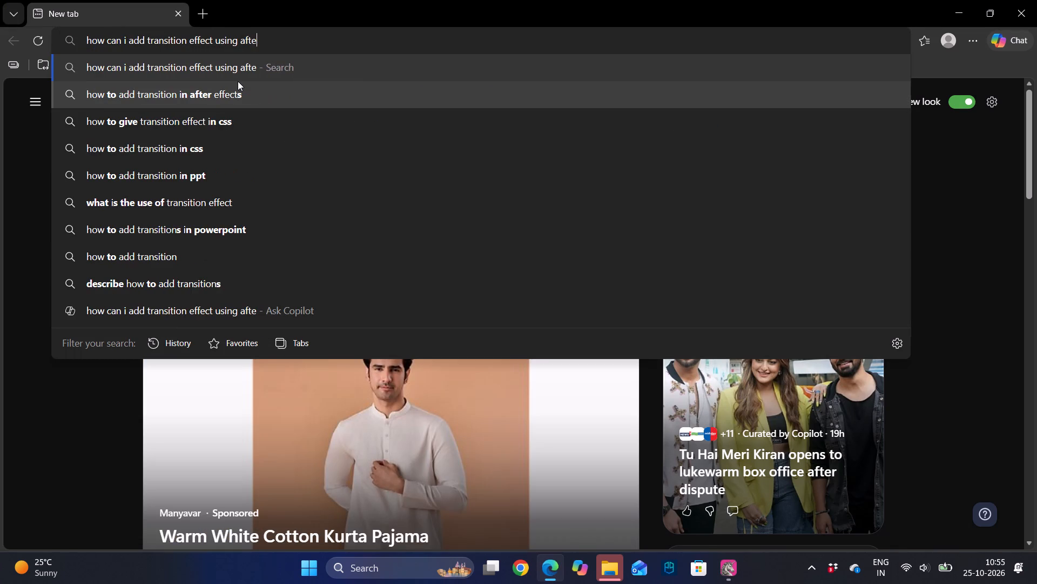
text(r effect)
key(Return)
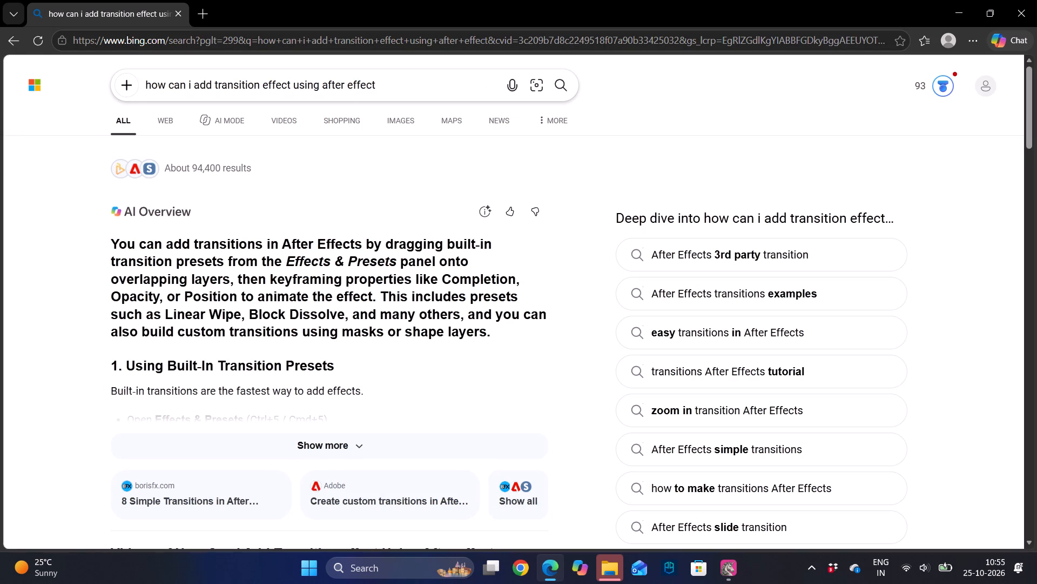
Expand the AI overview and read the instructions on using built-in transition presets and the table of common transitions.
click(305, 439)
scroll(236, 363, down, 1)
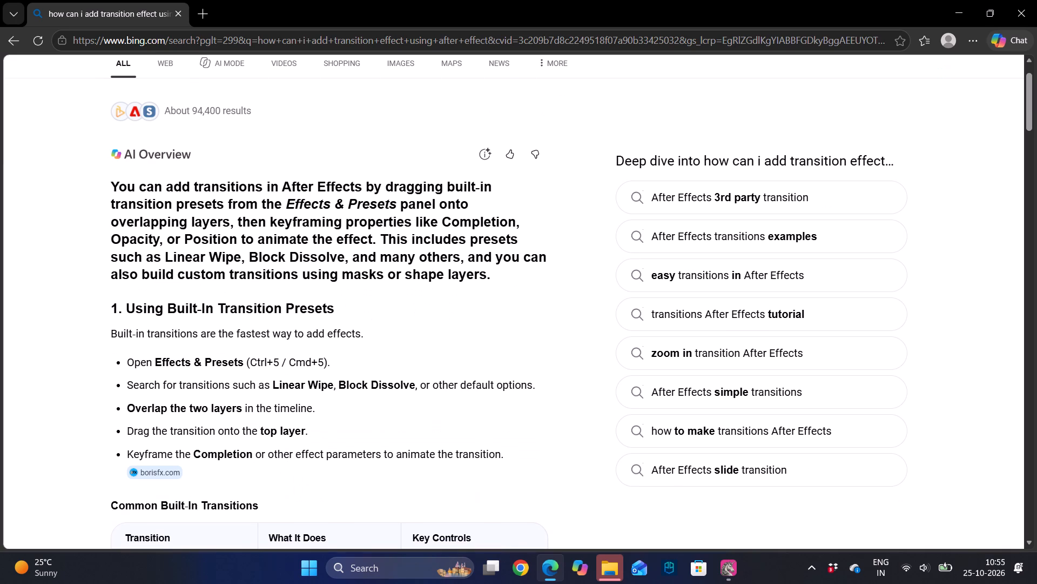
scroll(126, 383, down, 1)
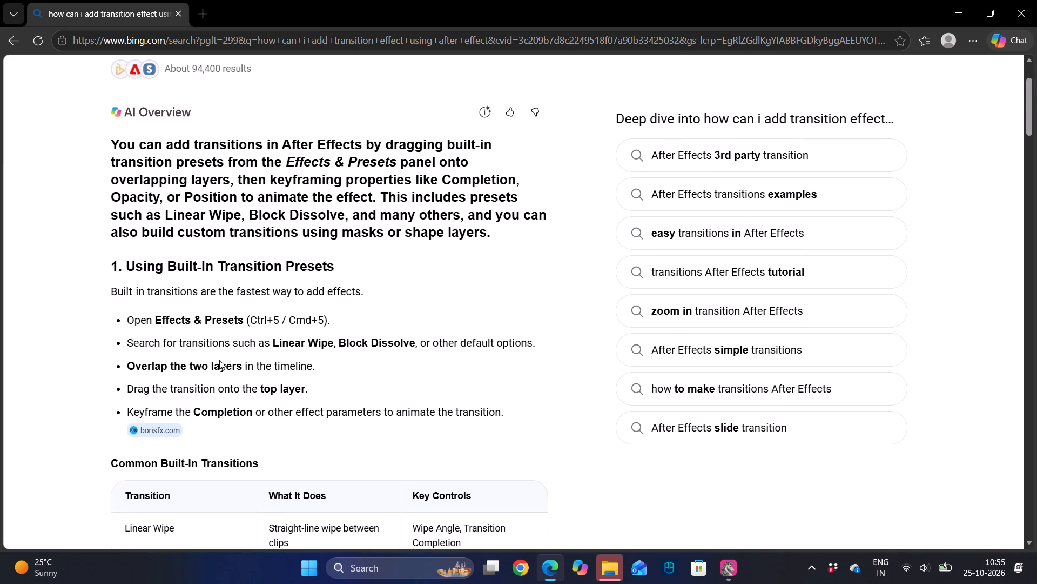
scroll(217, 362, down, 1)
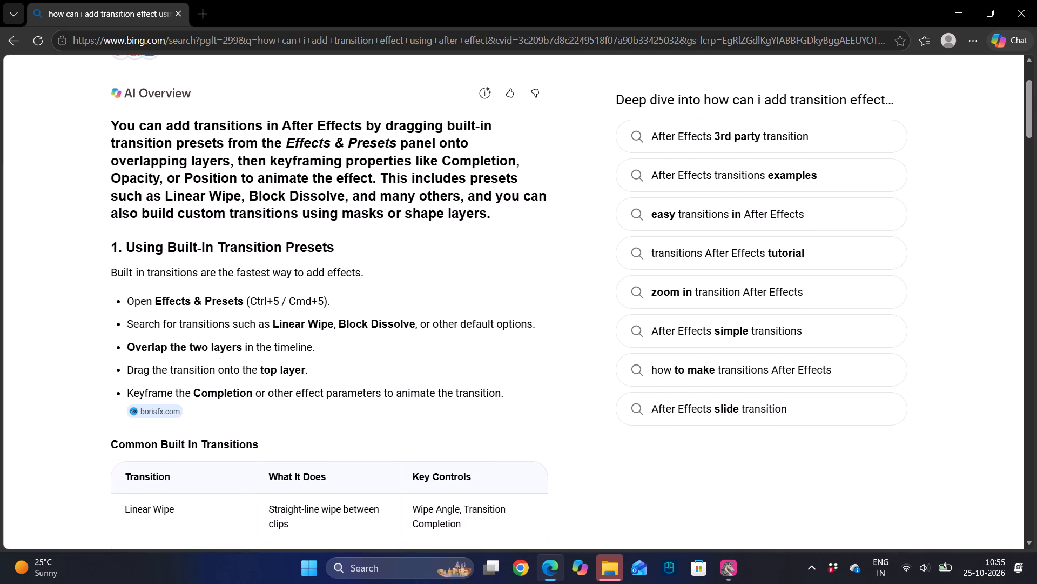
scroll(137, 371, down, 1)
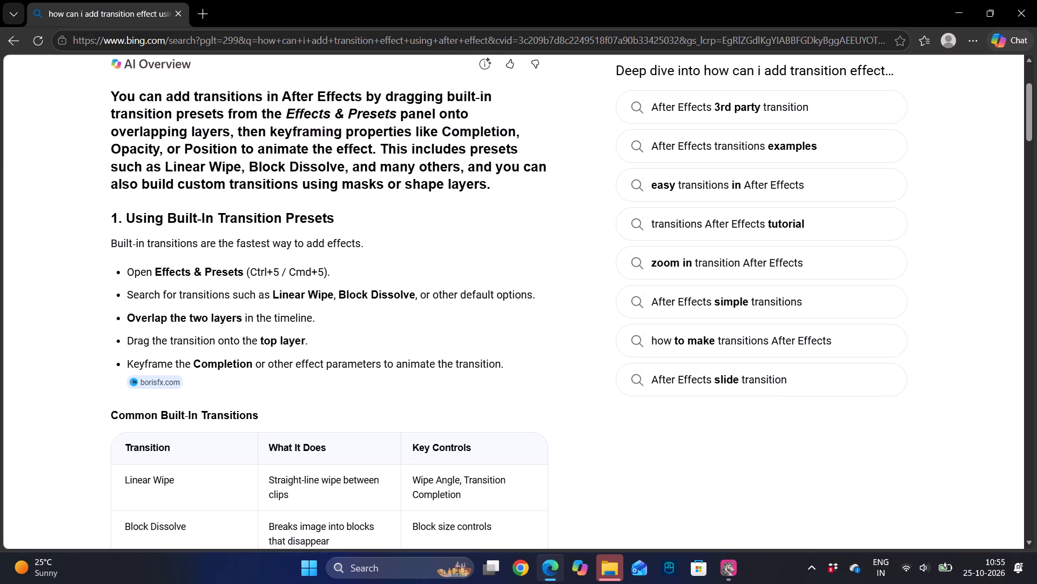
scroll(200, 352, down, 1)
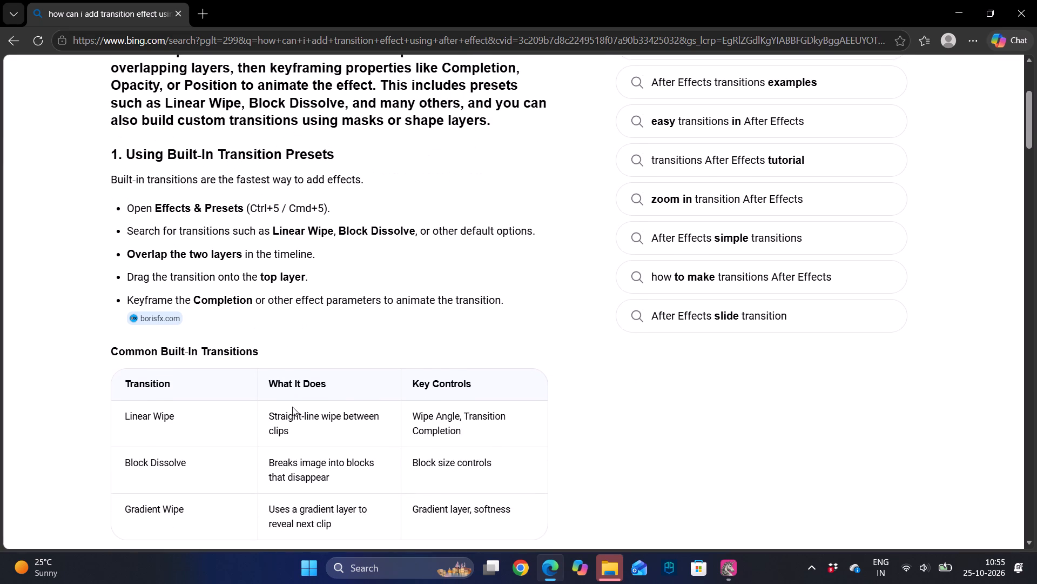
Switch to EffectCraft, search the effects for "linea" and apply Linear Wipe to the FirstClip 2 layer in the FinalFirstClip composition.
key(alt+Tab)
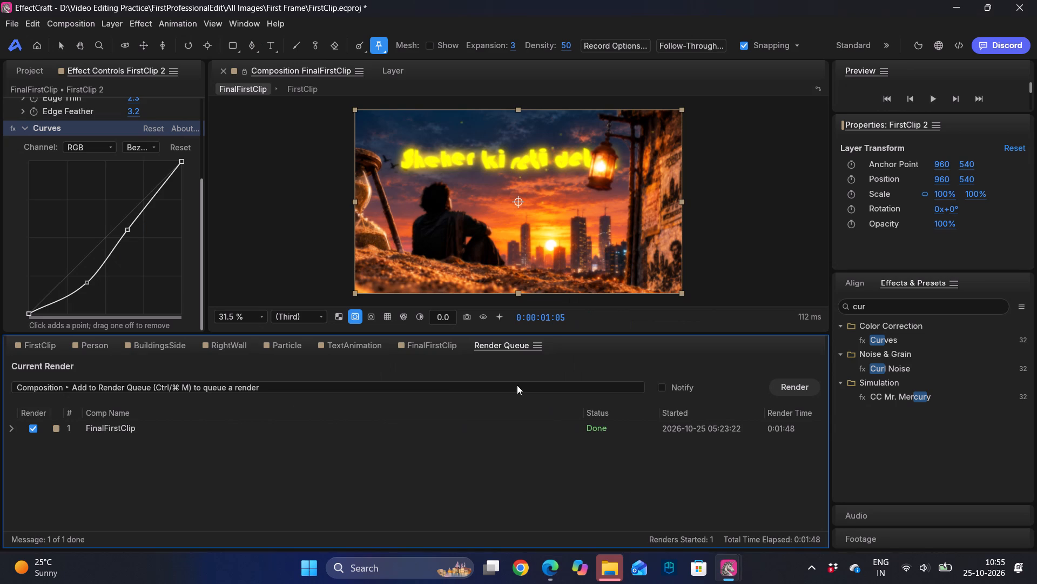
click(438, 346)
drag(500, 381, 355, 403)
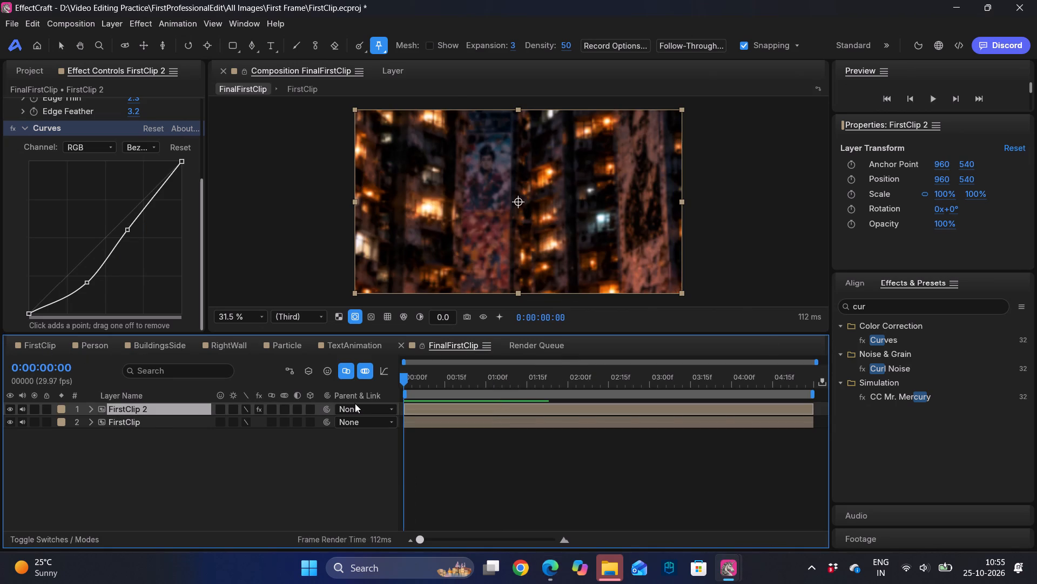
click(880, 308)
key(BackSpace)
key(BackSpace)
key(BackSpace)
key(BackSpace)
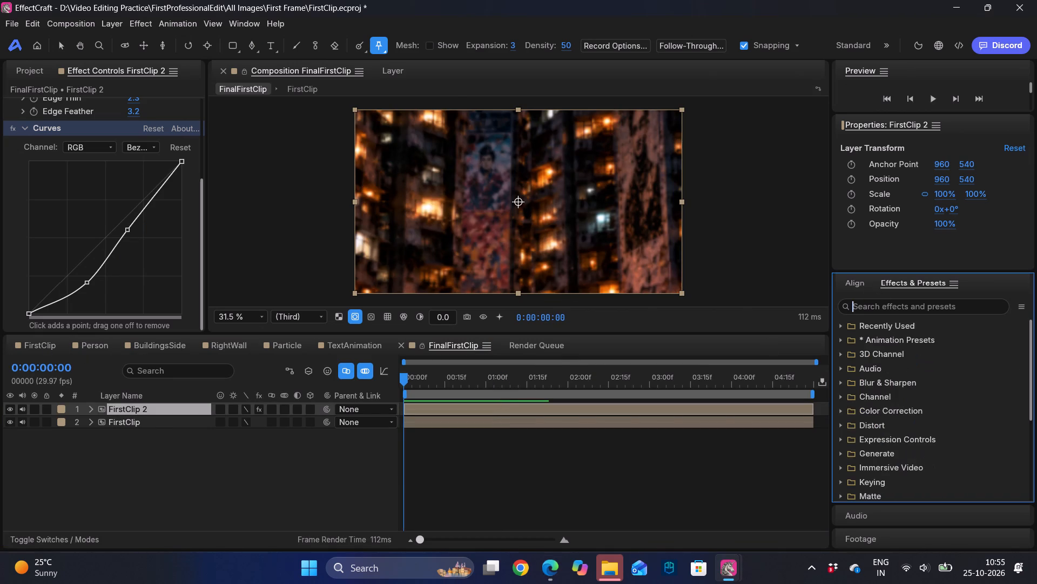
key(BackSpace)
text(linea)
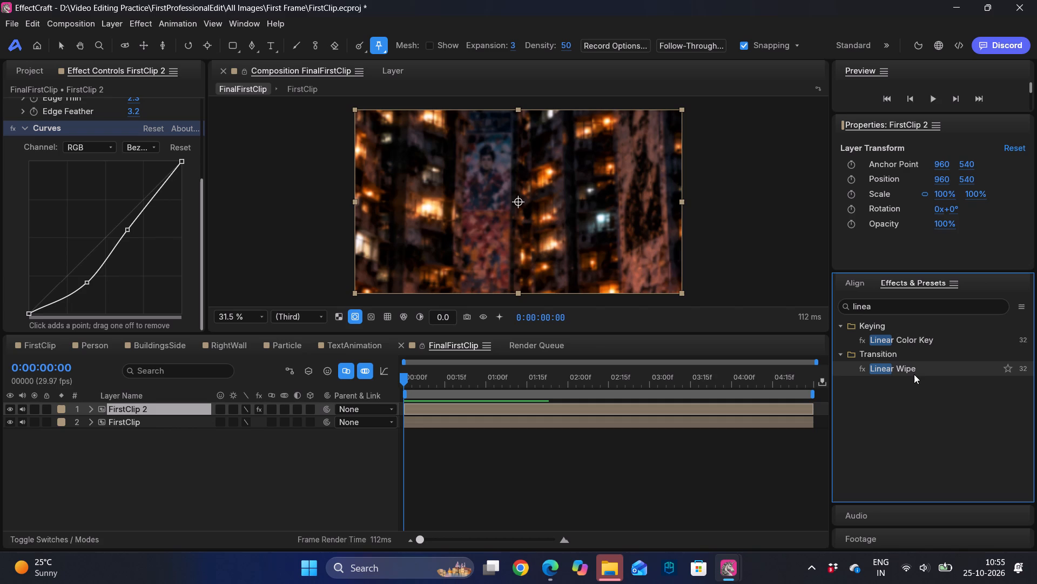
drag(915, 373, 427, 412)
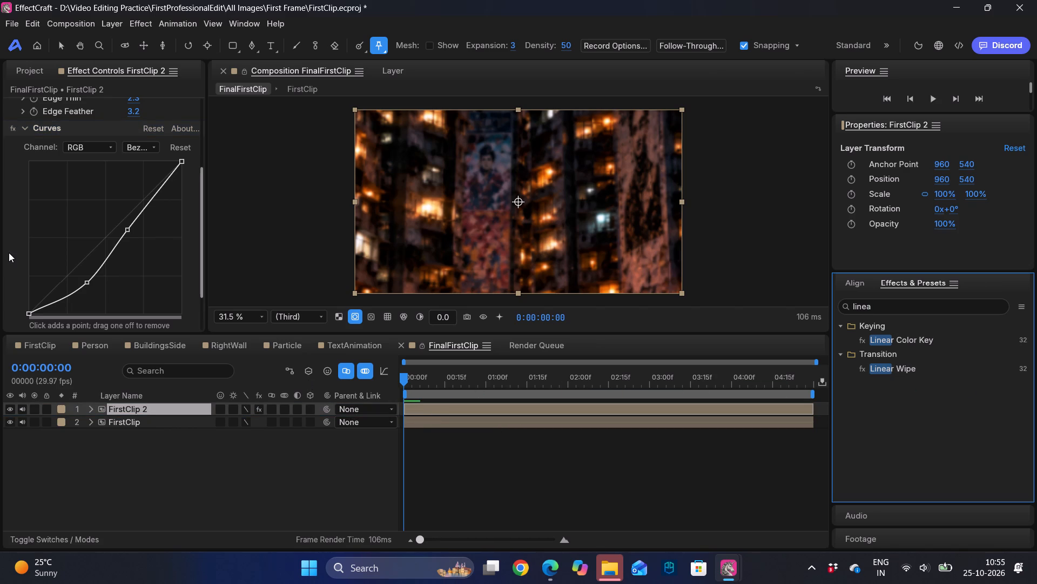
Try to preview the FinalFirstClip composition with the Linear Wipe applied, and return the playhead to the start.
scroll(9, 253, down, 7)
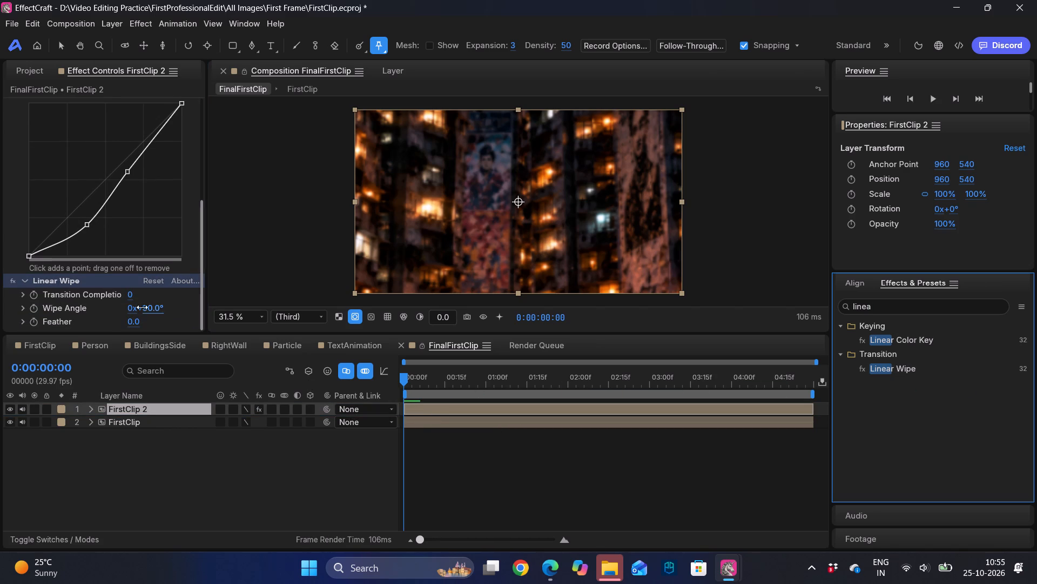
key(space)
key(space)
click(434, 439)
key(space)
drag(430, 377, 332, 382)
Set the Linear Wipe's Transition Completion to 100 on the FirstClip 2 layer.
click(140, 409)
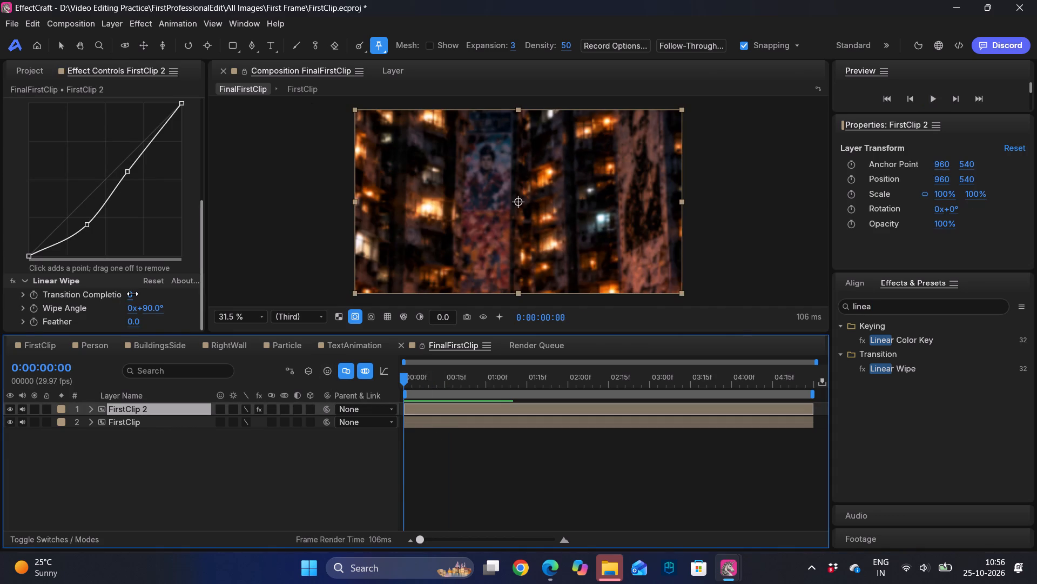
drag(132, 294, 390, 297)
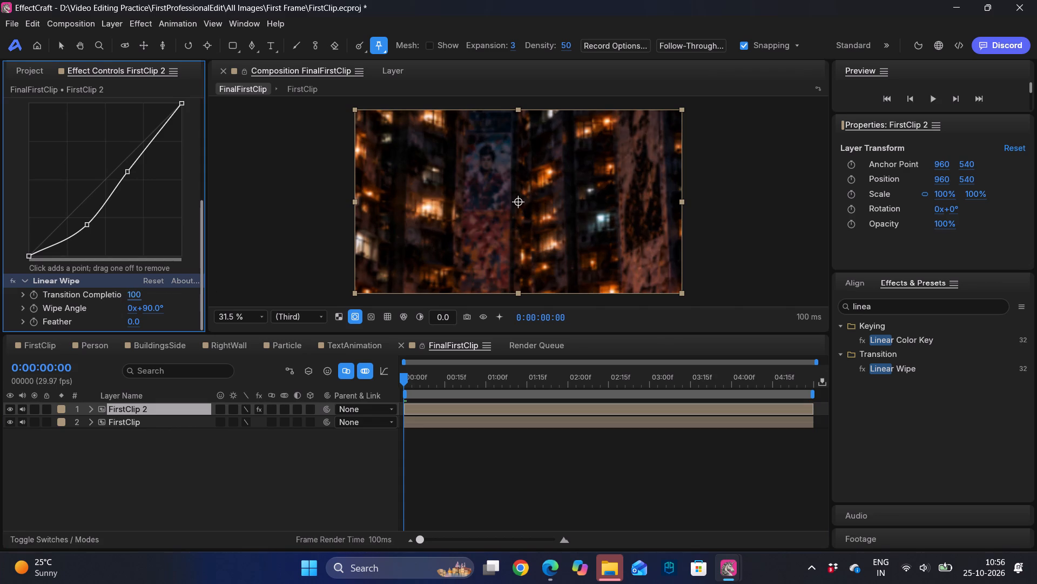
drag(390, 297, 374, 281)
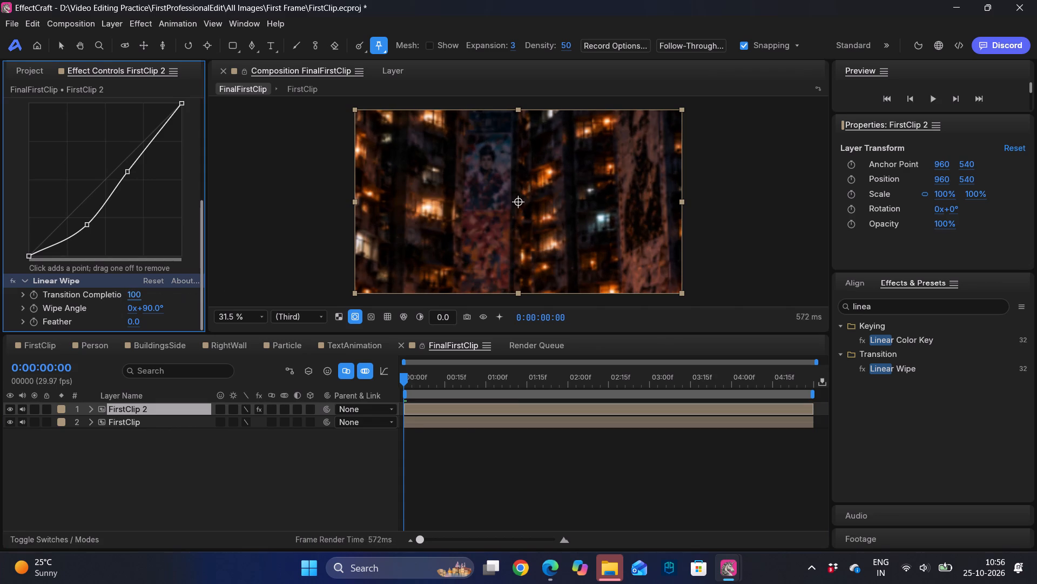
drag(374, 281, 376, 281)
Play the FinalFirstClip composition from the start to check the wipe's effect.
key(space)
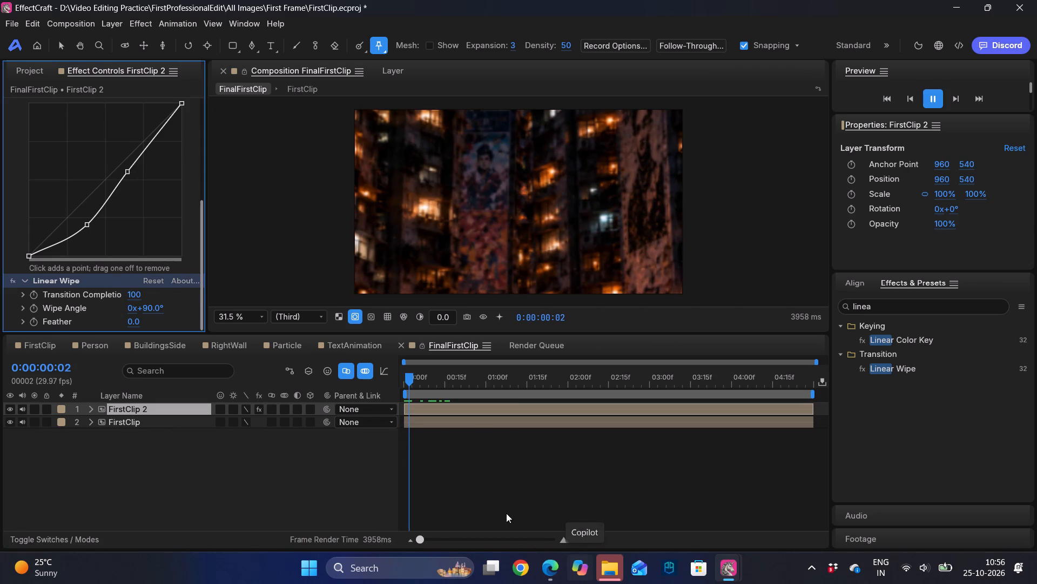
drag(409, 379, 390, 380)
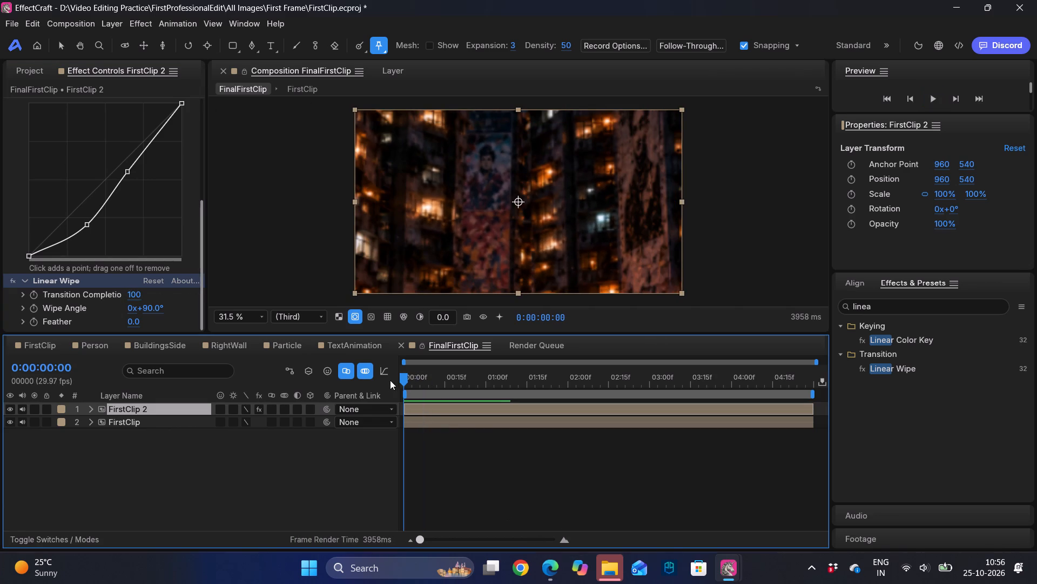
drag(390, 380, 365, 383)
key(space)
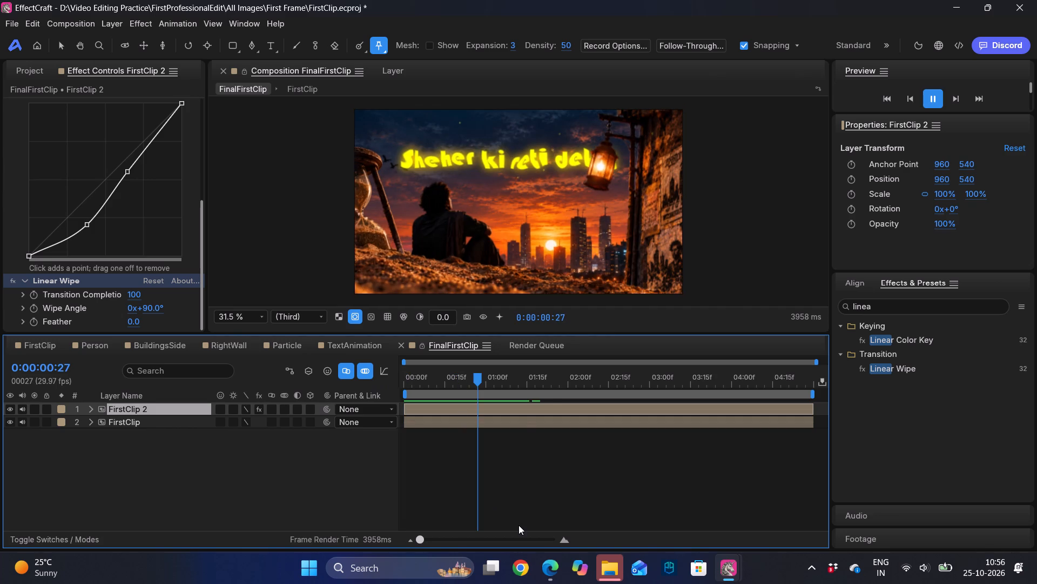
key(space)
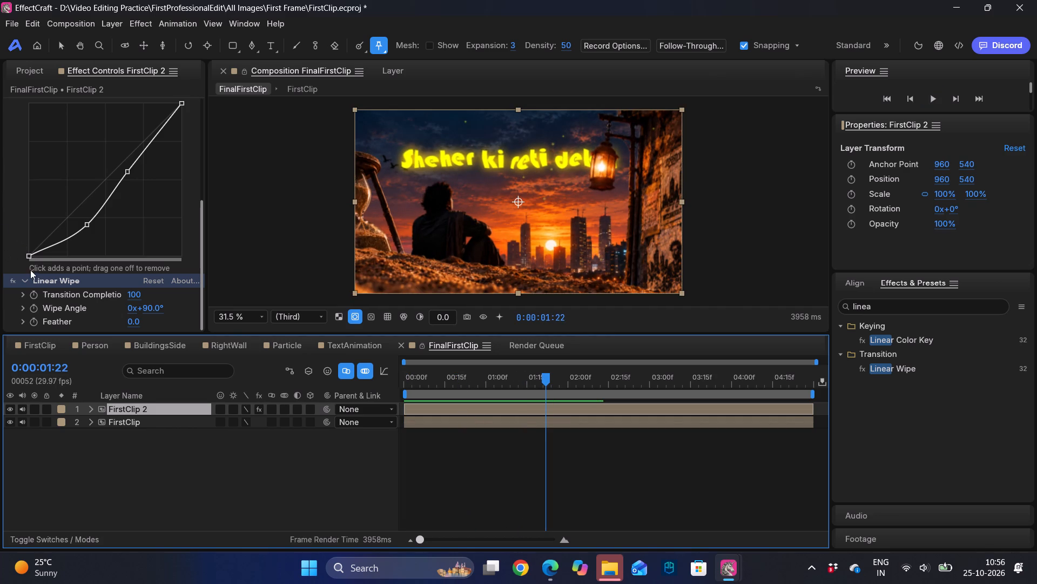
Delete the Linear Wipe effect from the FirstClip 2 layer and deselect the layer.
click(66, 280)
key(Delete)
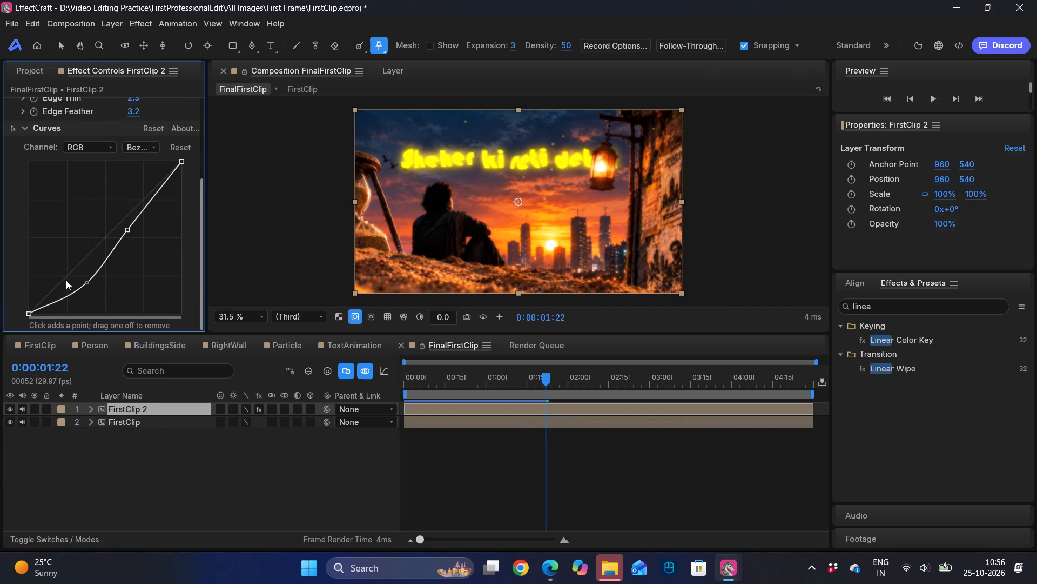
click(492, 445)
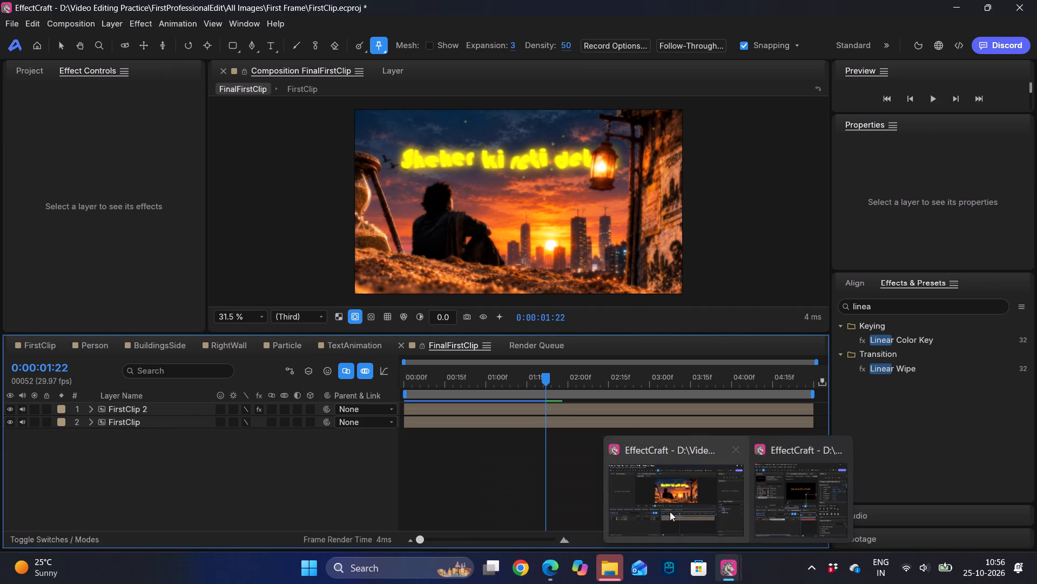
Minimize the FirstClip project window and read the browser's instructions on custom mask and shape-layer transitions.
click(669, 511)
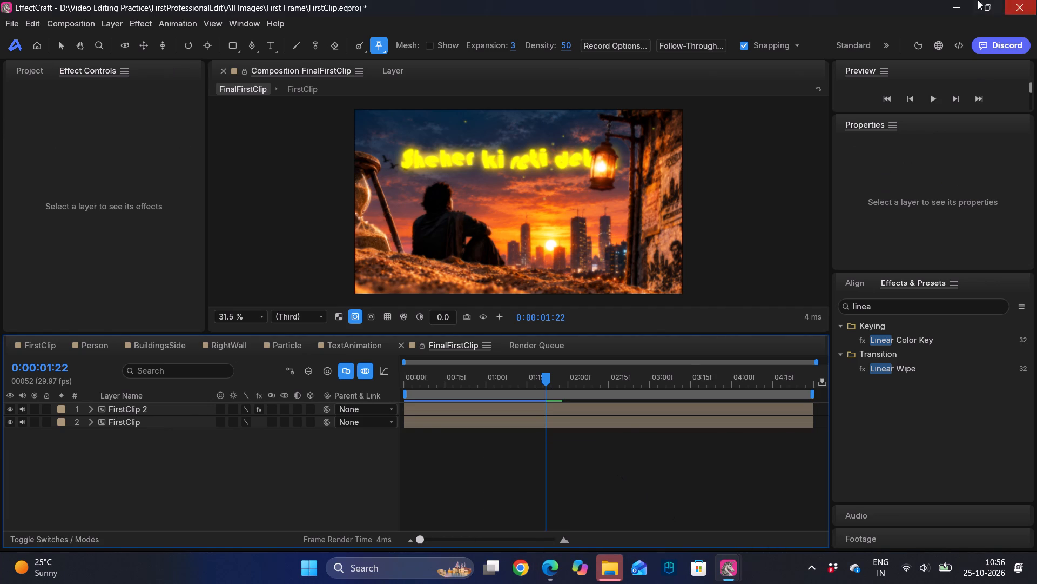
click(945, 0)
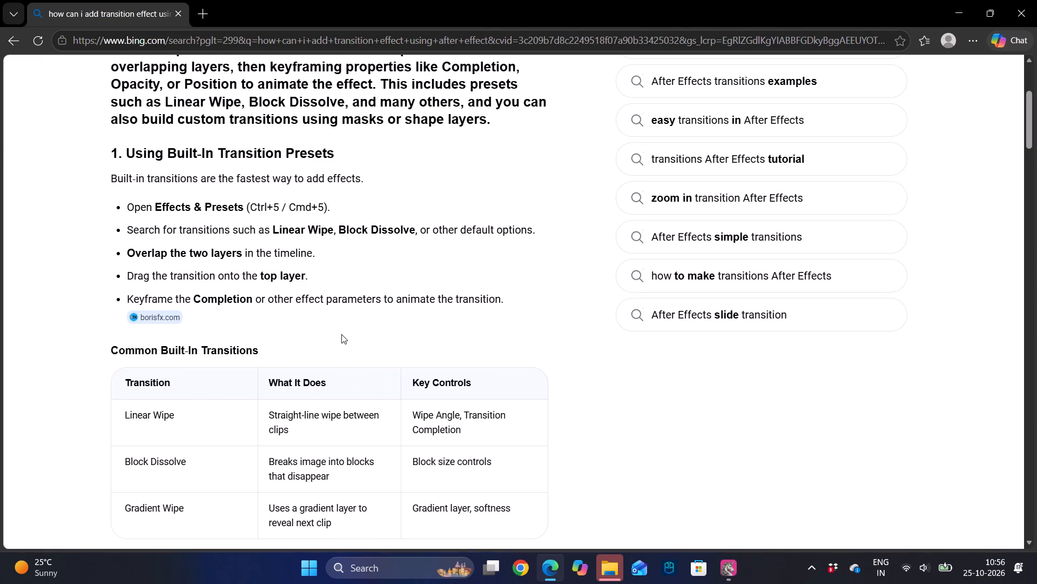
scroll(341, 334, down, 4)
scroll(341, 334, up, 3)
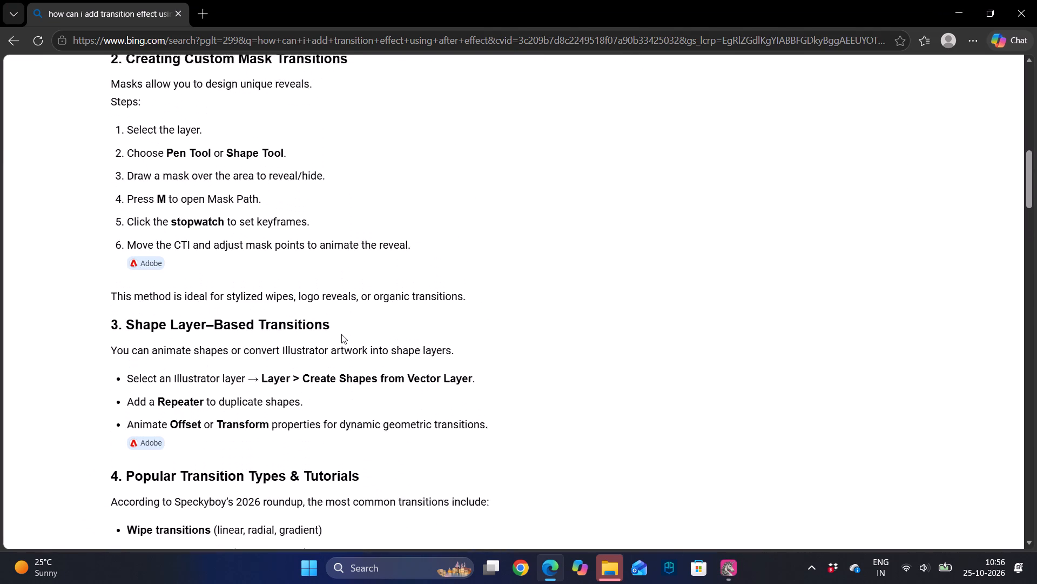
Clear the desktop by closing the browser, the FirstVersion project window and the Dropbox folder window.
click(1036, 0)
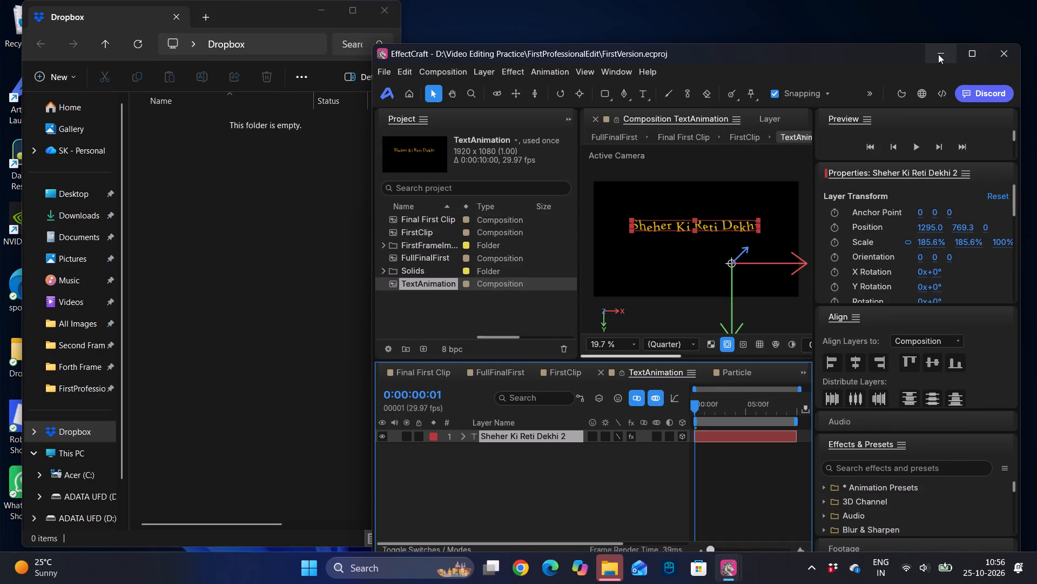
click(998, 52)
click(385, 10)
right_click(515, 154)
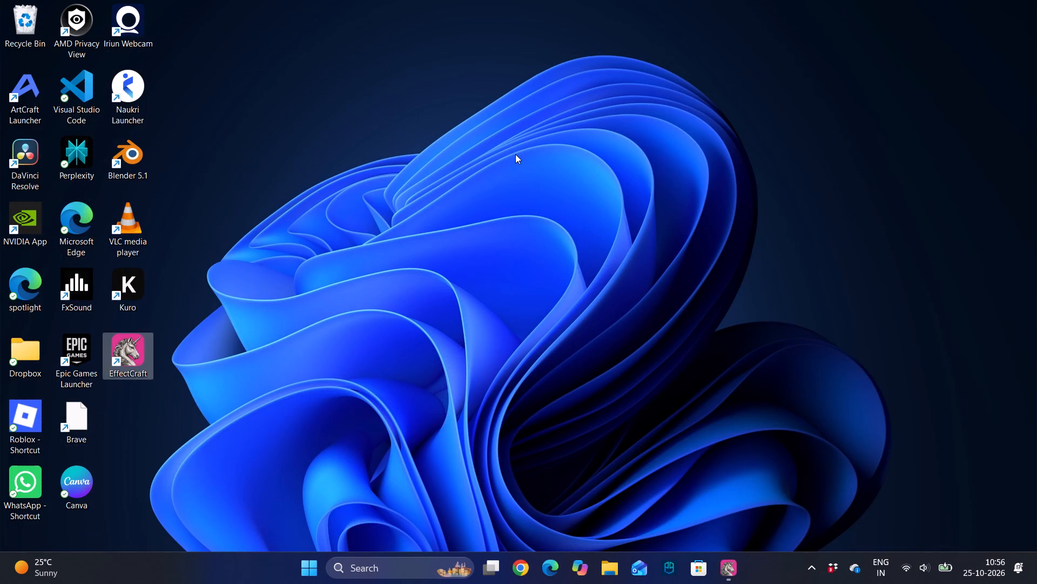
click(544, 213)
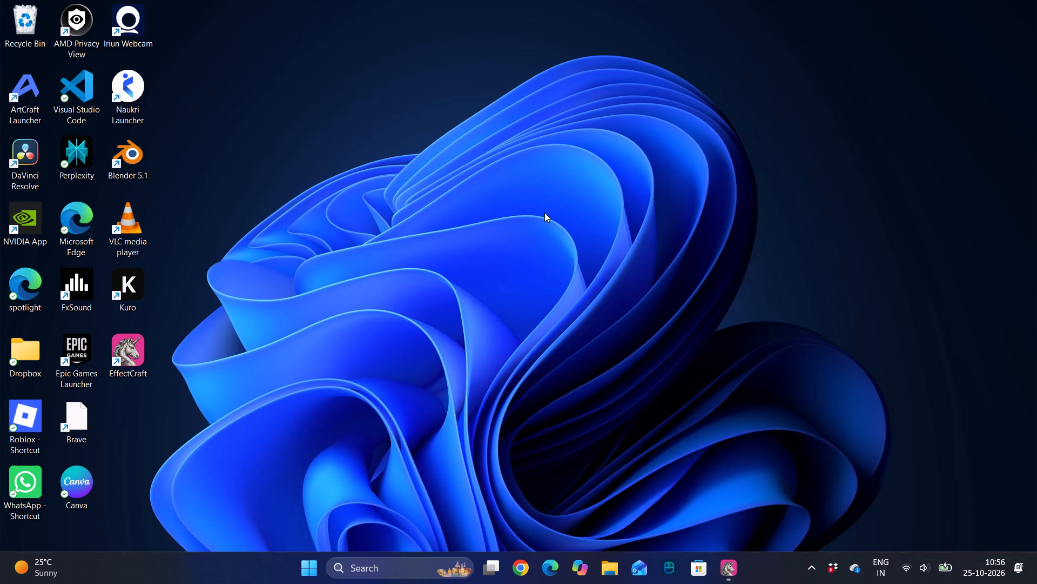
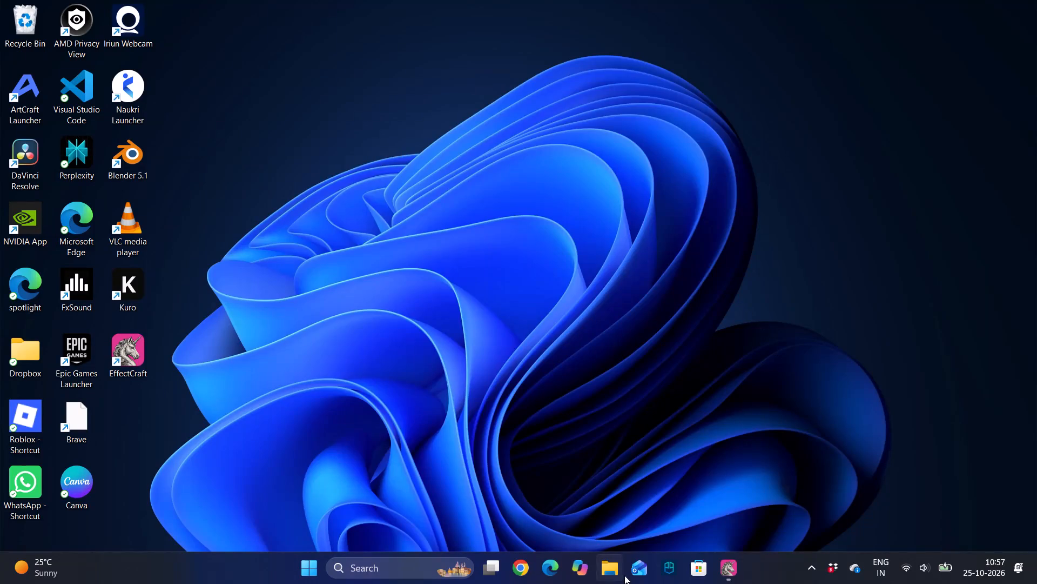
Dismiss the Dropbox Camera Upload dialog without importing anything.
click(624, 575)
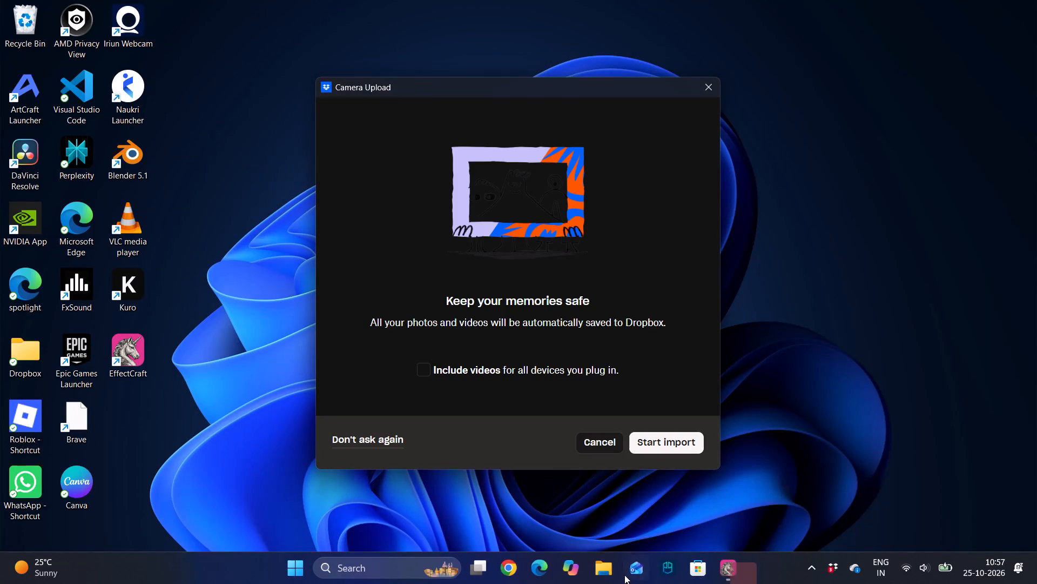
click(713, 94)
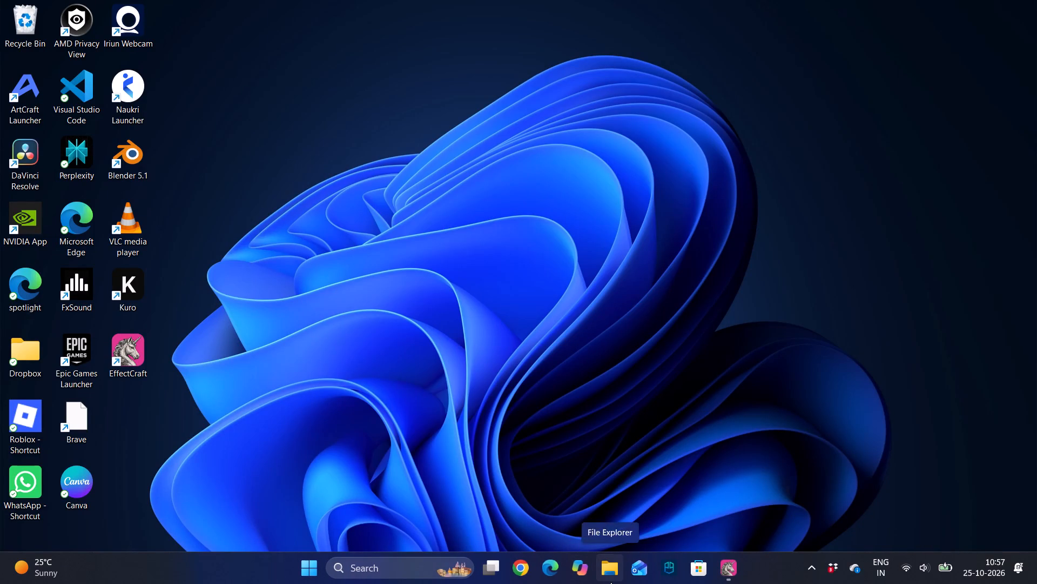
Open the Download folder in the Redmi Note 11S phone's internal shared storage in a maximized File Explorer window.
click(610, 582)
click(357, 12)
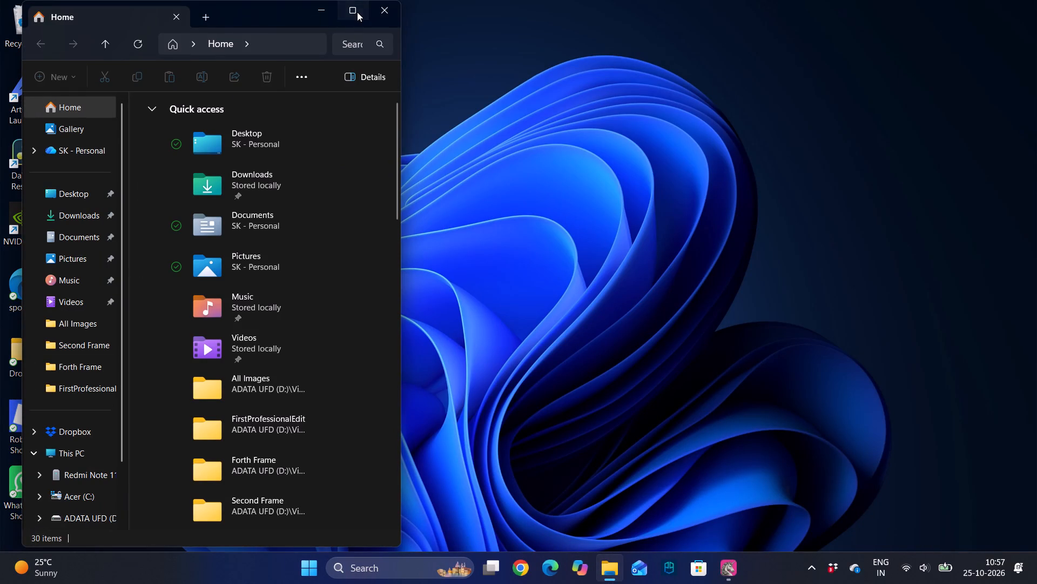
click(186, 12)
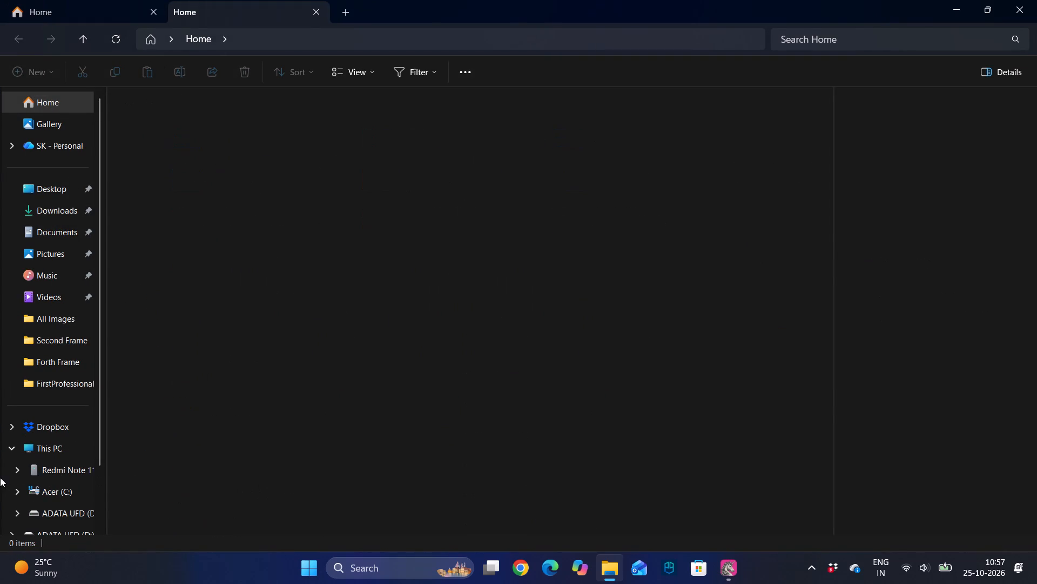
click(51, 467)
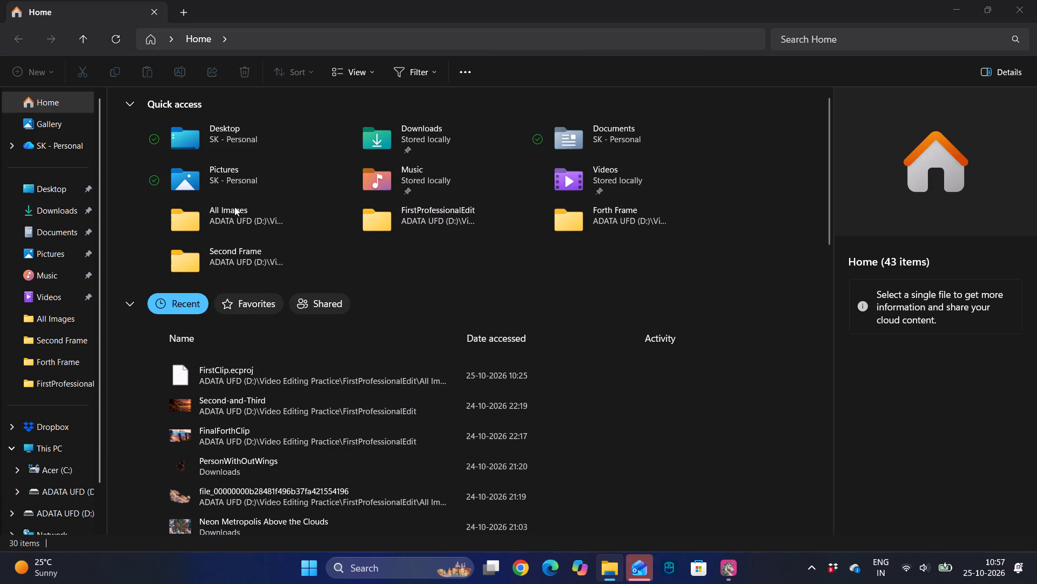
click(53, 468)
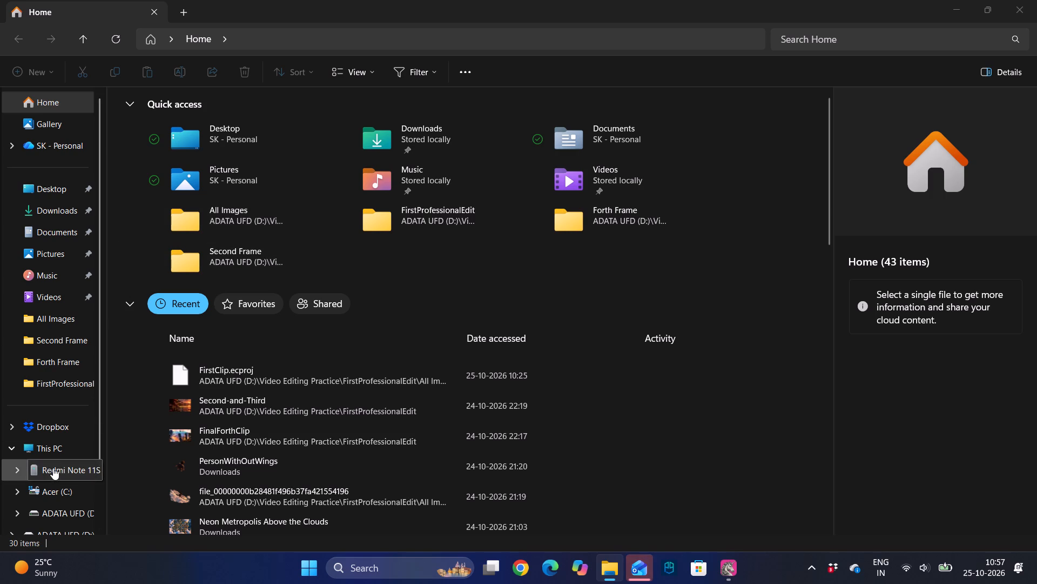
double_click(217, 114)
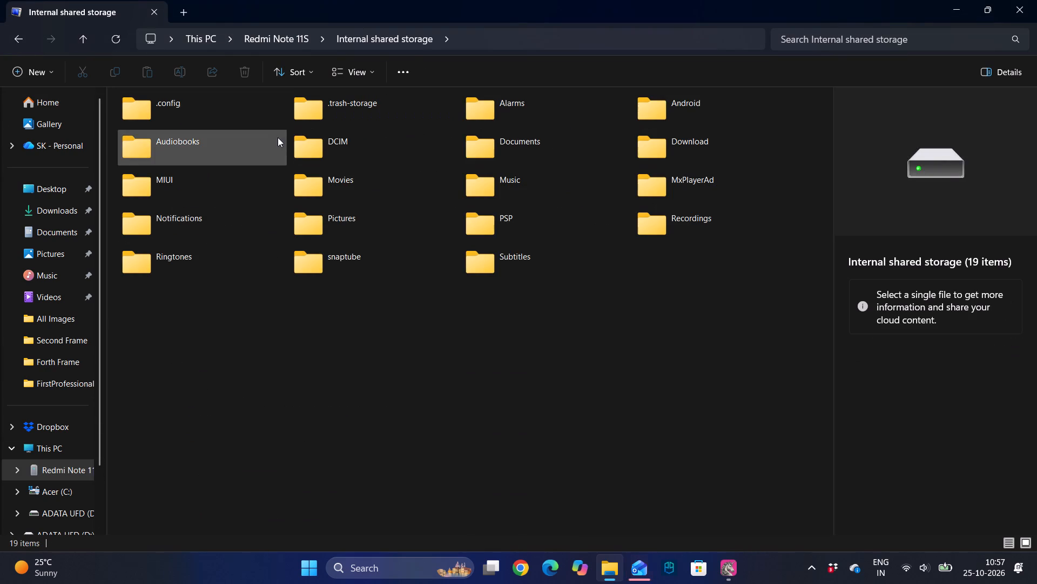
double_click(662, 142)
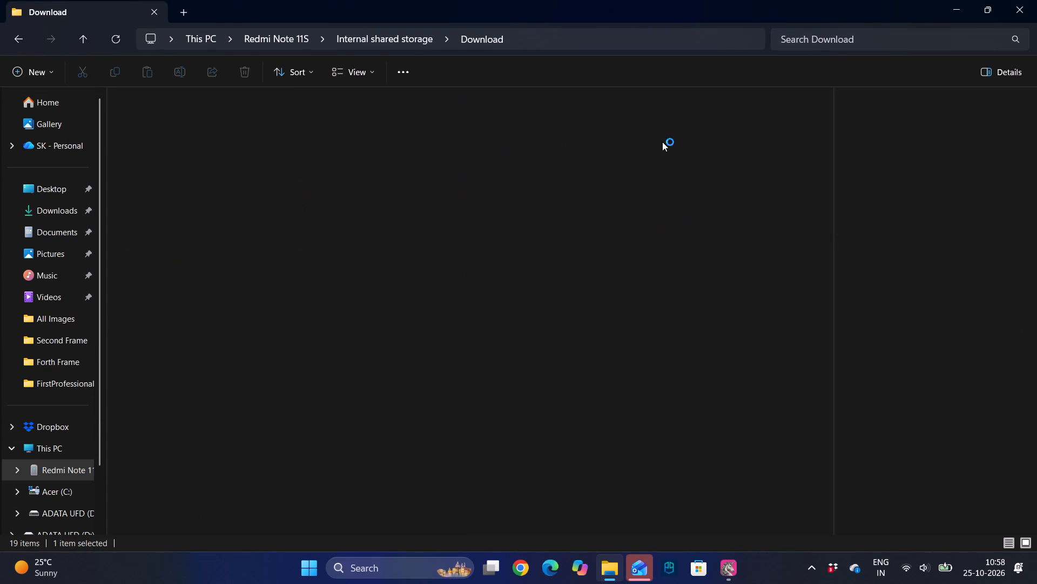
scroll(261, 179, down, 2)
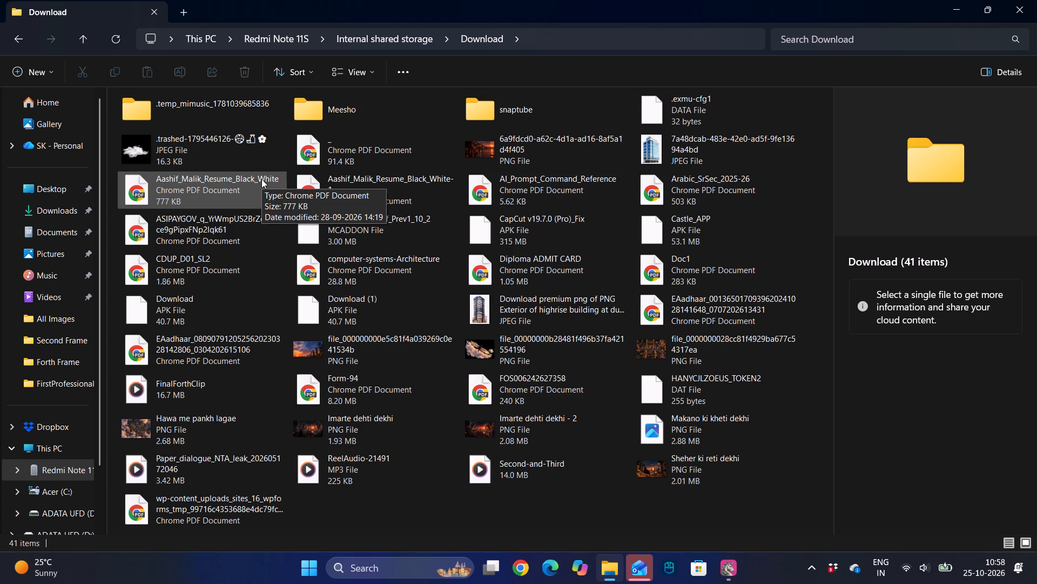
In a second File Explorer tab, copy the FinalFirstClip video from FirstProfessionalEdit's All Images > First Frame folder on the ADATA UFD drive.
click(177, 12)
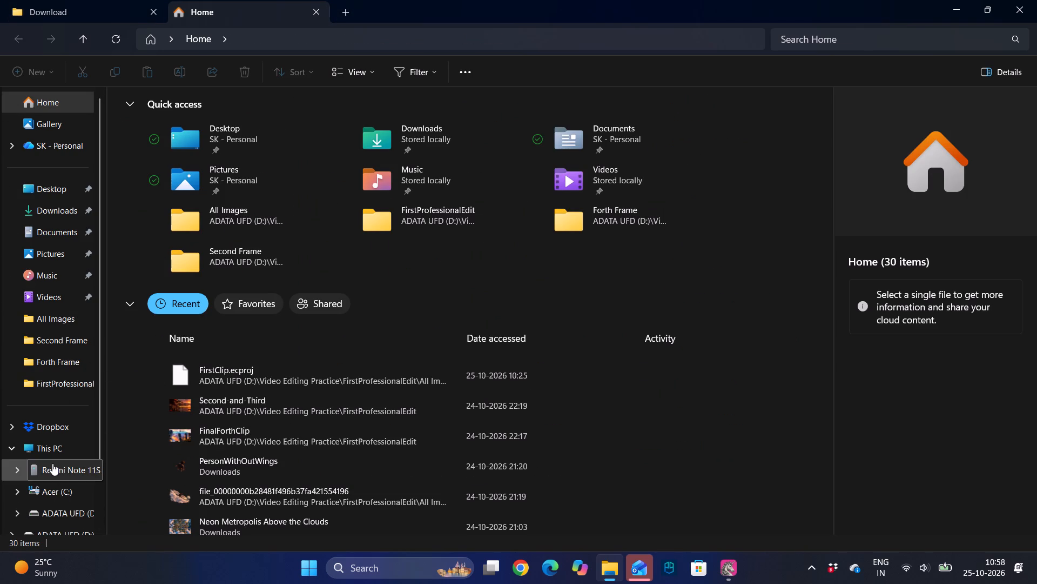
click(62, 517)
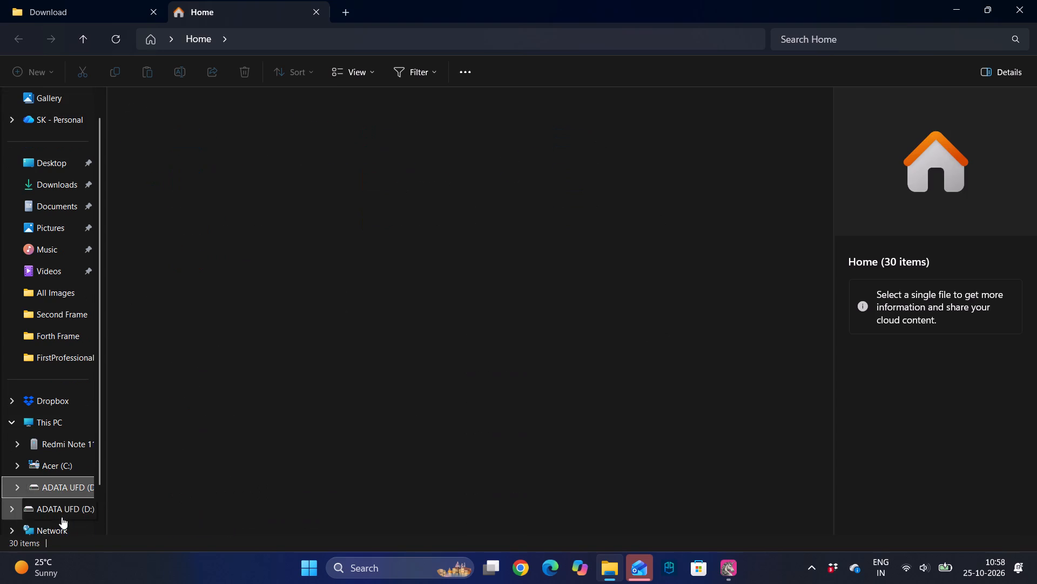
double_click(157, 133)
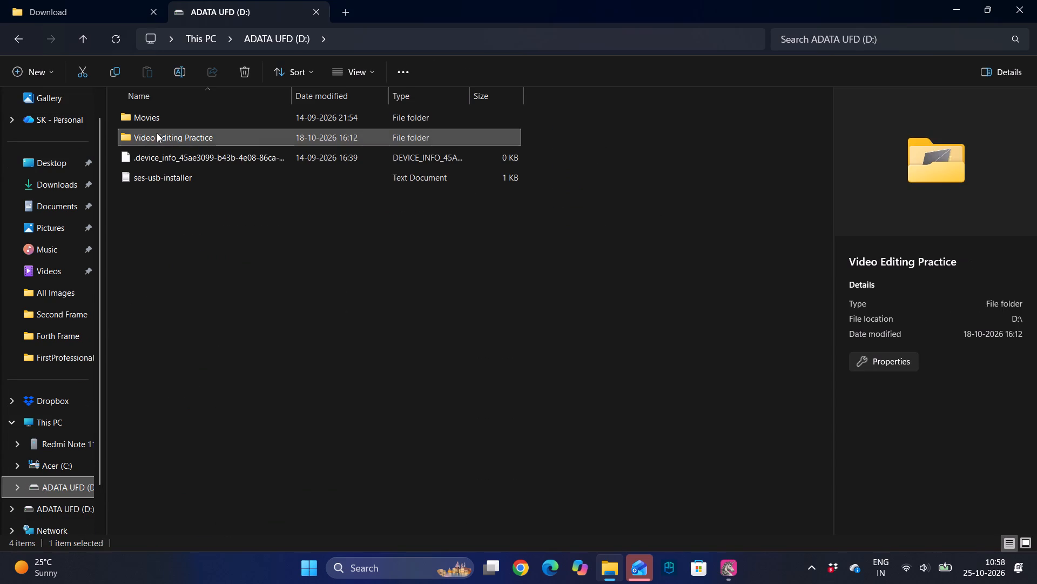
double_click(178, 134)
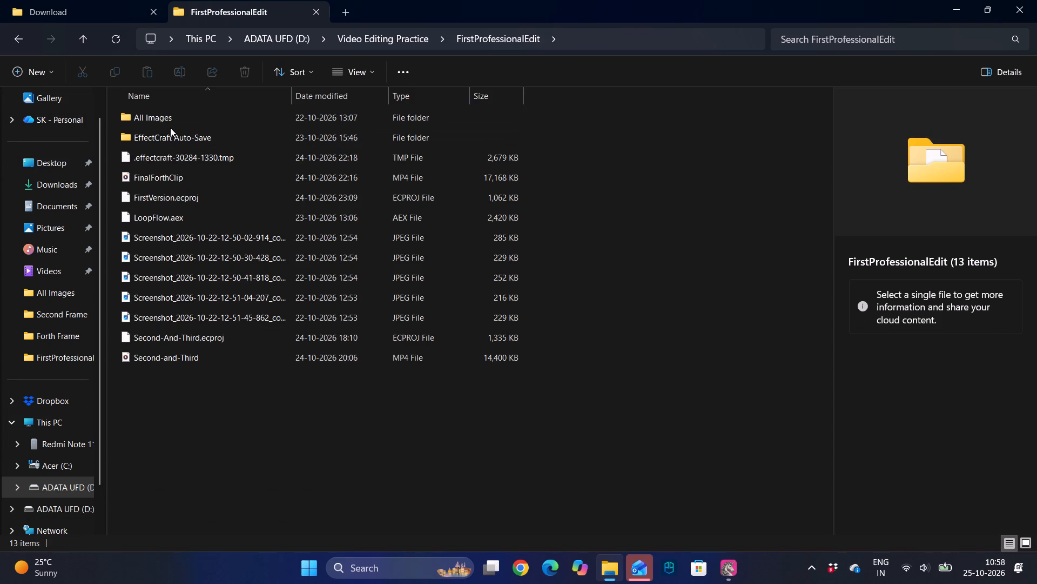
double_click(149, 114)
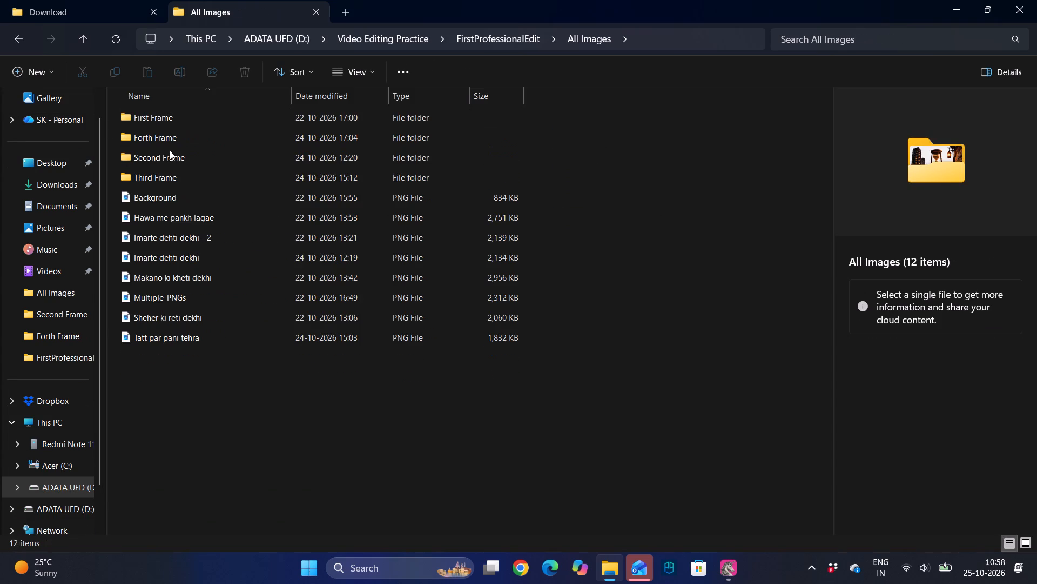
double_click(159, 114)
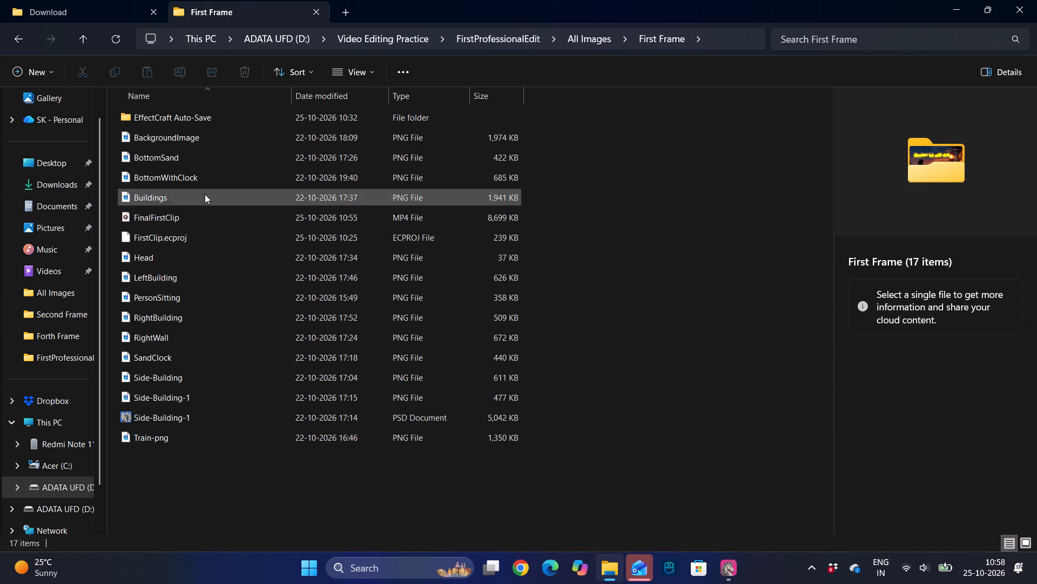
click(213, 218)
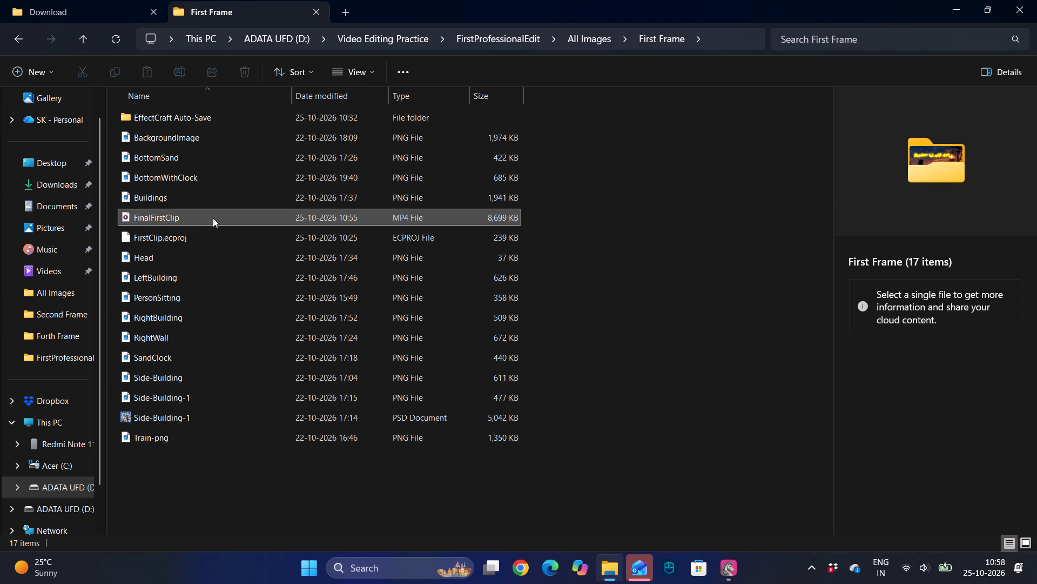
key(ctrl+c)
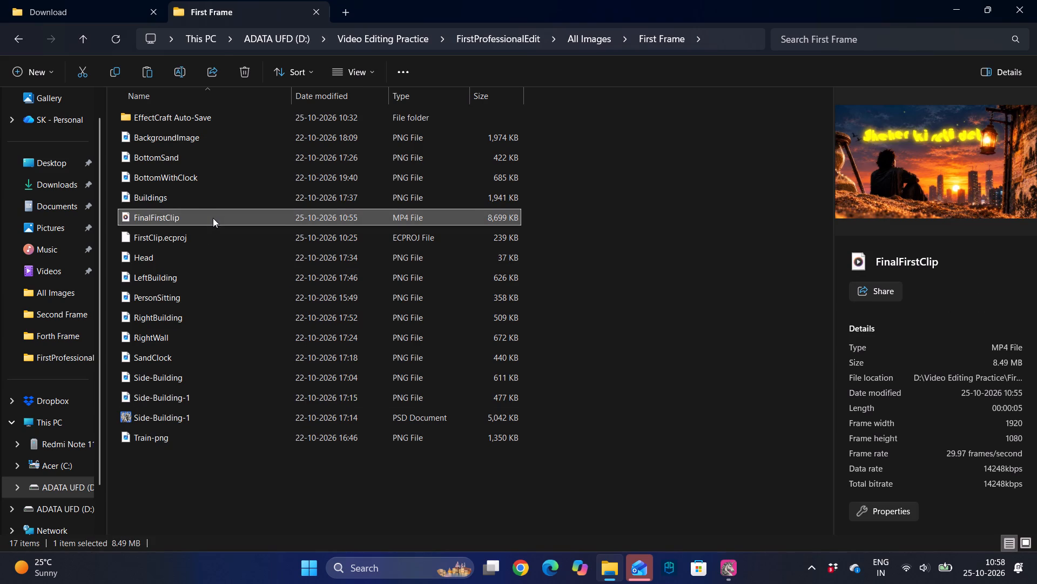